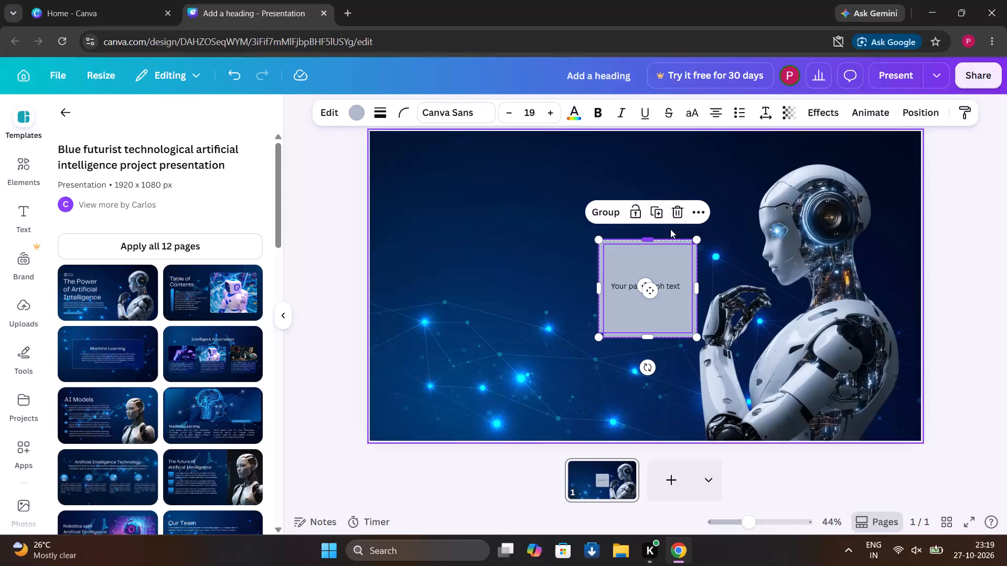
# Delete the grey square and its placeholder paragraph text from the slide.
pyautogui.click(678, 200)
pyautogui.click(678, 200)
pyautogui.click(676, 208)
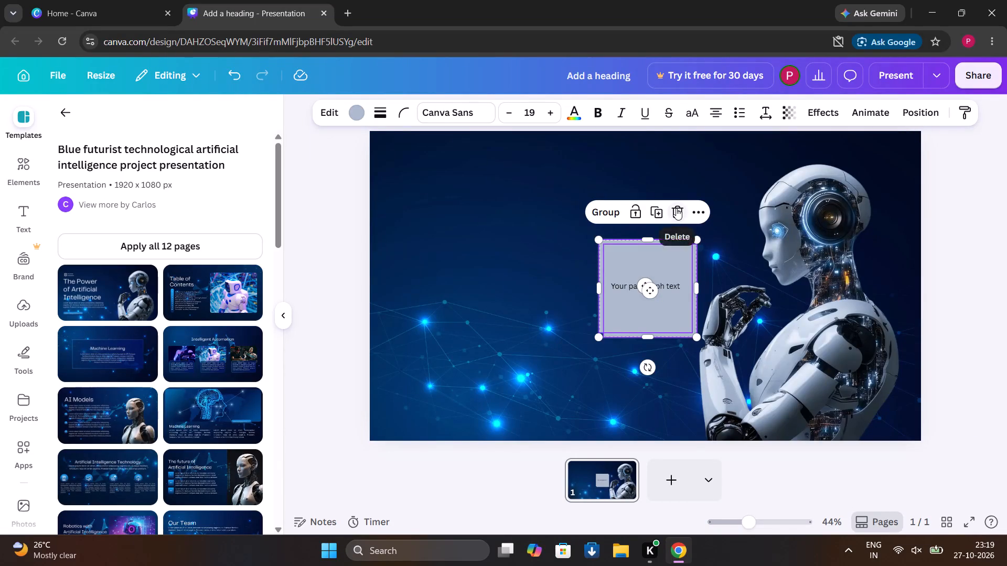
pyautogui.click(636, 284)
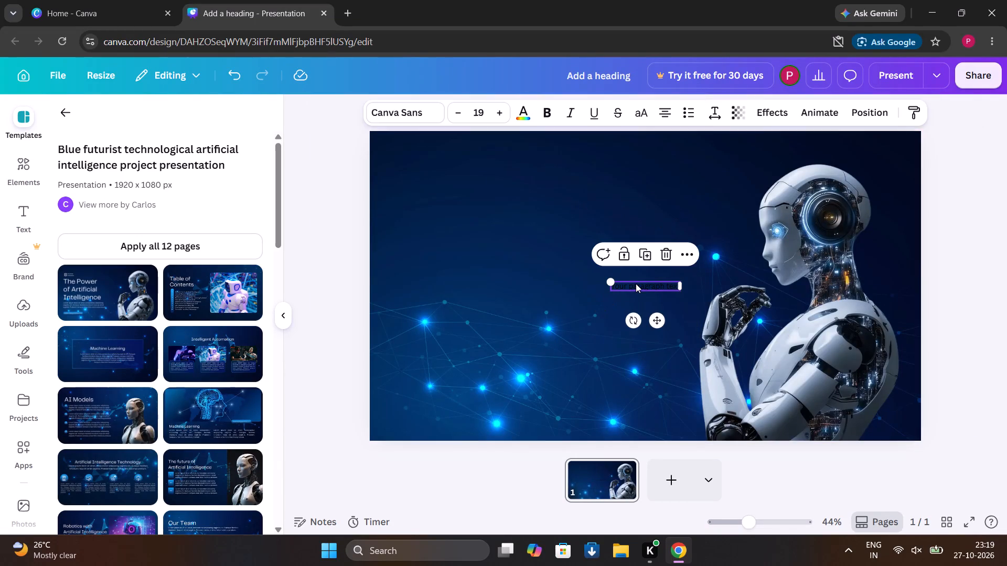
pyautogui.click(665, 253)
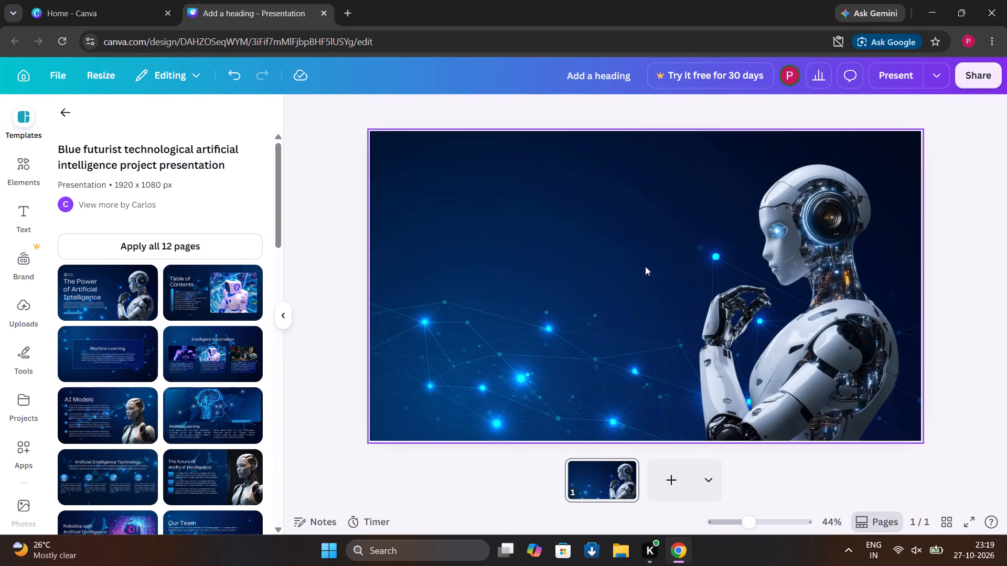
# Shift the slide's blue network background image slightly upward within its frame.
pyautogui.moveTo(610, 280); pyautogui.dragTo(551, 240)
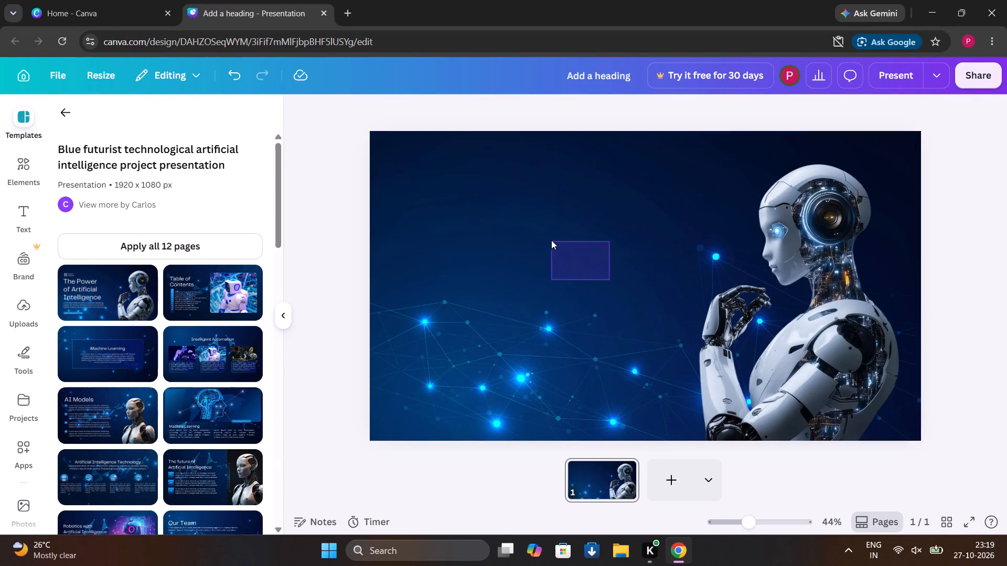
pyautogui.moveTo(551, 240); pyautogui.dragTo(526, 225)
pyautogui.doubleClick(539, 233)
pyautogui.moveTo(539, 233); pyautogui.dragTo(517, 216)
pyautogui.doubleClick(517, 216)
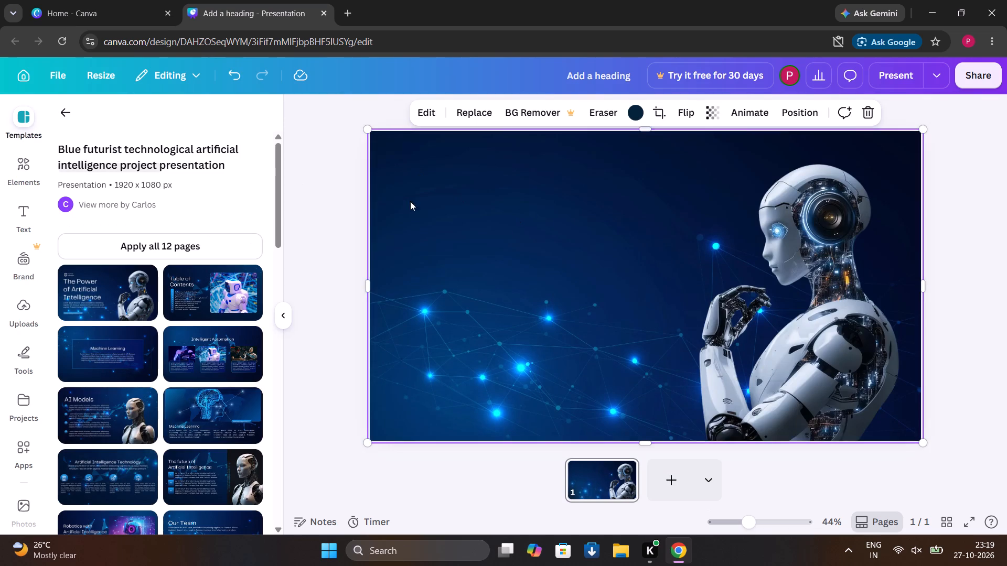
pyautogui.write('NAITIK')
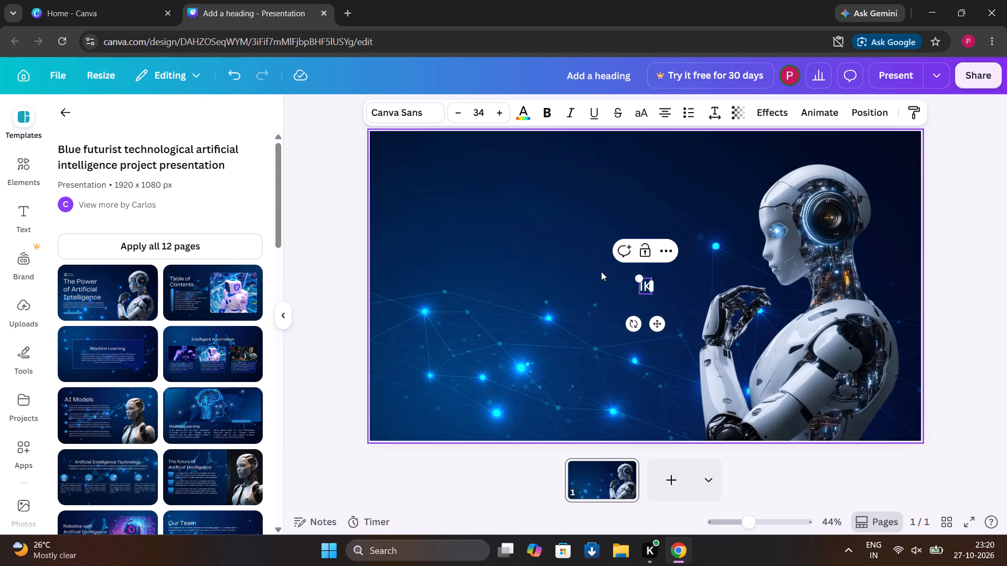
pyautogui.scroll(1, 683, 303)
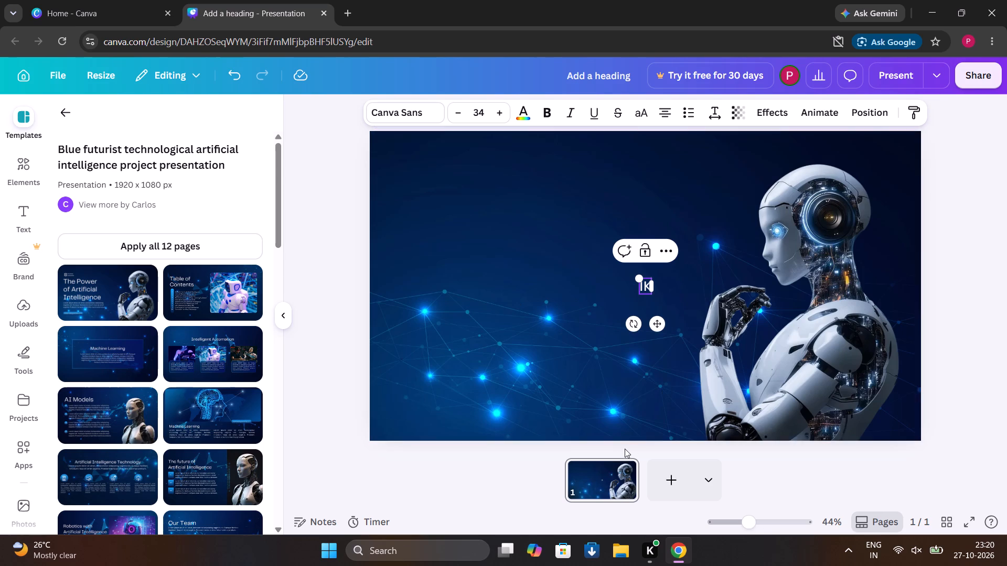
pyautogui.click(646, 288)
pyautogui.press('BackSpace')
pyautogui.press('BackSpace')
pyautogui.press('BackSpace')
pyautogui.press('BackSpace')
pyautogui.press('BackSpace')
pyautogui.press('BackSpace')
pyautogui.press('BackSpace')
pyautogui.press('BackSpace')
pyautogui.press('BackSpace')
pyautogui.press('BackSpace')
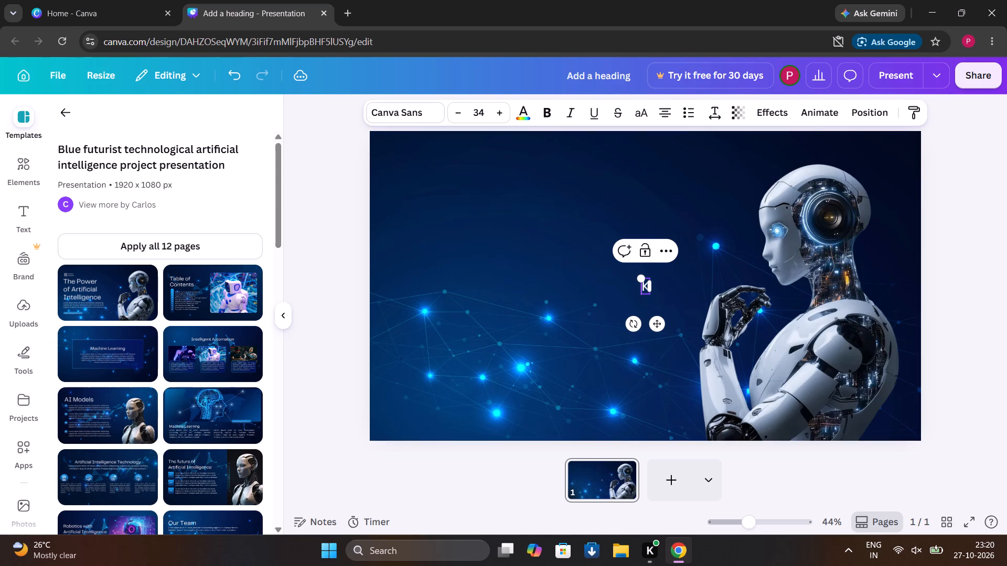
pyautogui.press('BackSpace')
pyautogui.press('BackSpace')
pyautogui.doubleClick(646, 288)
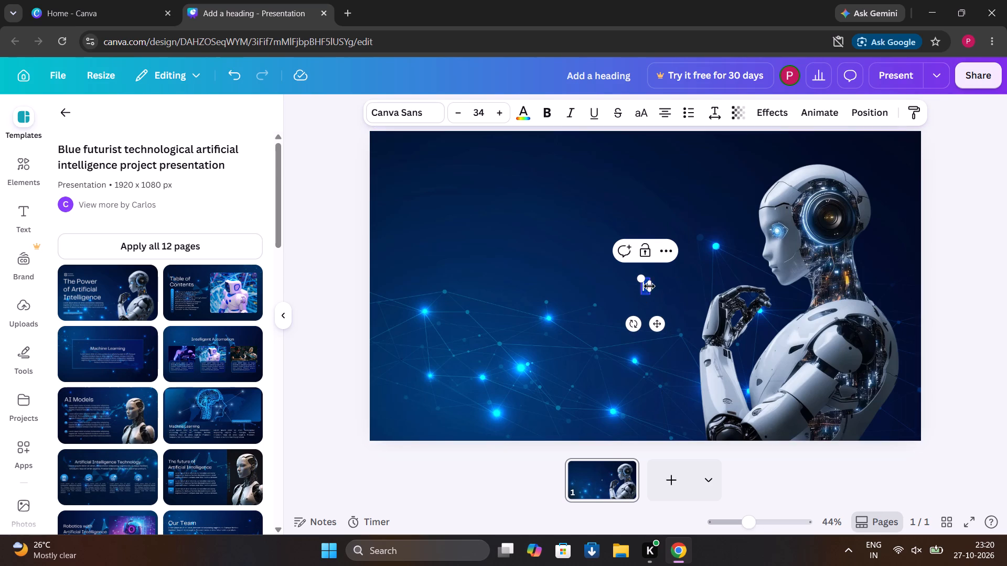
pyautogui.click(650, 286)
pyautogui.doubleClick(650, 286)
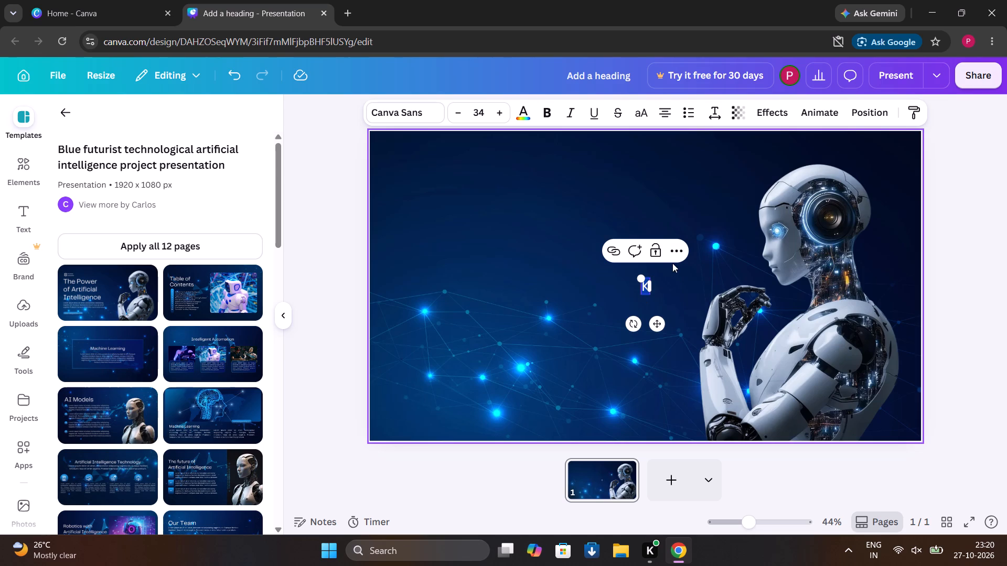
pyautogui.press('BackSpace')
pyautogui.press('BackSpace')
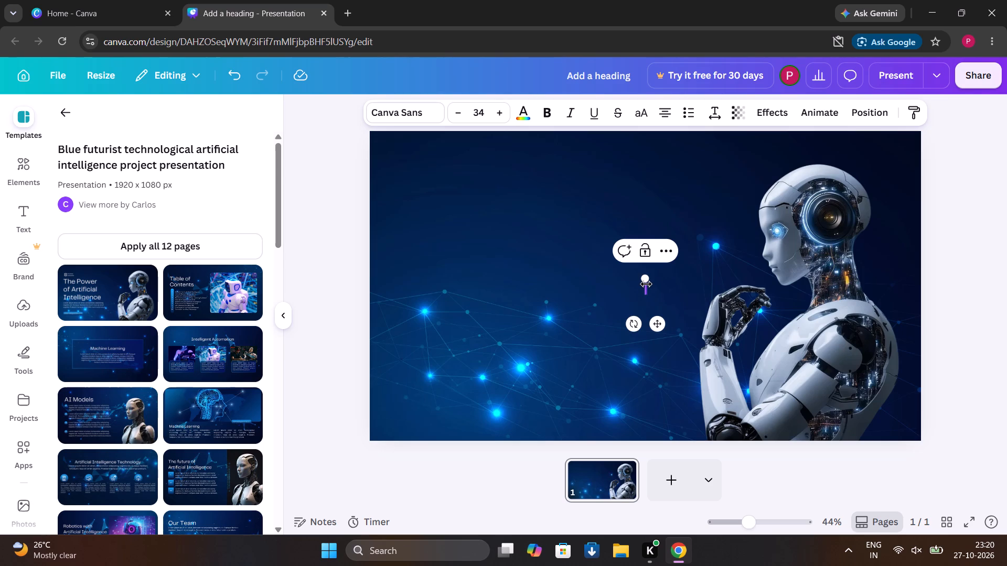
# Move the robot image slightly right and down so it runs just past the slide's right edge.
pyautogui.doubleClick(762, 280)
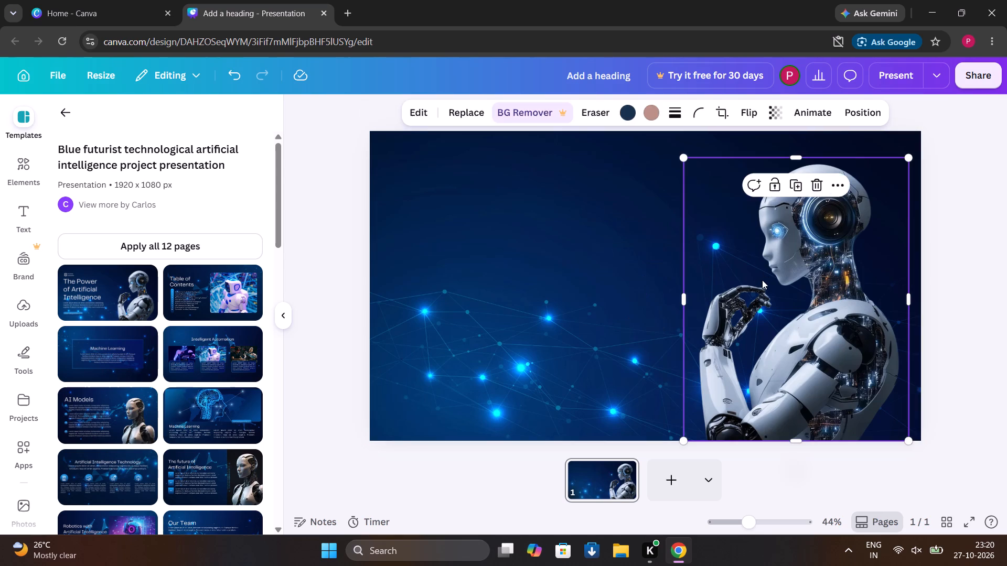
pyautogui.click(769, 255)
pyautogui.moveTo(769, 255); pyautogui.dragTo(760, 264)
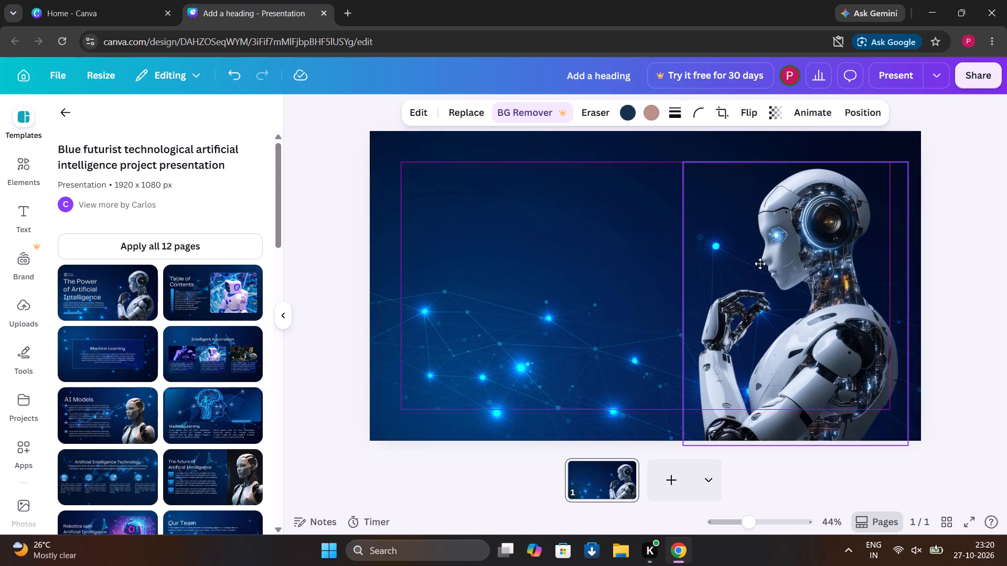
pyautogui.moveTo(760, 264); pyautogui.dragTo(791, 258)
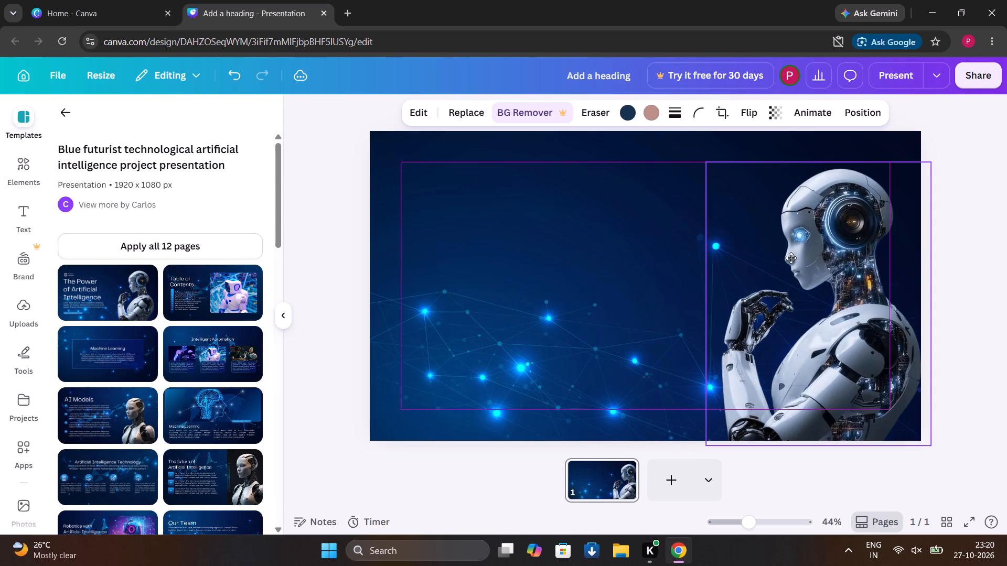
pyautogui.moveTo(791, 258); pyautogui.dragTo(787, 258)
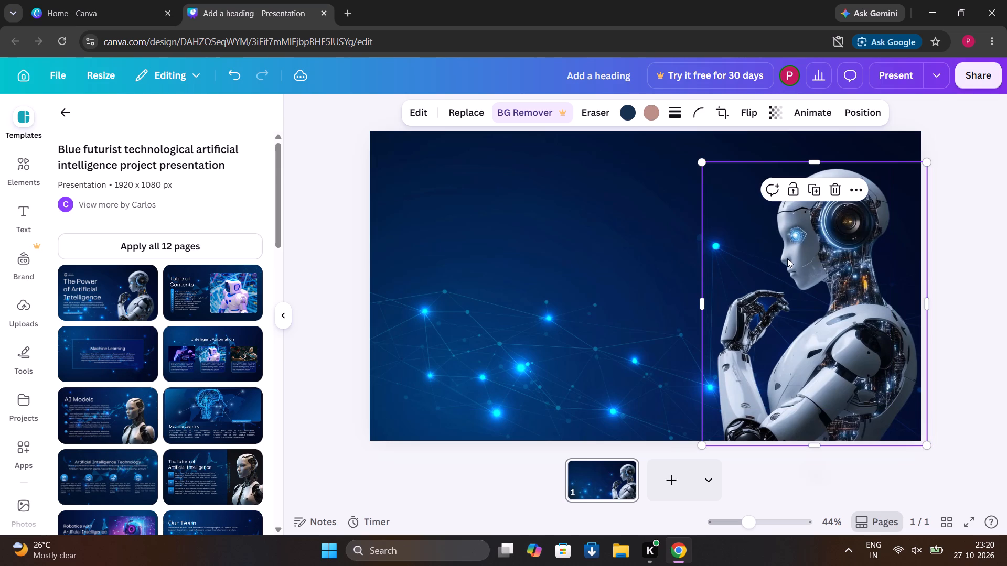
pyautogui.click(957, 231)
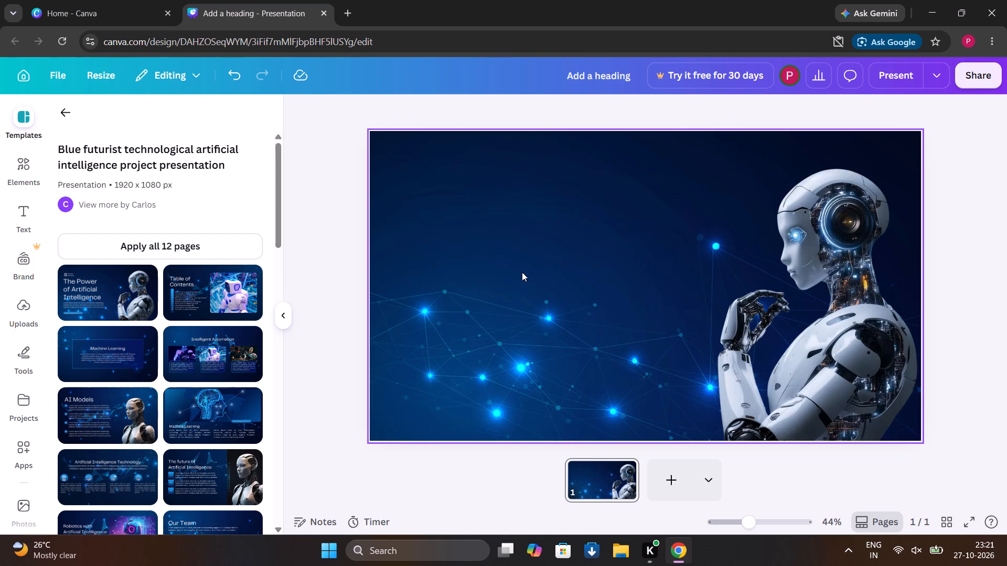
# Add a default heading text box and place it in the upper-left area of the slide.
pyautogui.click(15, 222)
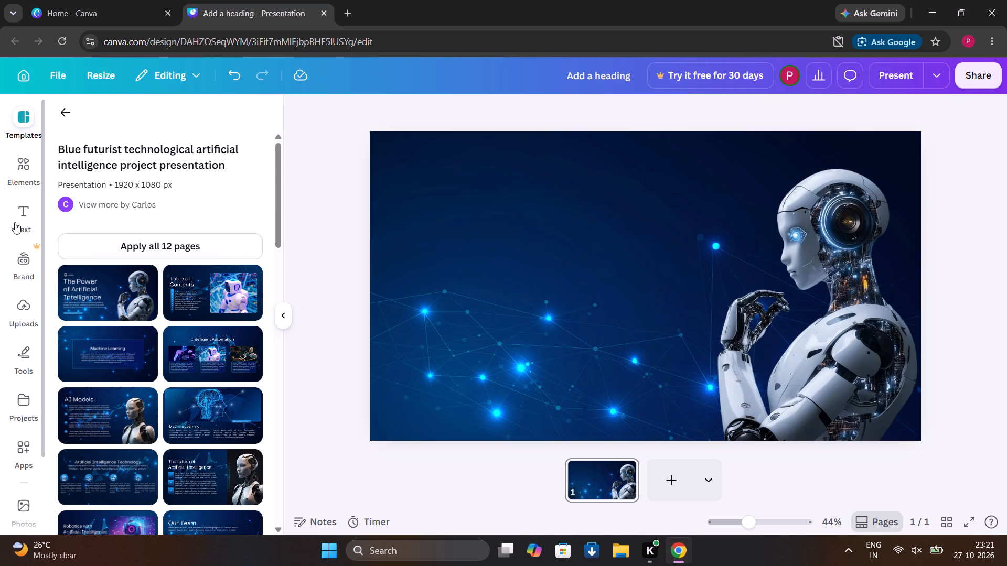
pyautogui.click(156, 328)
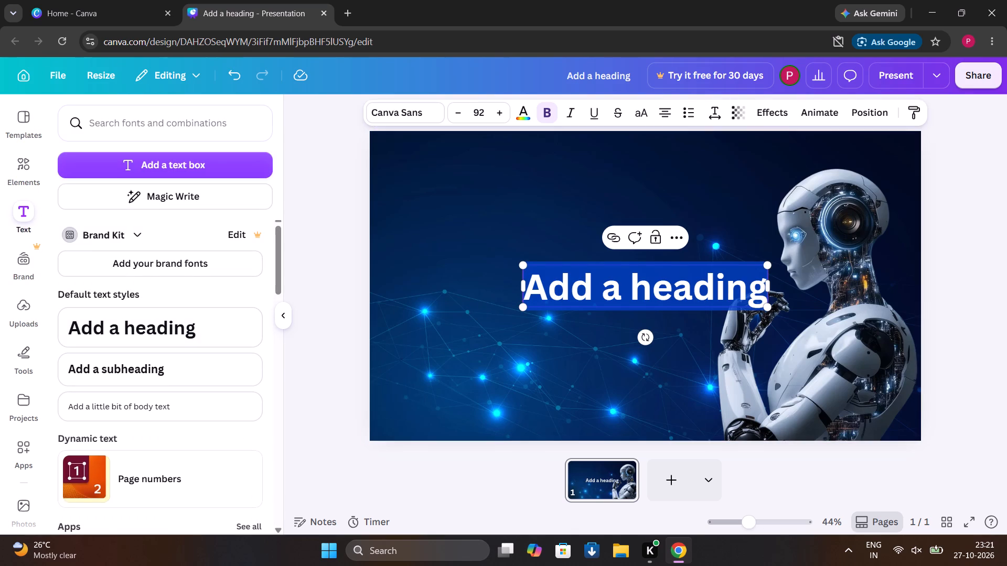
pyautogui.moveTo(533, 300); pyautogui.dragTo(517, 273)
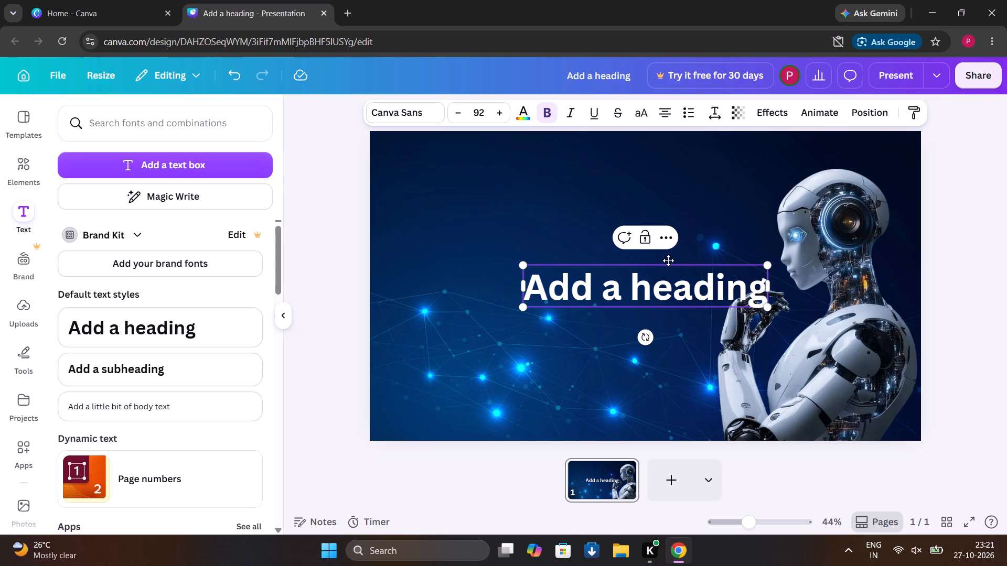
pyautogui.moveTo(668, 260); pyautogui.dragTo(562, 191)
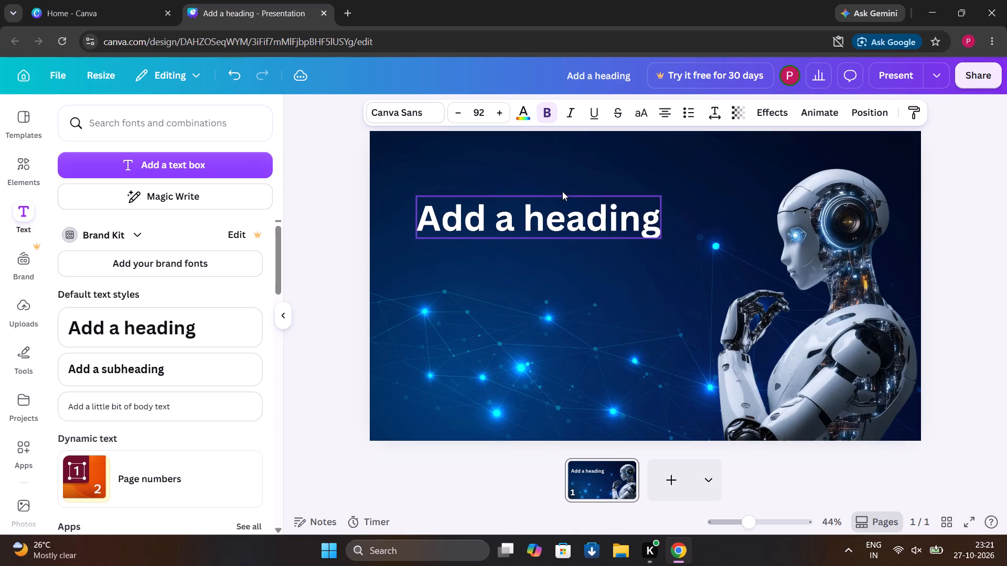
pyautogui.moveTo(562, 191); pyautogui.dragTo(564, 191)
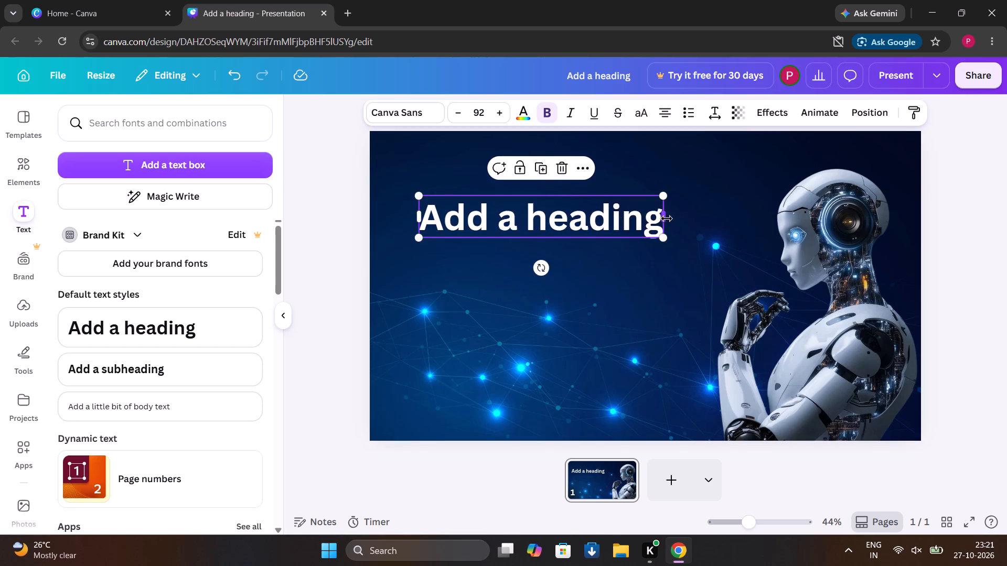
# Replace the heading's placeholder text with "Ai".
pyautogui.doubleClick(657, 222)
pyautogui.press('BackSpace')
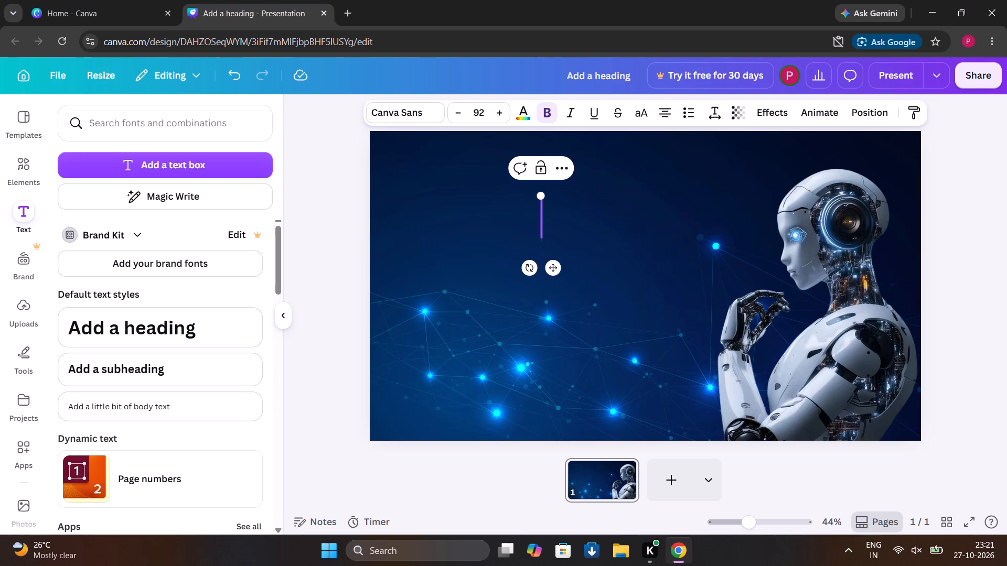
pyautogui.press('a')
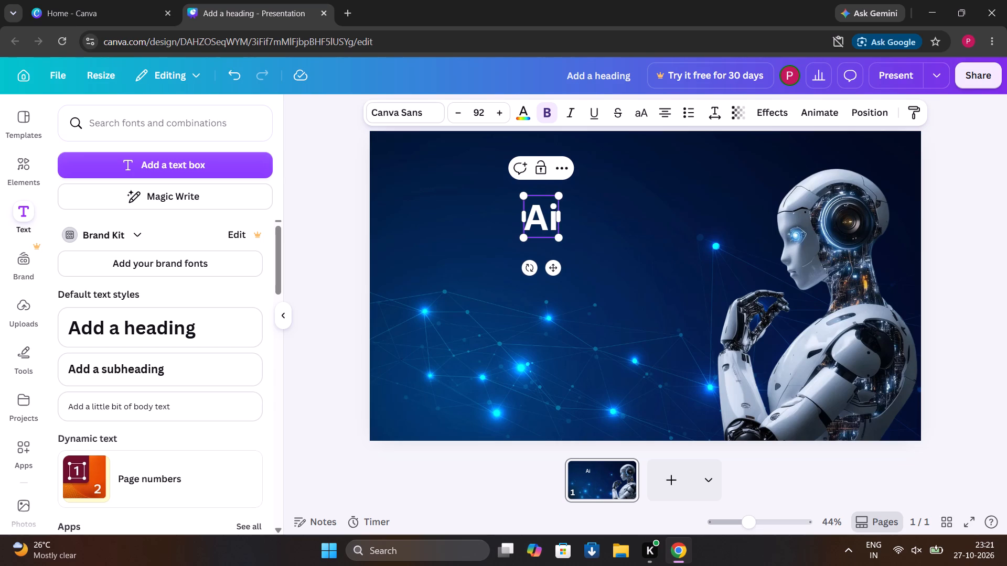
pyautogui.press('space')
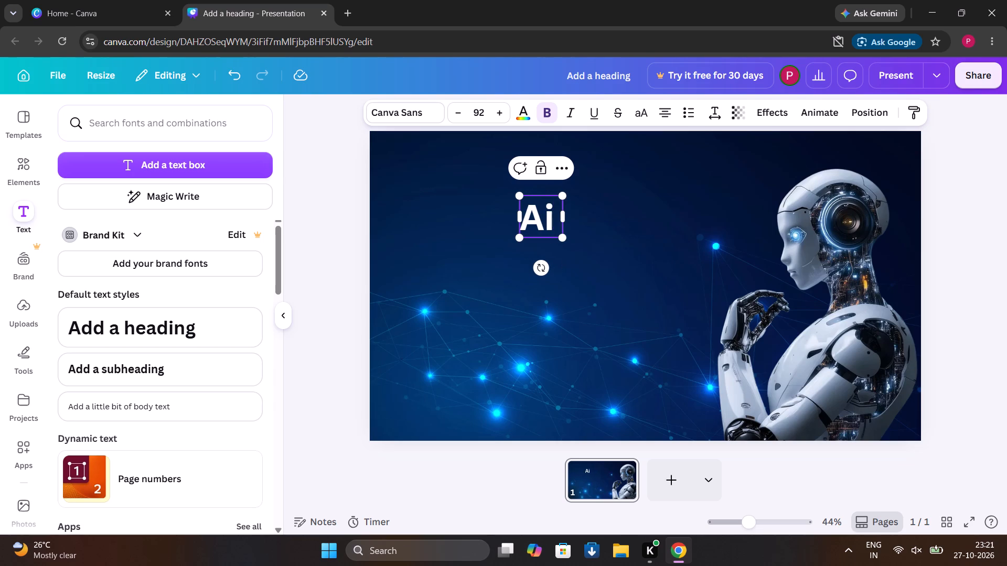
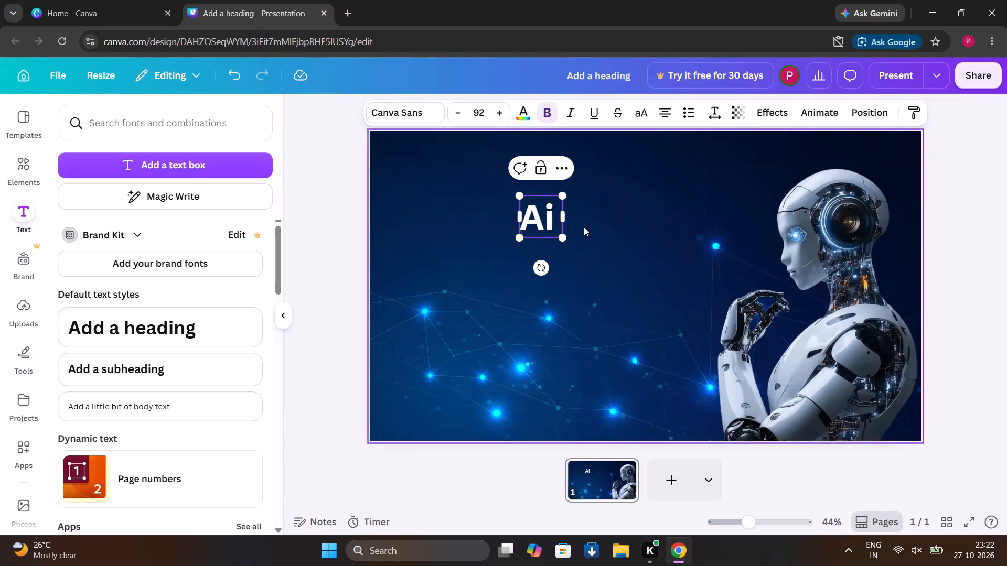
# Extend the heading text "Ai" so it reads "Ai in Cybersecurity".
pyautogui.click(557, 221)
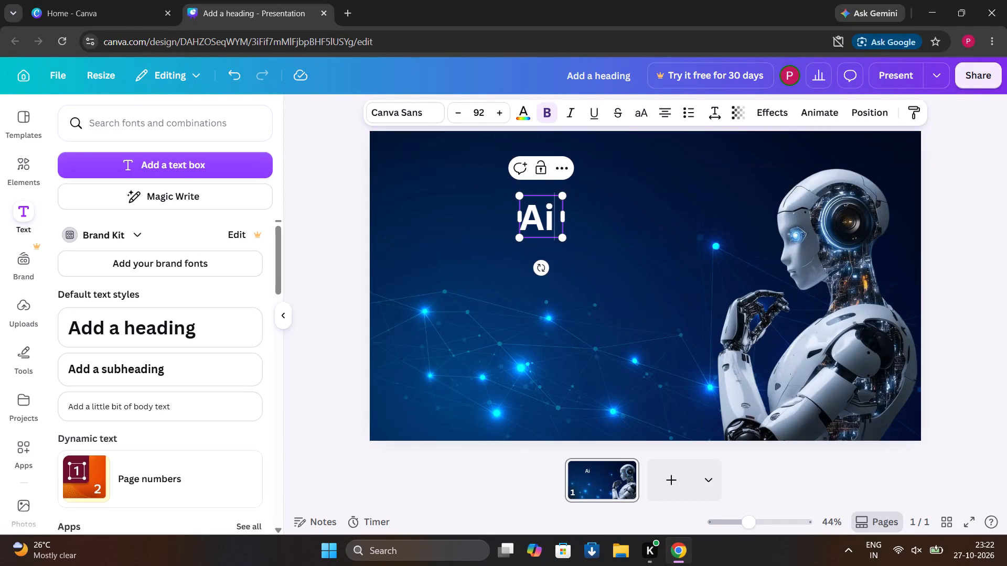
pyautogui.press('space')
pyautogui.write('in')
pyautogui.press('space')
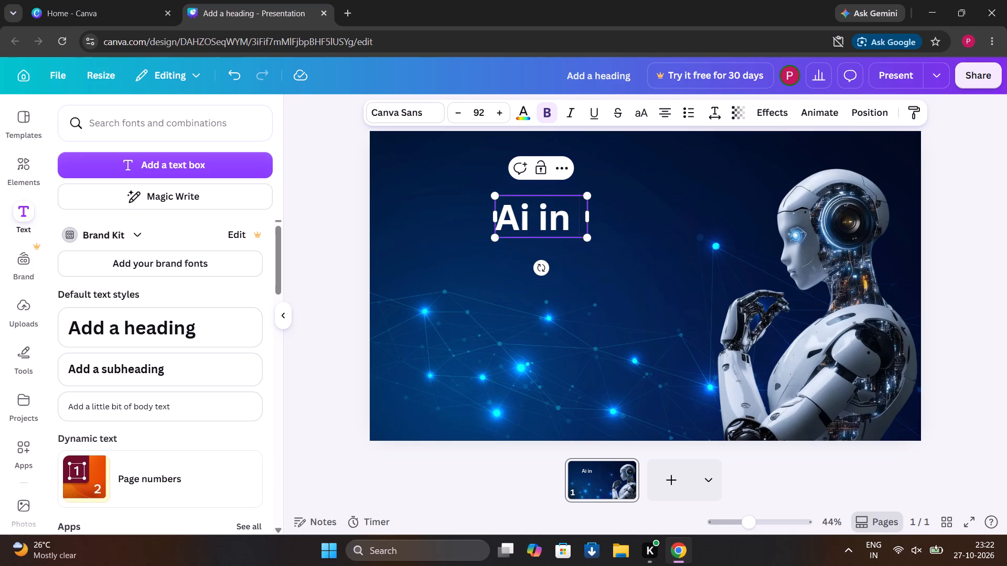
pyautogui.click(557, 221)
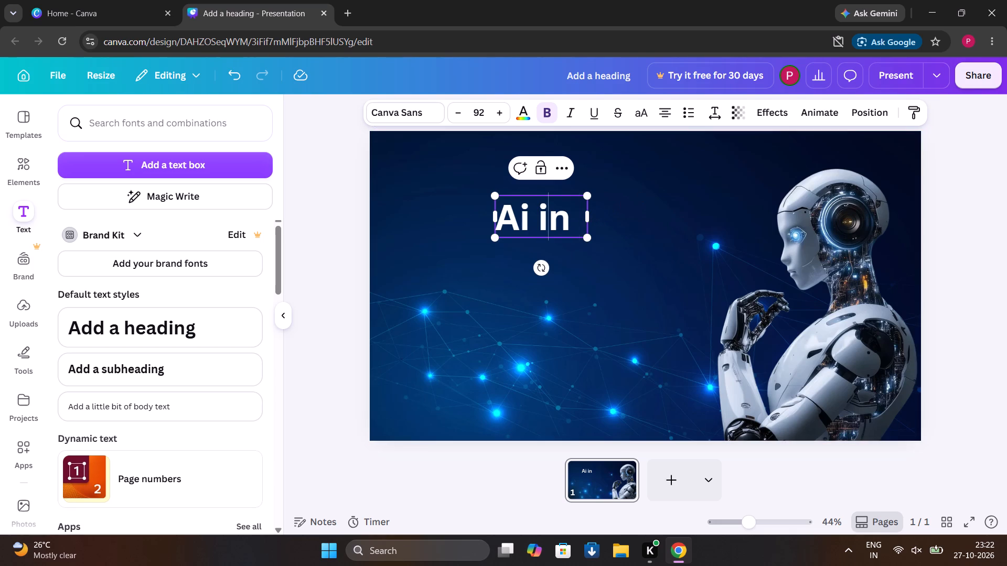
pyautogui.click(581, 219)
pyautogui.press('space')
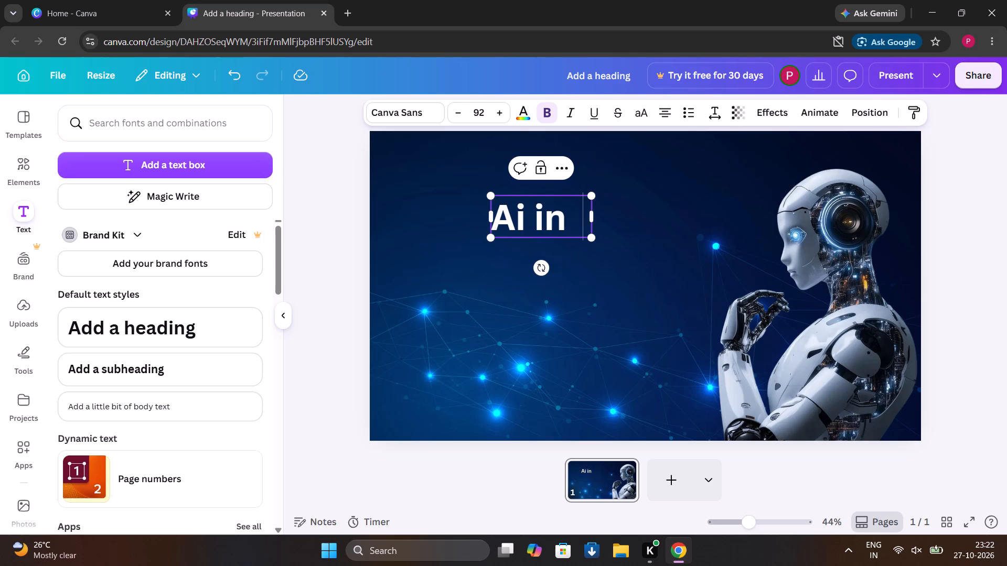
pyautogui.write('Cyber')
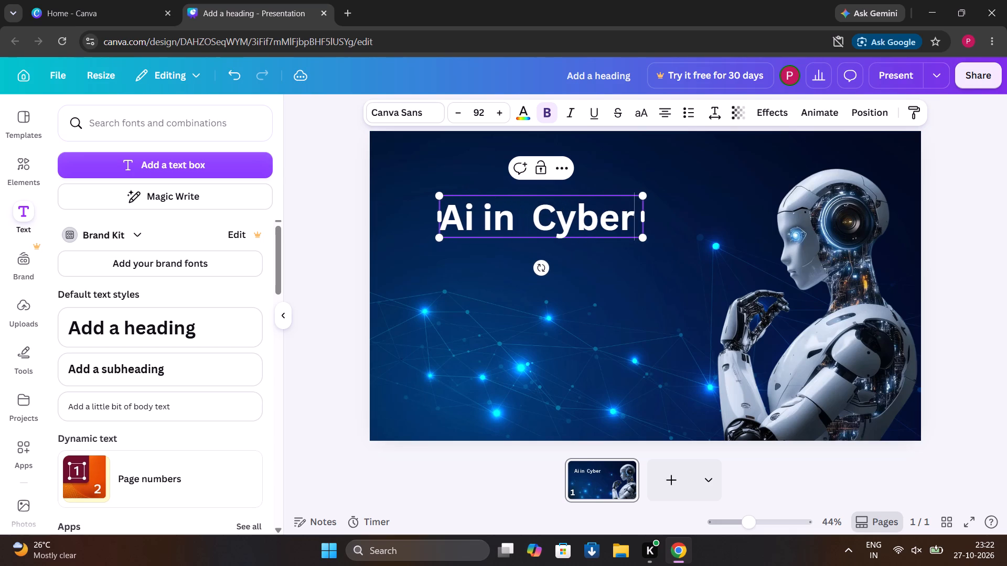
pyautogui.write('sec')
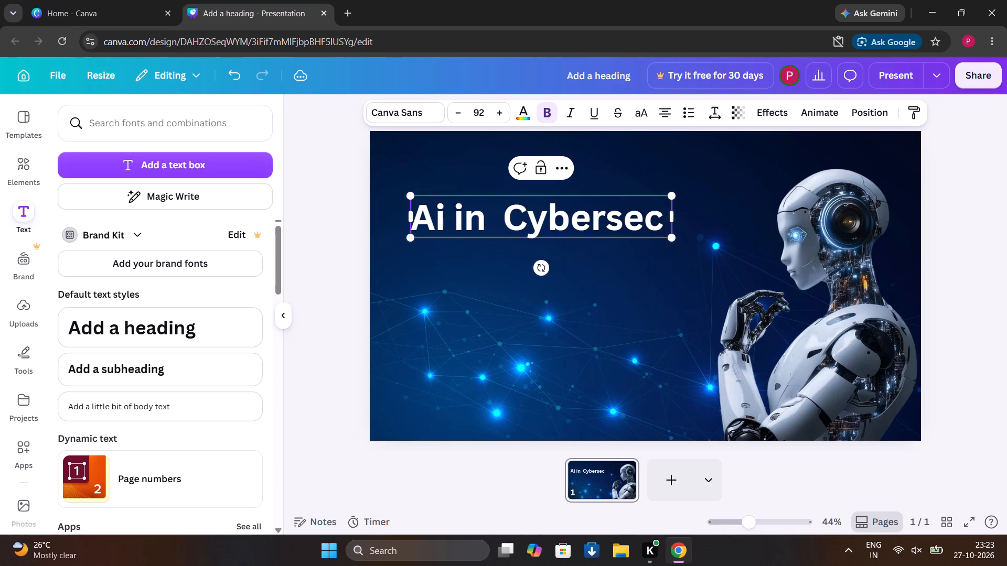
pyautogui.write('urity')
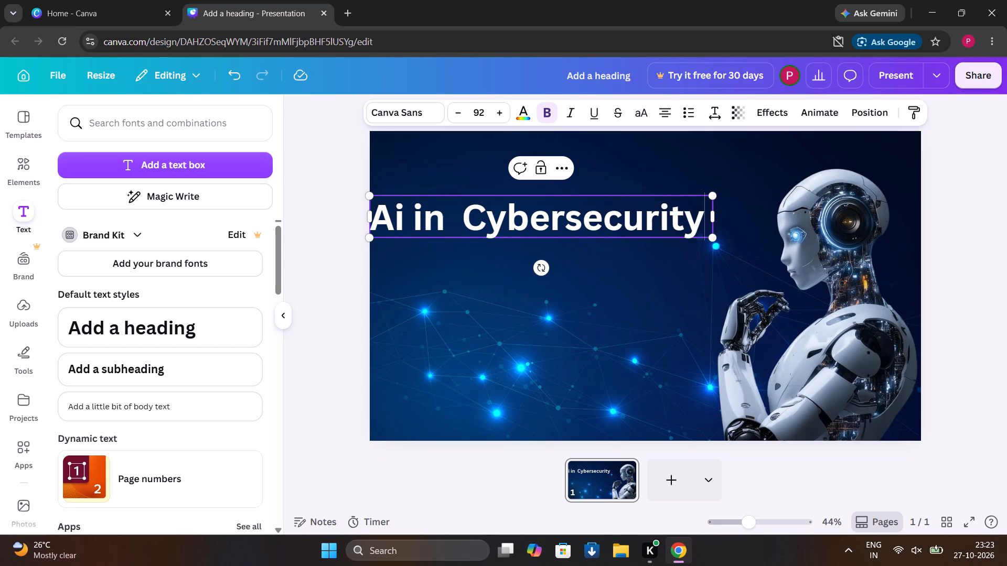
# Move the heading slightly right and up, toward the slide's top-left corner.
pyautogui.moveTo(454, 236); pyautogui.dragTo(480, 238)
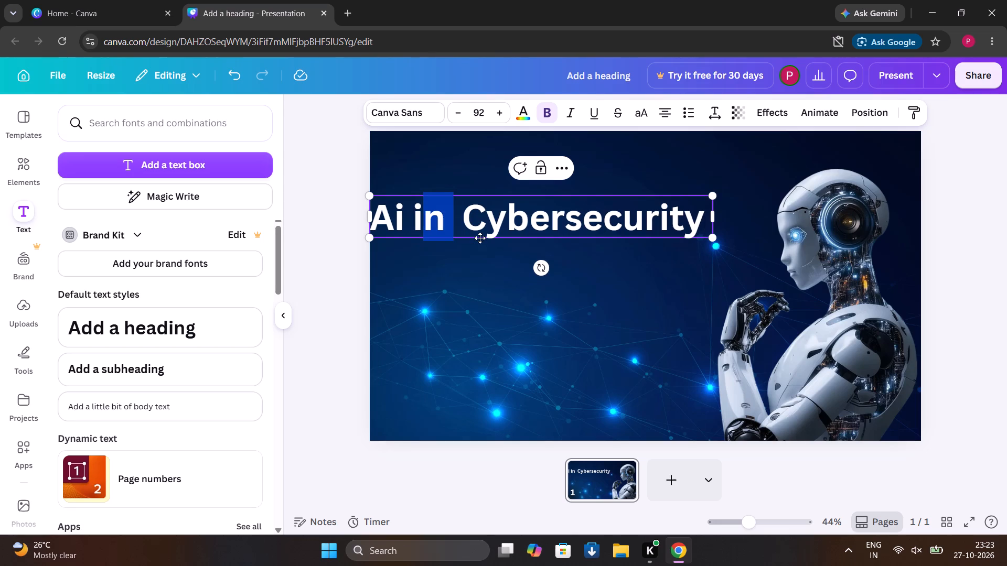
pyautogui.moveTo(480, 238); pyautogui.dragTo(479, 238)
pyautogui.moveTo(476, 237); pyautogui.dragTo(498, 230)
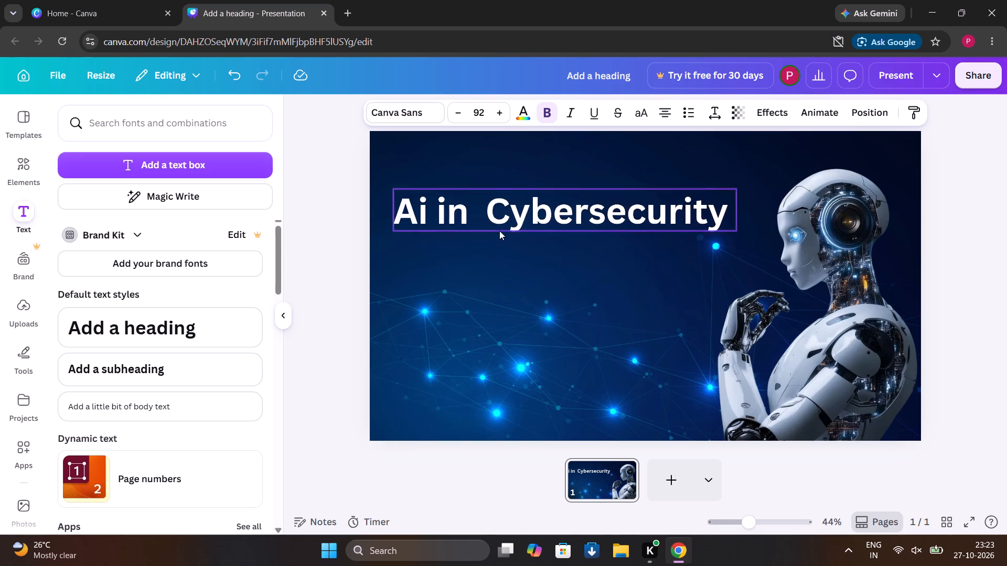
pyautogui.moveTo(498, 230); pyautogui.dragTo(493, 209)
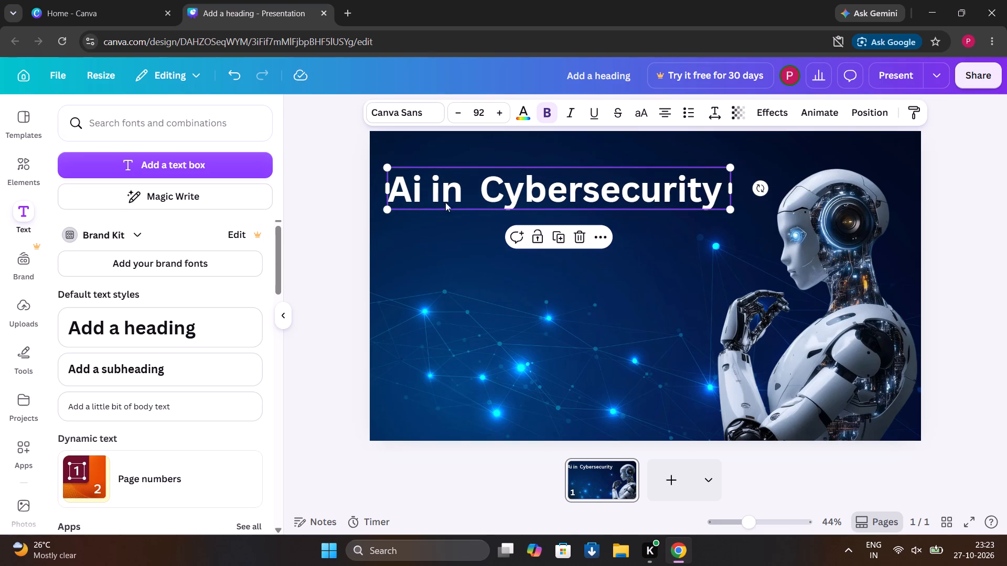
# Replace the word "Ai" in the heading with "Artificial", keeping a space before "in".
pyautogui.click(430, 195)
pyautogui.click(430, 195)
pyautogui.click(430, 195)
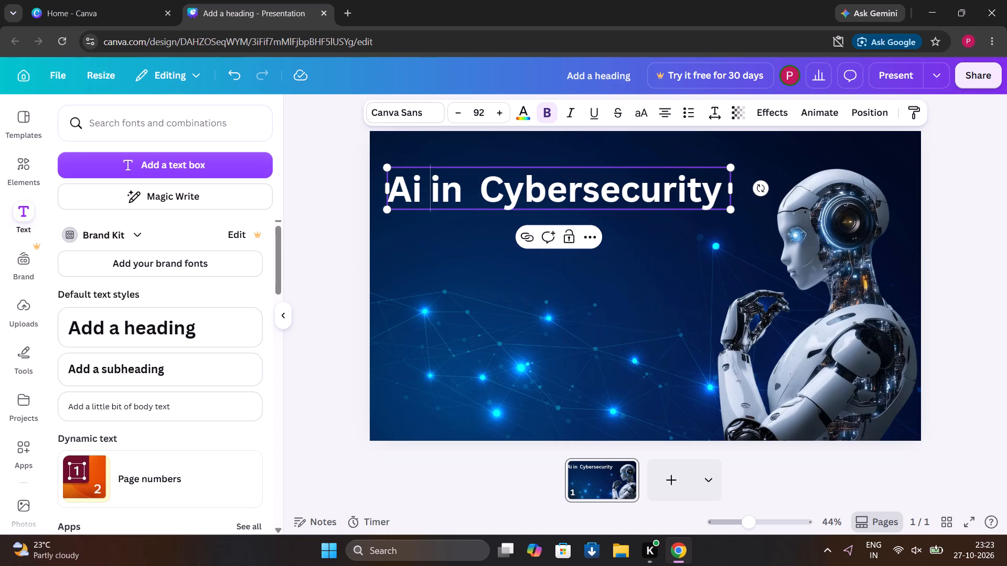
pyautogui.press('BackSpace')
pyautogui.press('BackSpace')
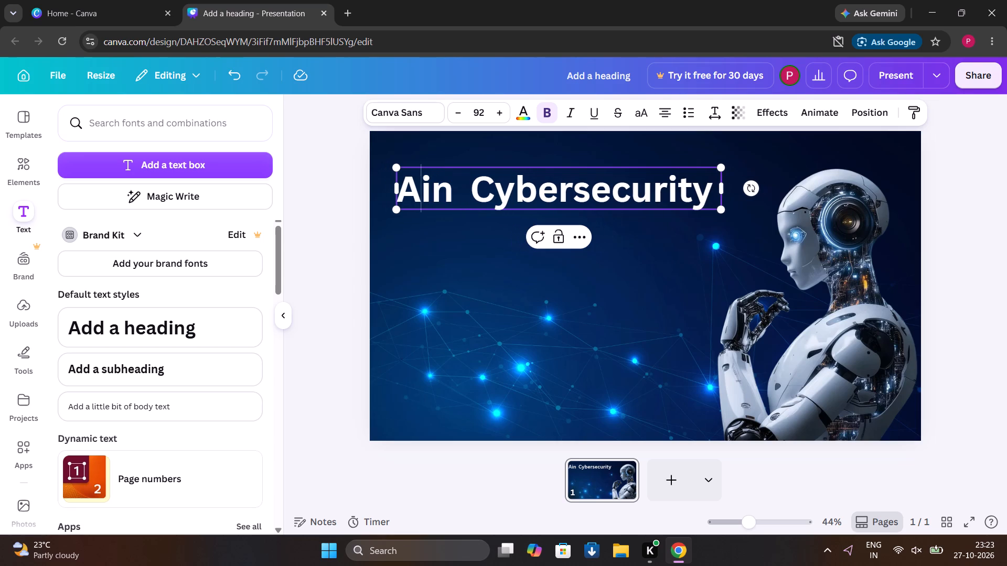
pyautogui.write('rti')
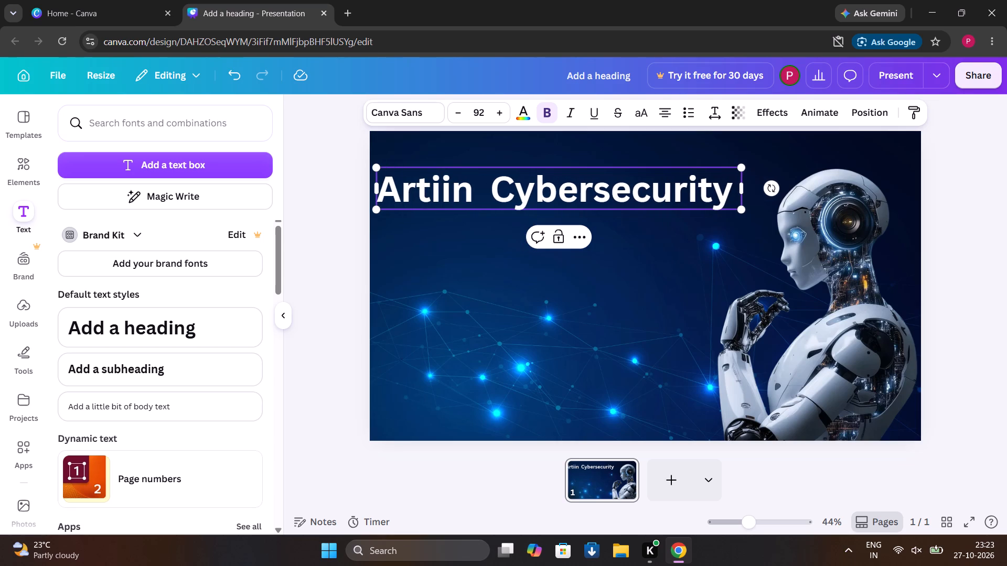
pyautogui.write('fi')
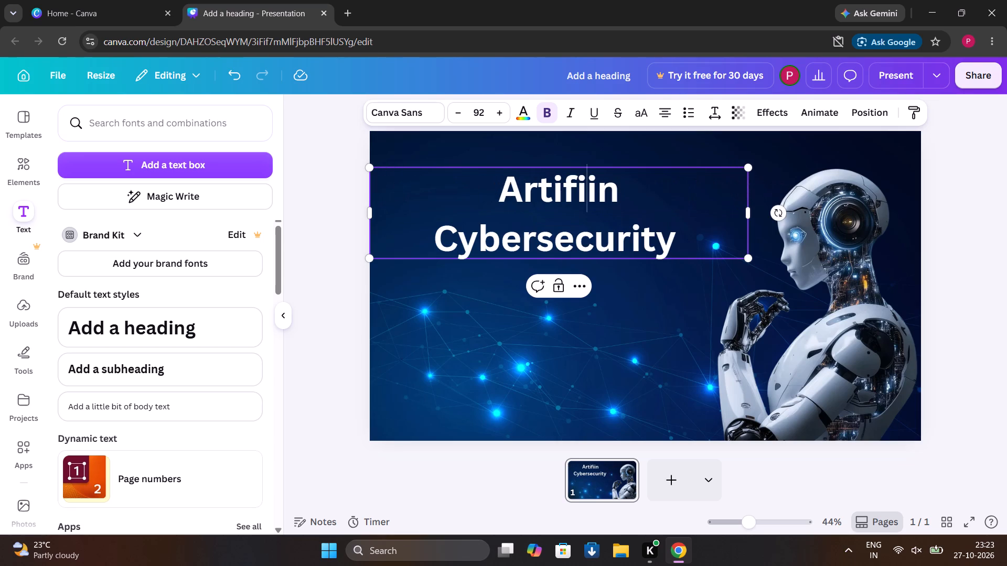
pyautogui.write('cial')
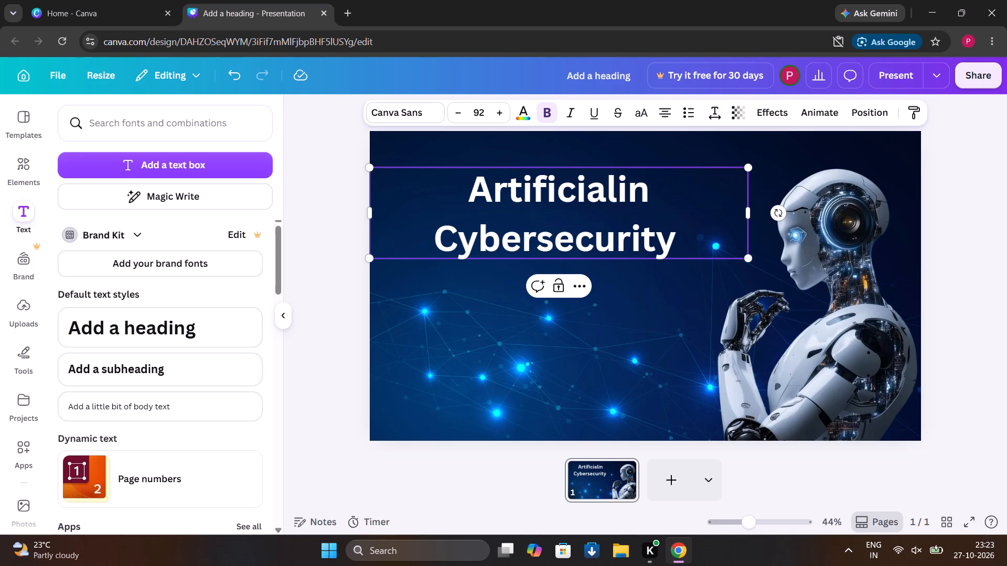
pyautogui.press('space')
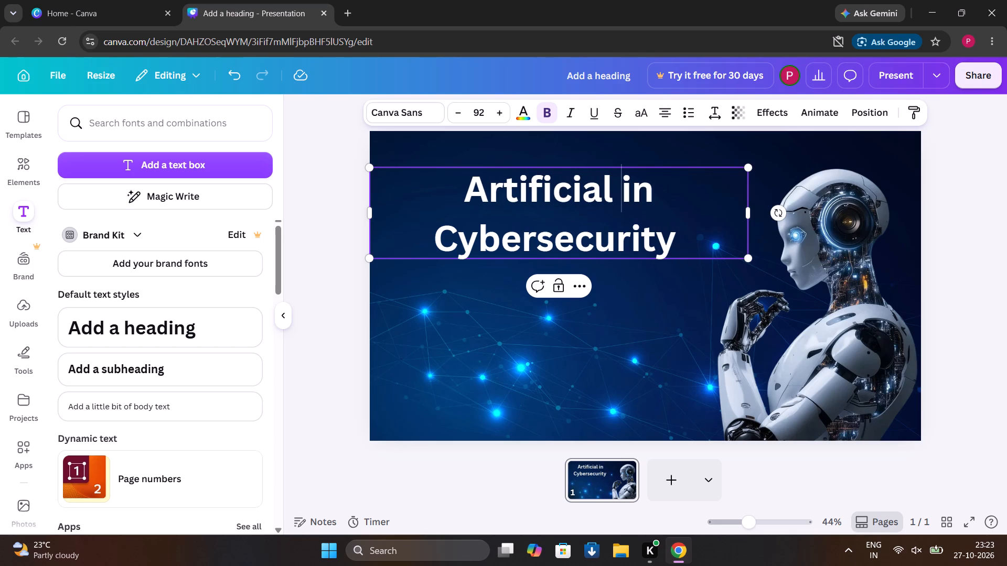
# Complete the heading as three lines reading "Artificial intellignce", "in" and "Cybersecurity".
pyautogui.click(661, 199)
pyautogui.press('BackSpace')
pyautogui.write('tell')
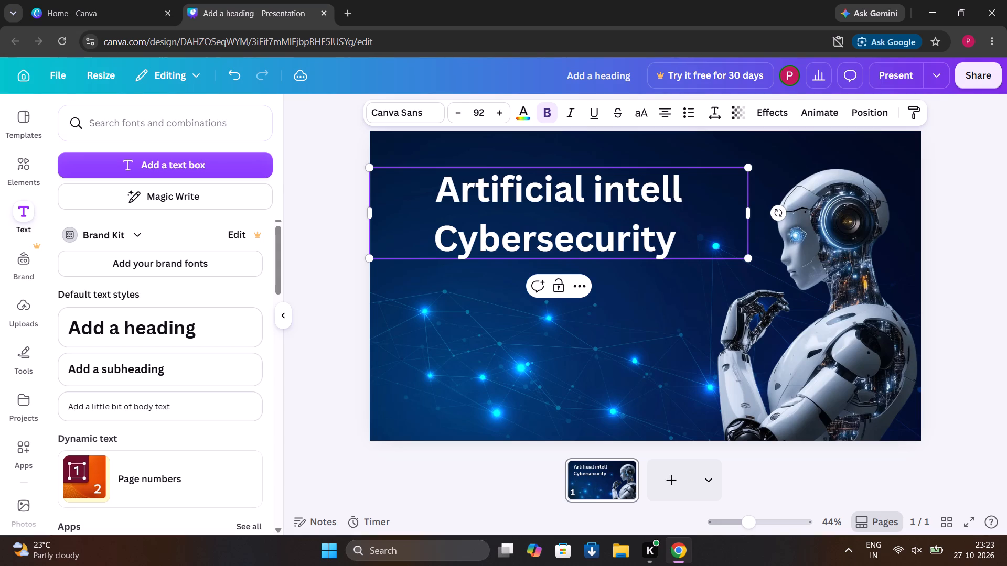
pyautogui.write('ig')
pyautogui.write('nc')
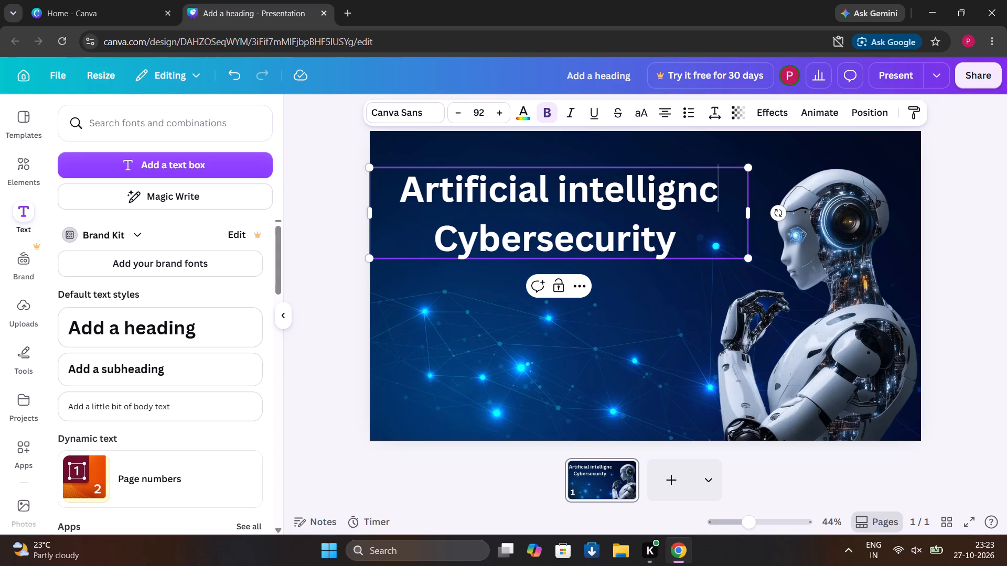
pyautogui.press('e')
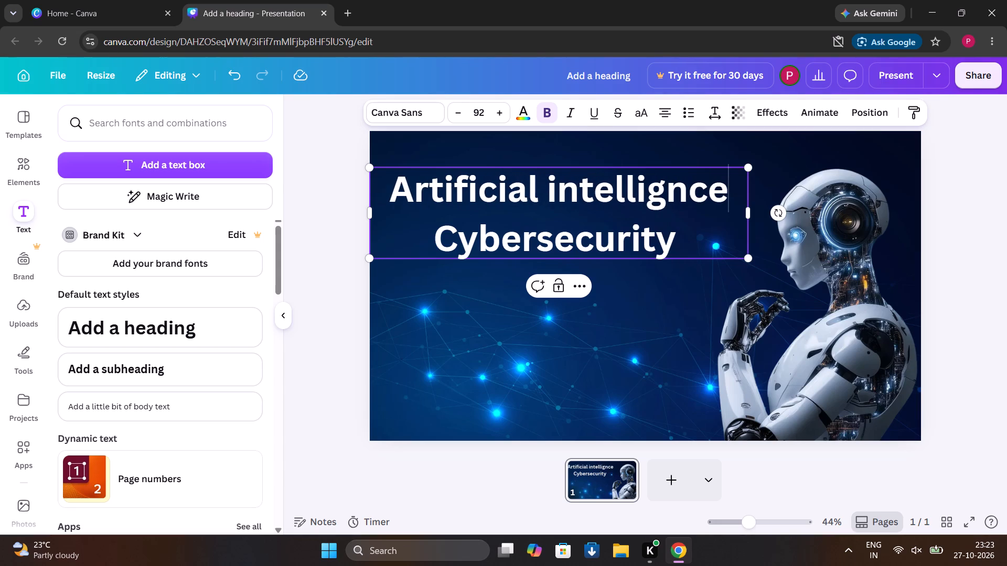
pyautogui.press('Return')
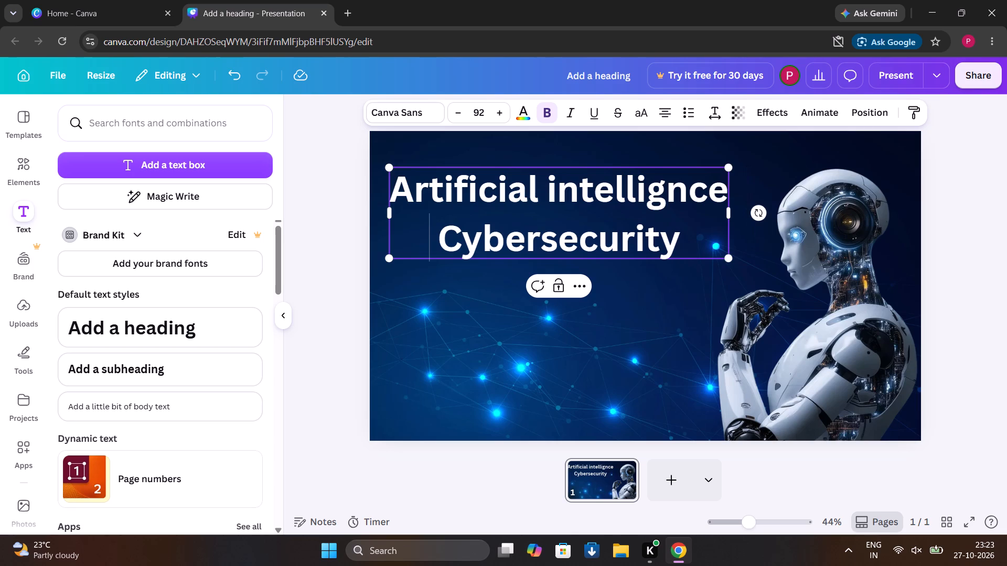
pyautogui.write('in')
pyautogui.press('Return')
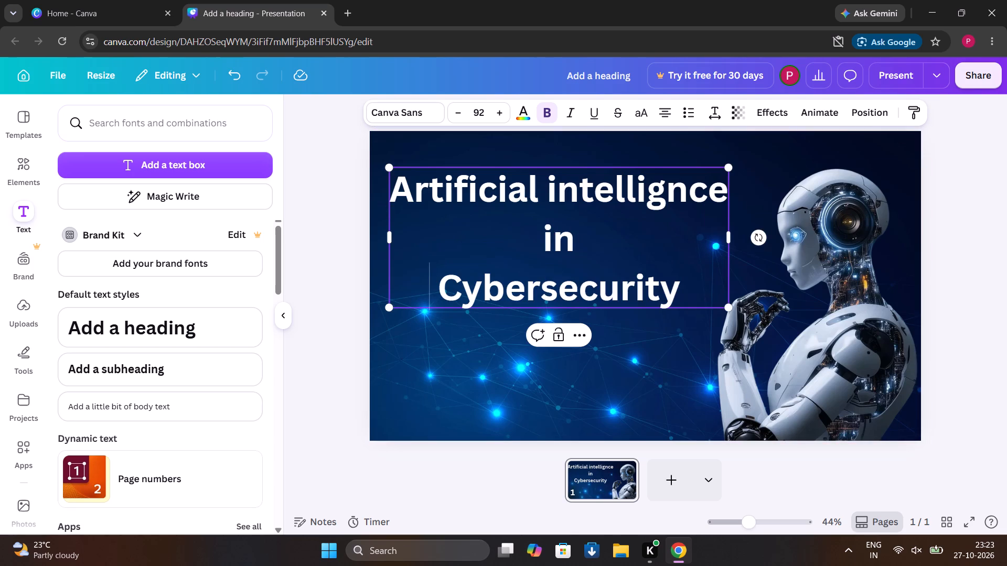
# Move the three-line heading slightly down and left, into the open area beside the robot.
pyautogui.moveTo(667, 263); pyautogui.dragTo(644, 284)
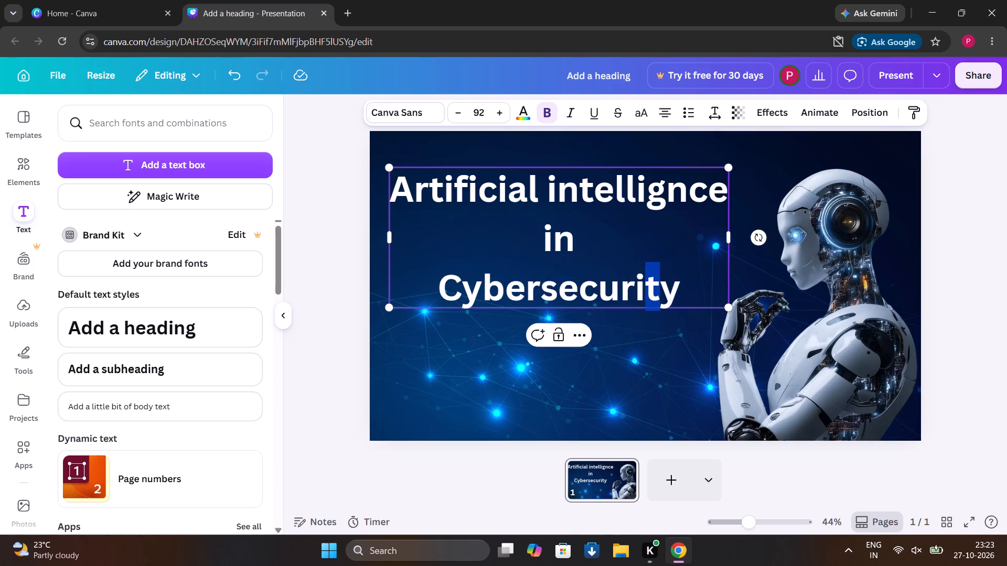
pyautogui.moveTo(644, 284); pyautogui.dragTo(685, 246)
pyautogui.click(698, 251)
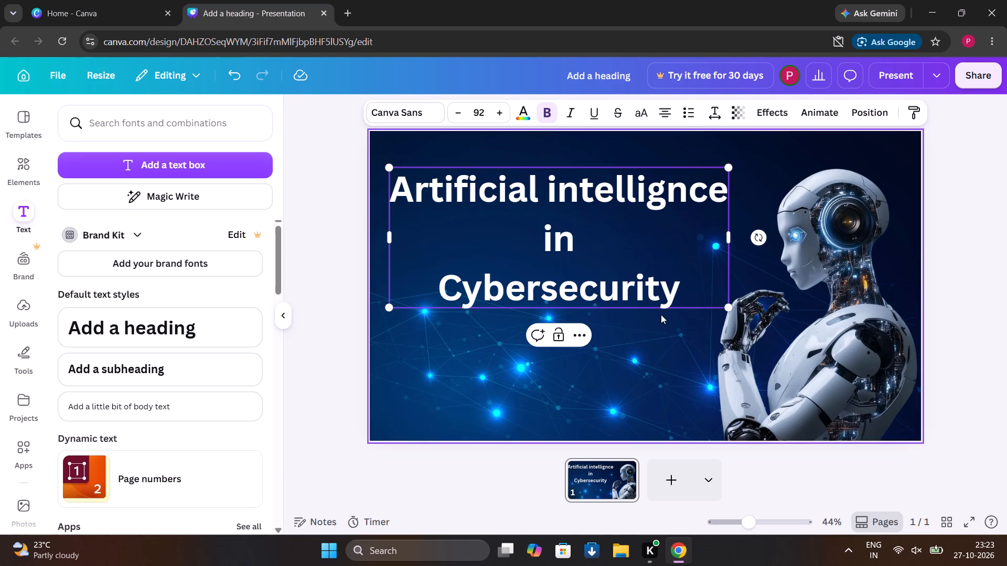
pyautogui.moveTo(677, 307); pyautogui.dragTo(669, 333)
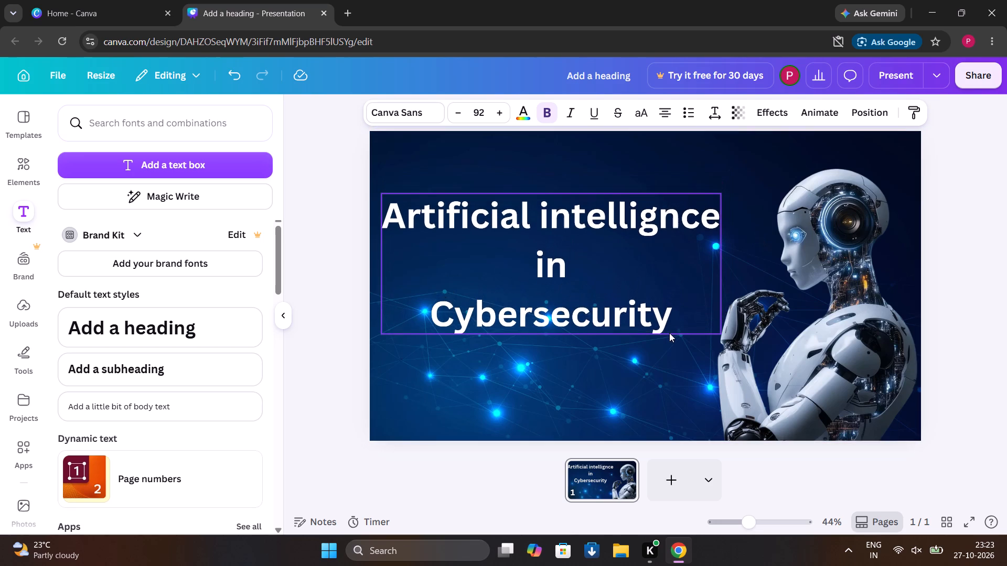
pyautogui.moveTo(669, 333); pyautogui.dragTo(668, 334)
pyautogui.click(703, 307)
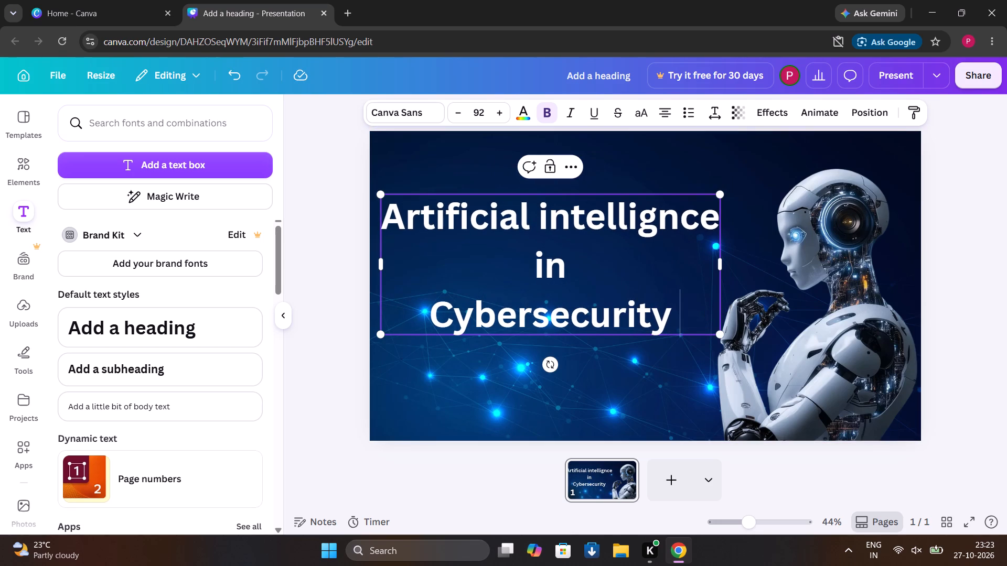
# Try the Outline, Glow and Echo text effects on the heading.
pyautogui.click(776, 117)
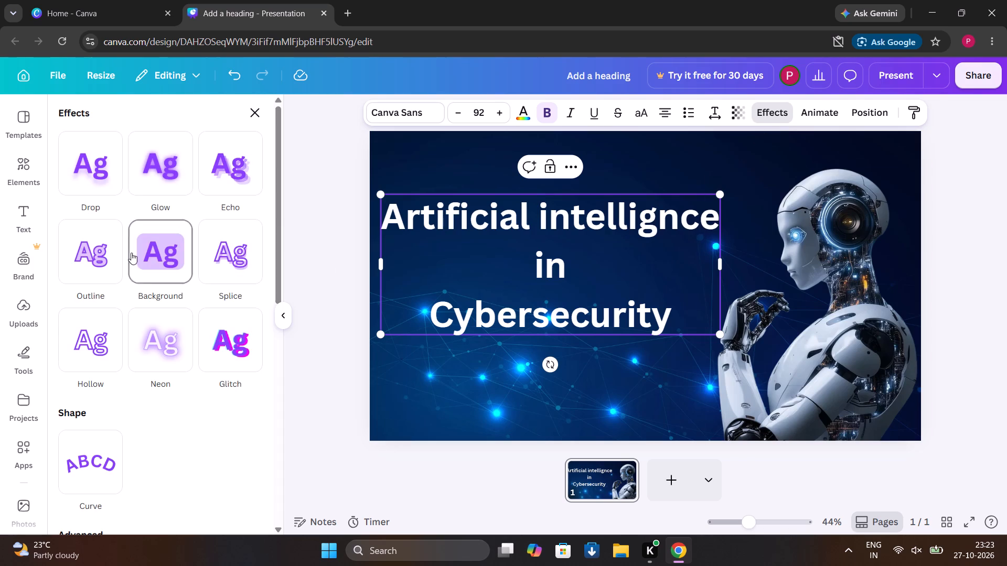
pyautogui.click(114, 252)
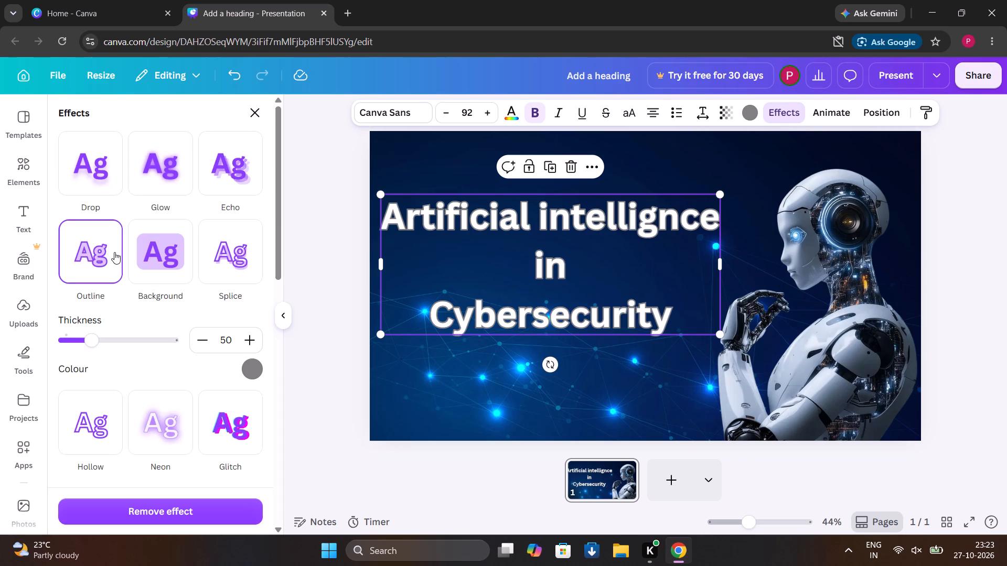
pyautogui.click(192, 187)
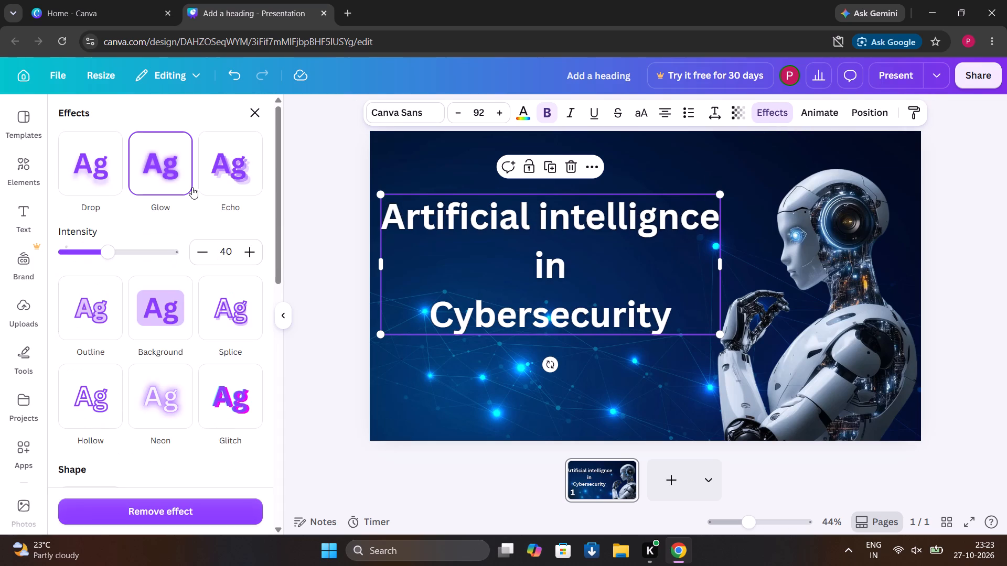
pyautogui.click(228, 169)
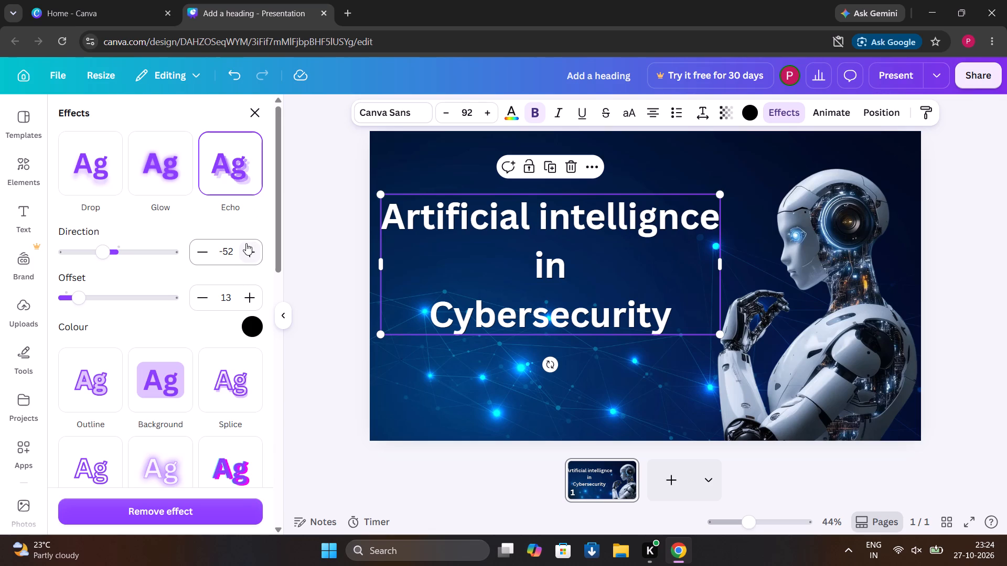
# Apply the Splice text effect to the heading.
pyautogui.click(218, 363)
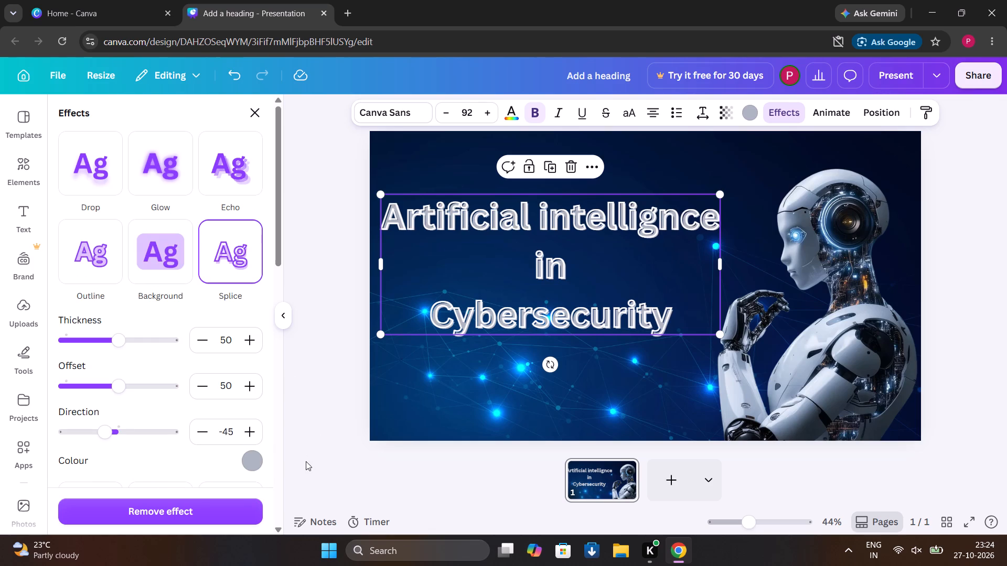
pyautogui.click(410, 384)
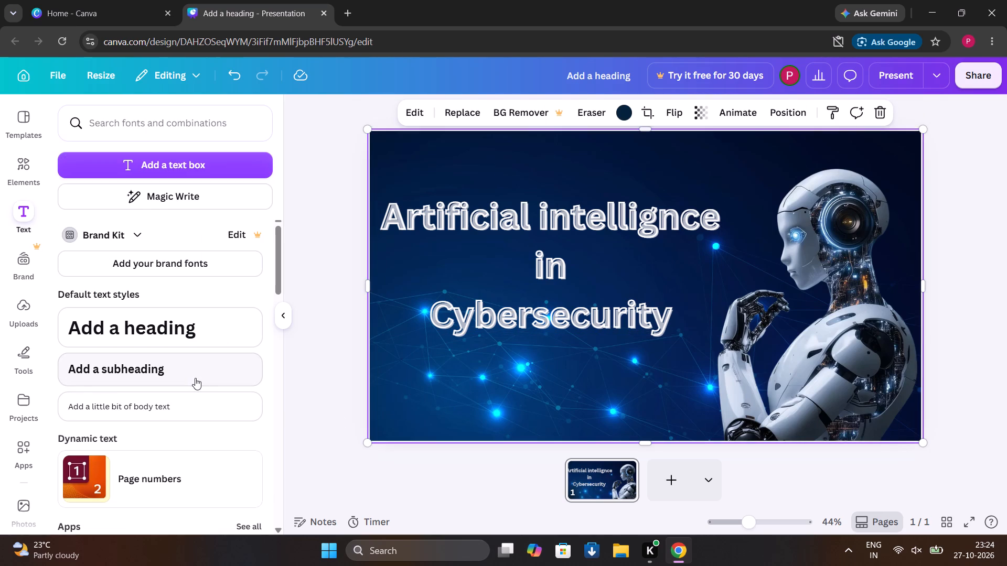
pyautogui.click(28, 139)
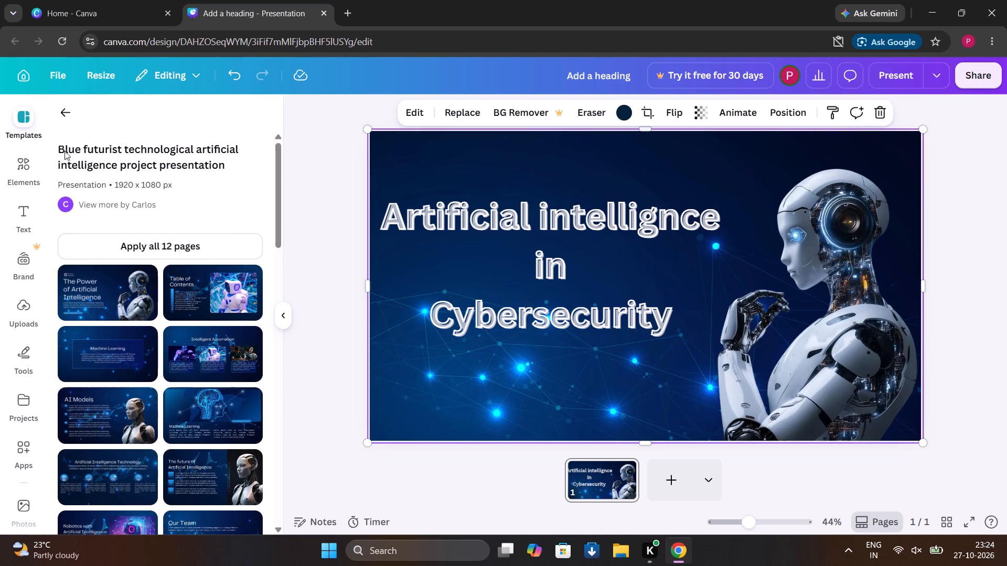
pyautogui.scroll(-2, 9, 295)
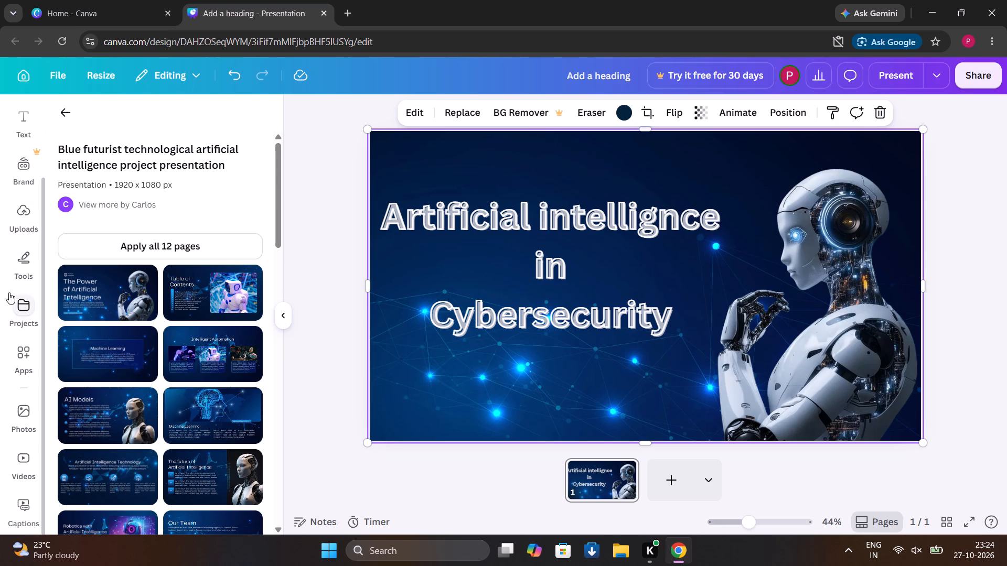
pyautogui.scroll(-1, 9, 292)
# Add a body text box to the slide and place it below the heading, near the lower-left corner.
pyautogui.scroll(1, 9, 292)
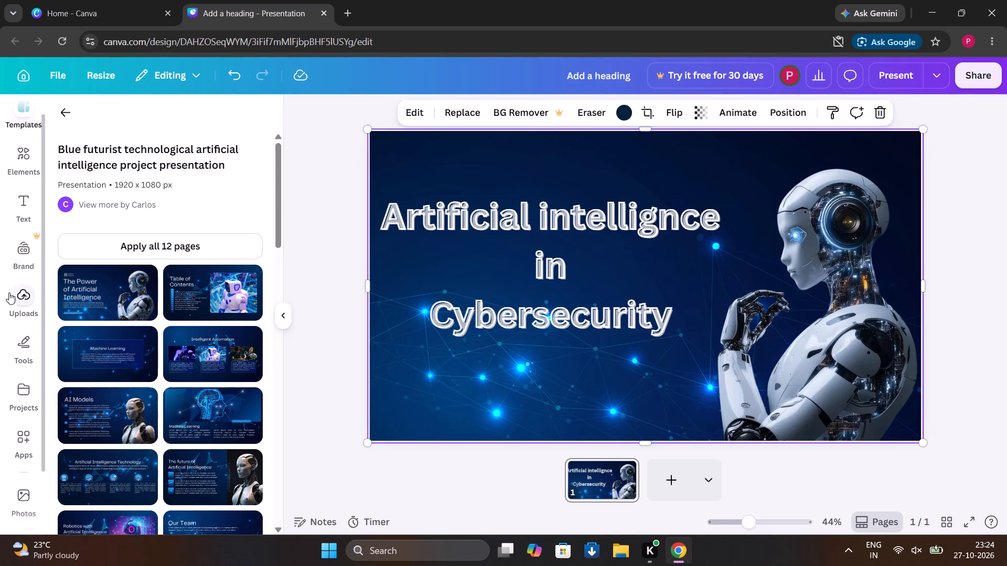
pyautogui.scroll(1, 9, 292)
pyautogui.click(460, 382)
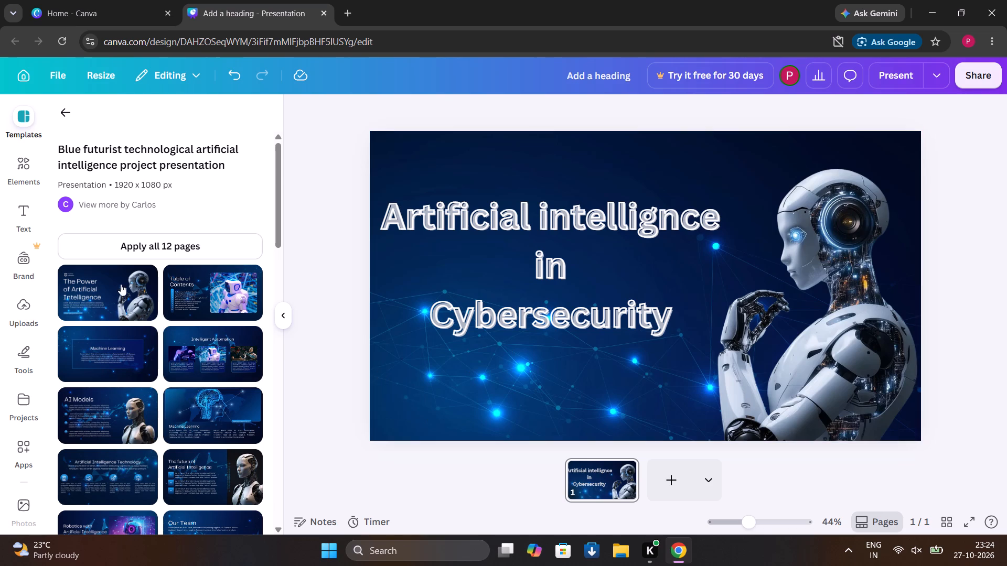
pyautogui.click(30, 212)
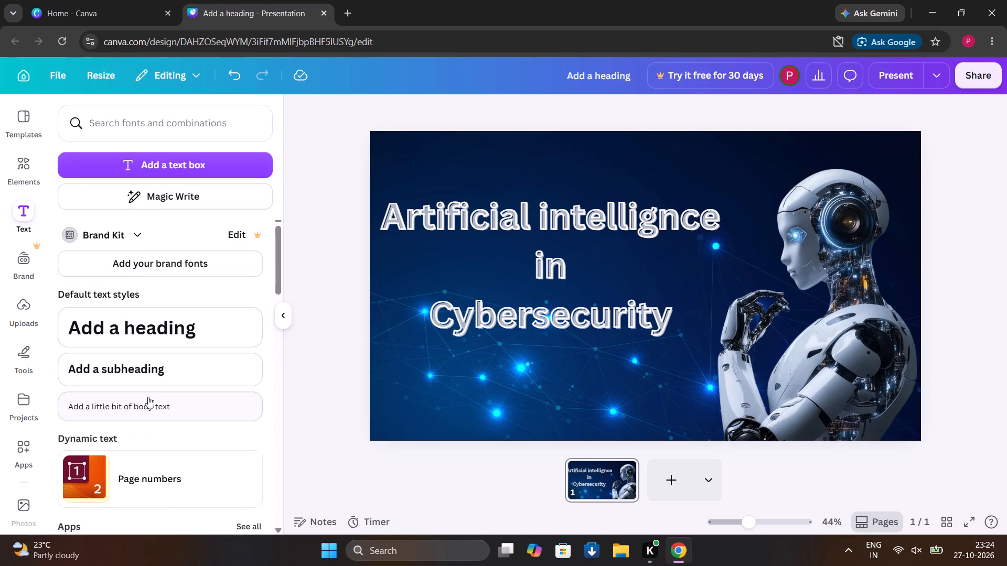
pyautogui.click(148, 397)
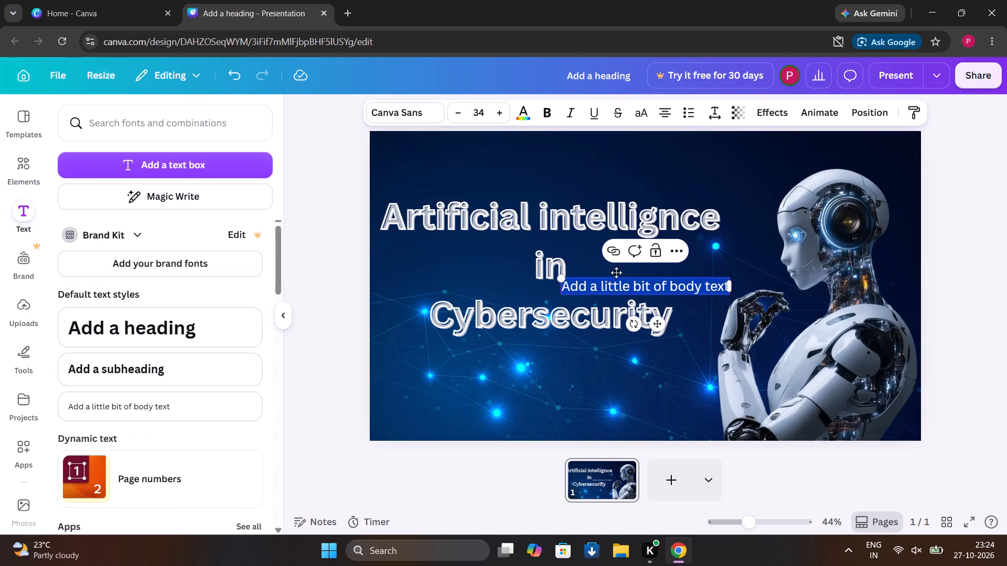
pyautogui.moveTo(616, 273); pyautogui.dragTo(493, 384)
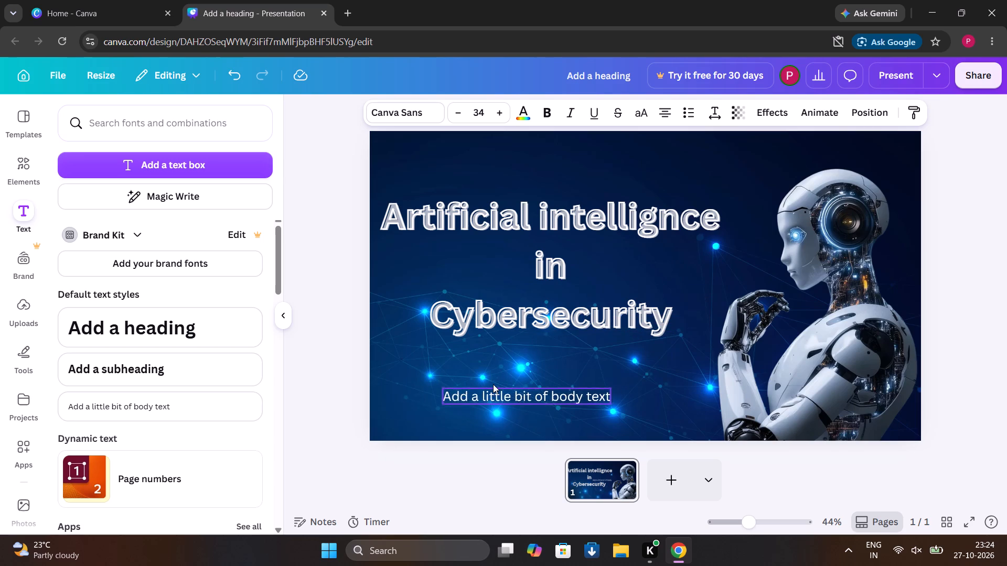
pyautogui.moveTo(493, 384); pyautogui.dragTo(456, 383)
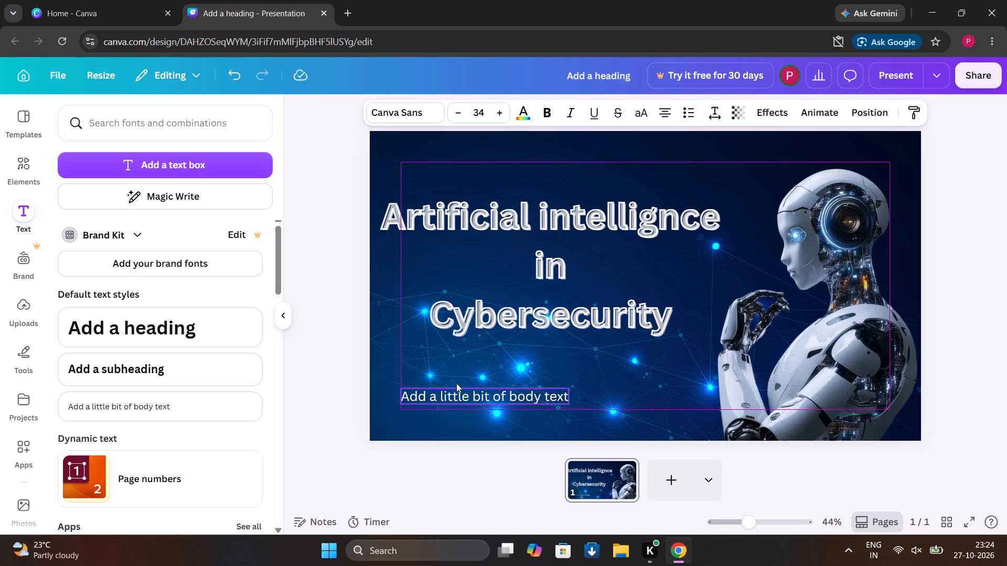
pyautogui.moveTo(456, 383); pyautogui.dragTo(445, 384)
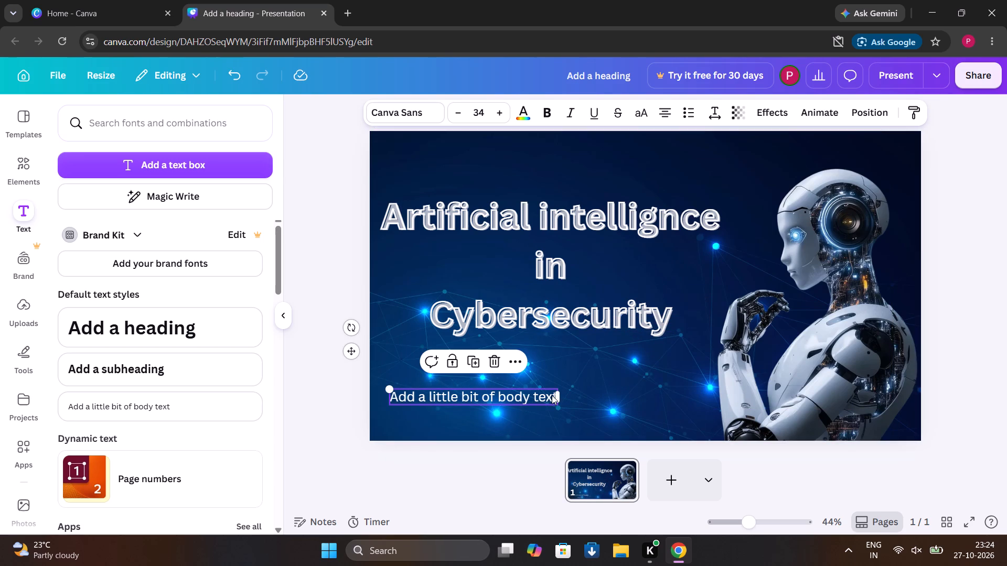
# Replace the body text placeholder with "Presented By" followed by the presenter's name.
pyautogui.doubleClick(552, 395)
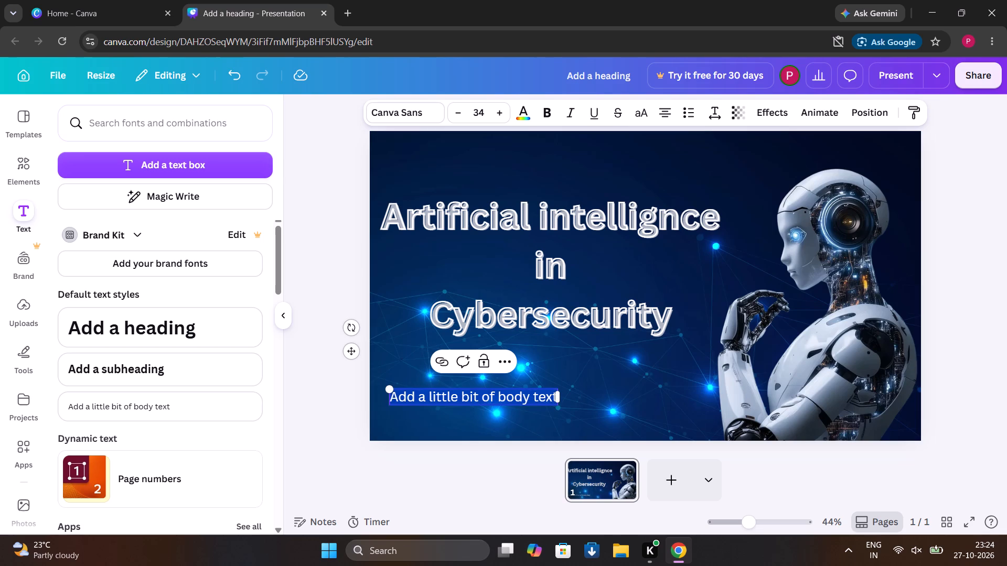
pyautogui.press('BackSpace')
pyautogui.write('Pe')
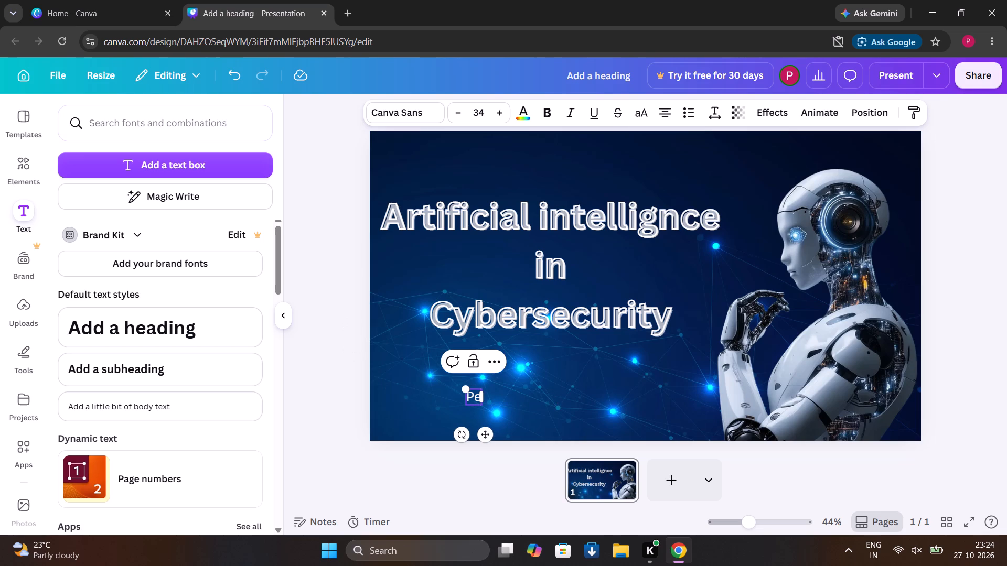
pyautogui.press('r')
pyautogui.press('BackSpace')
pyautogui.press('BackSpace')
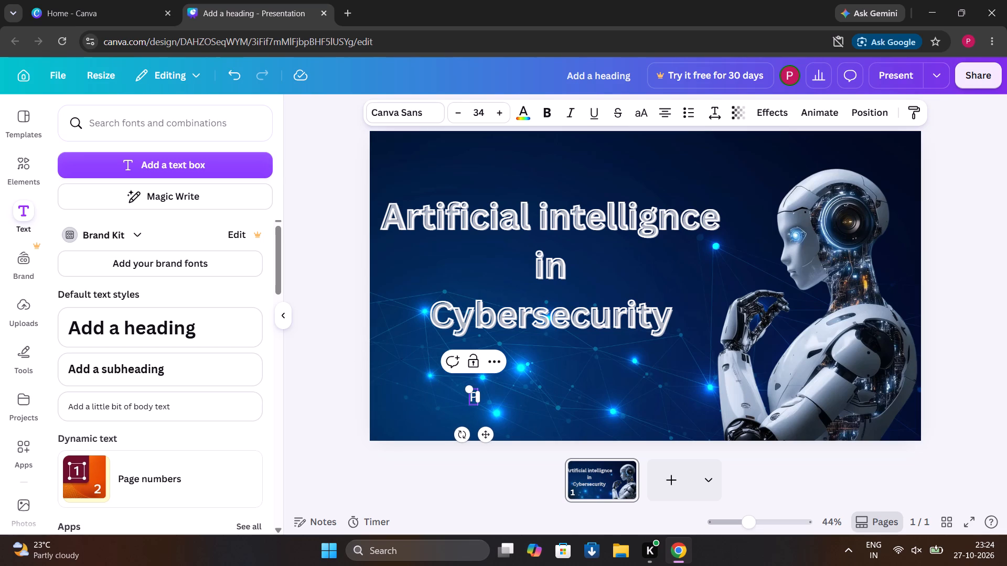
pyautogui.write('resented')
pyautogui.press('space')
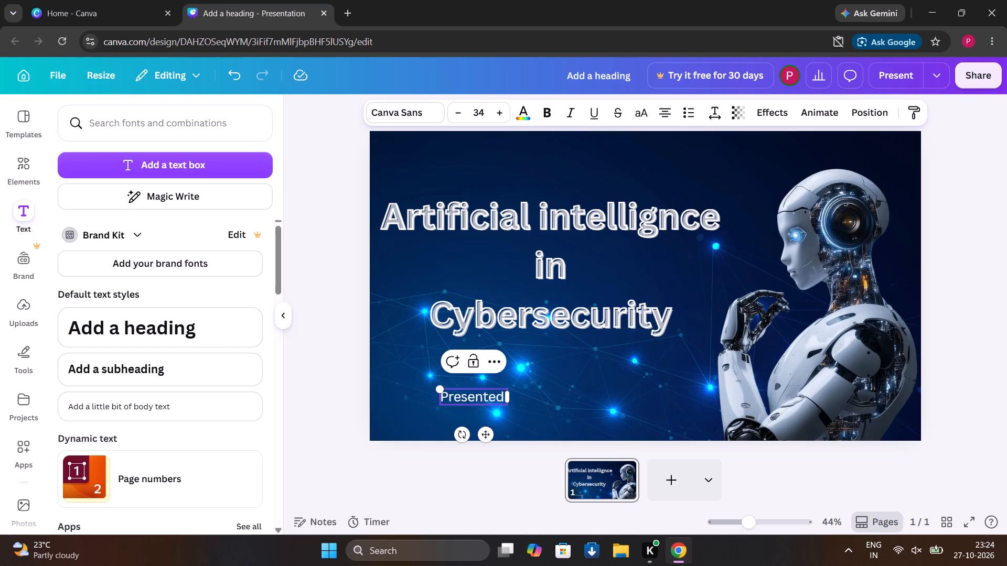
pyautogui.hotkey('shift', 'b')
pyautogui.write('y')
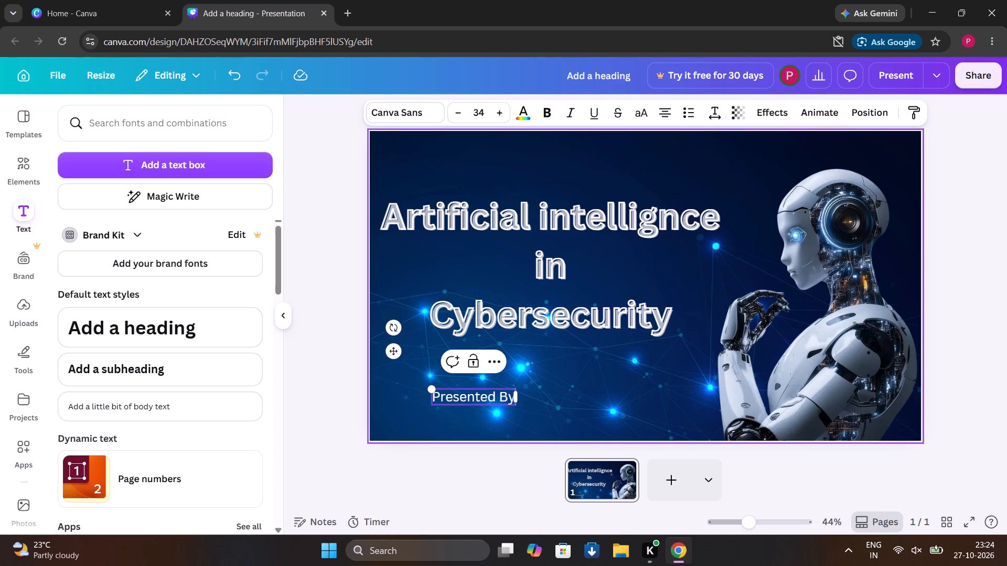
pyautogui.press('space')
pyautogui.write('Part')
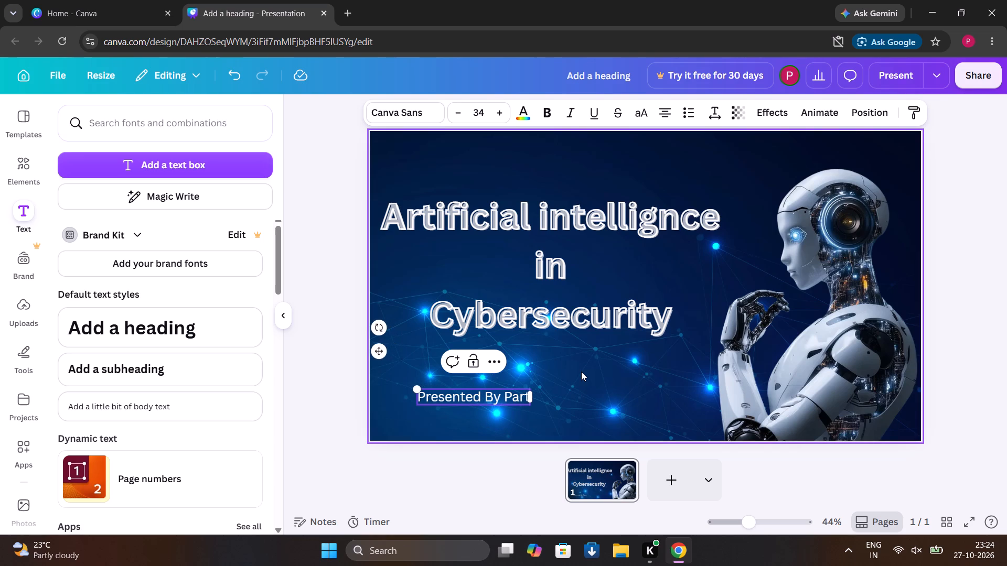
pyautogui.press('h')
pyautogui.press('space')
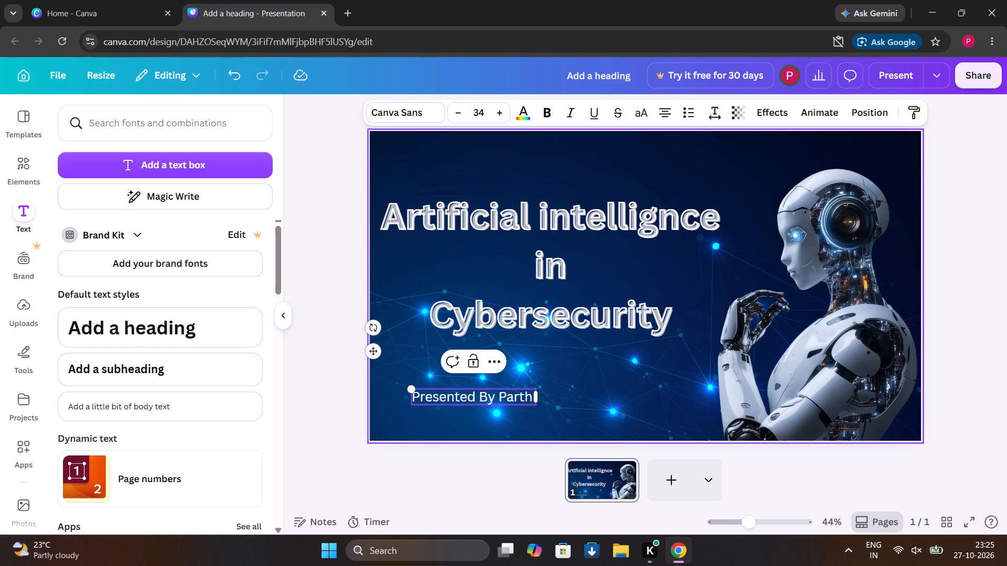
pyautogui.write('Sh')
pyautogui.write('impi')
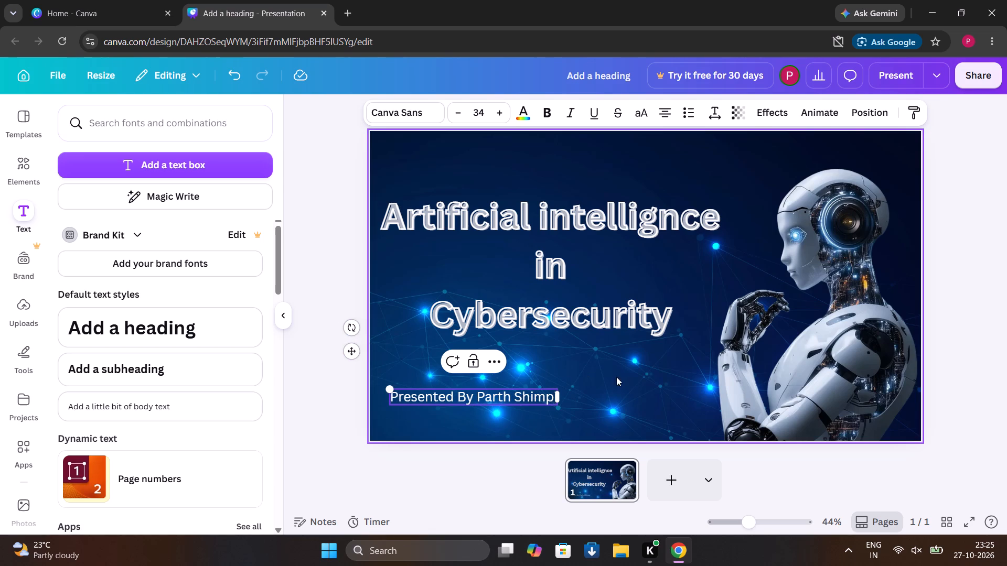
pyautogui.click(364, 441)
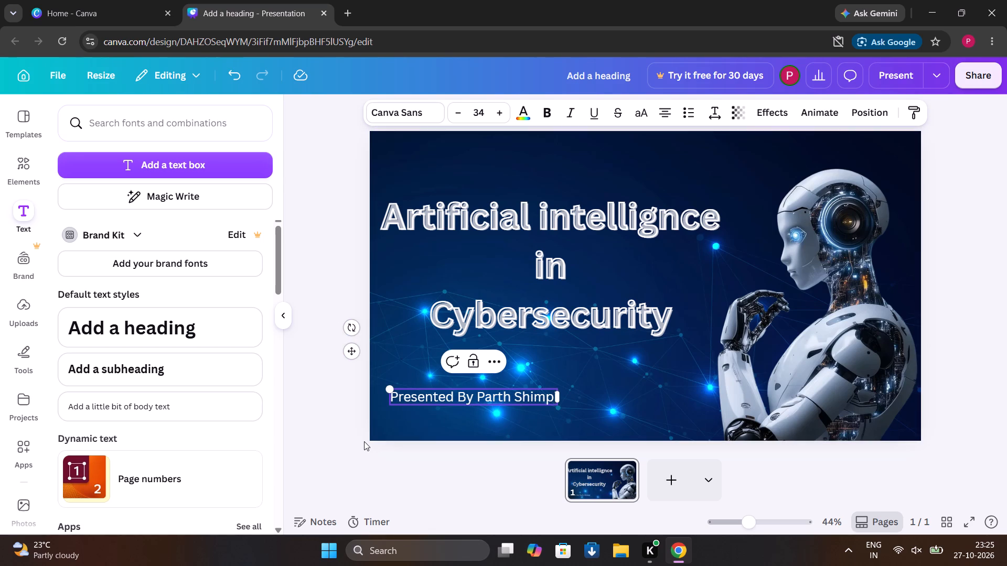
pyautogui.hscroll(-1, 364, 441)
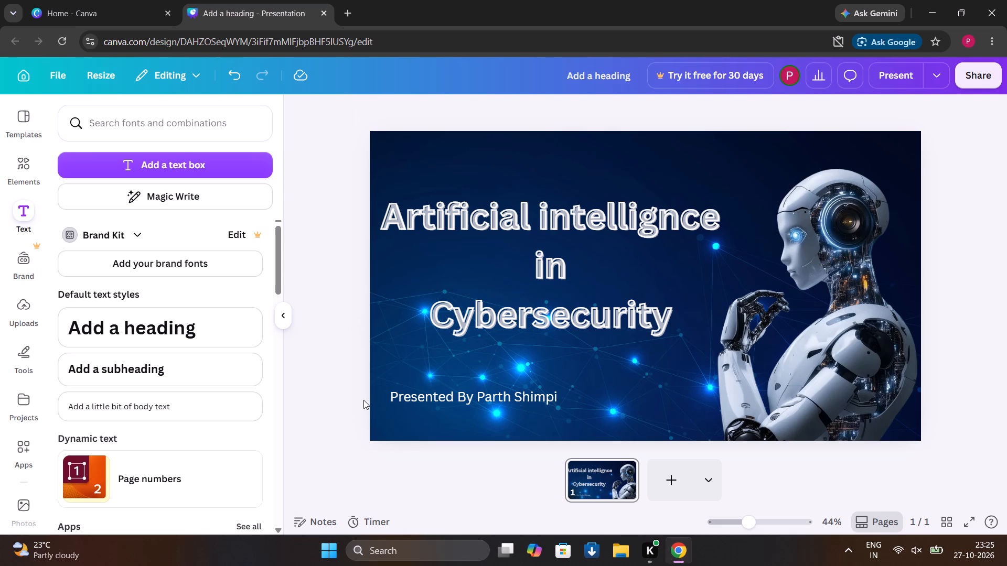
# Add a second line reading "computer engineering" beneath the presenter line.
pyautogui.click(551, 394)
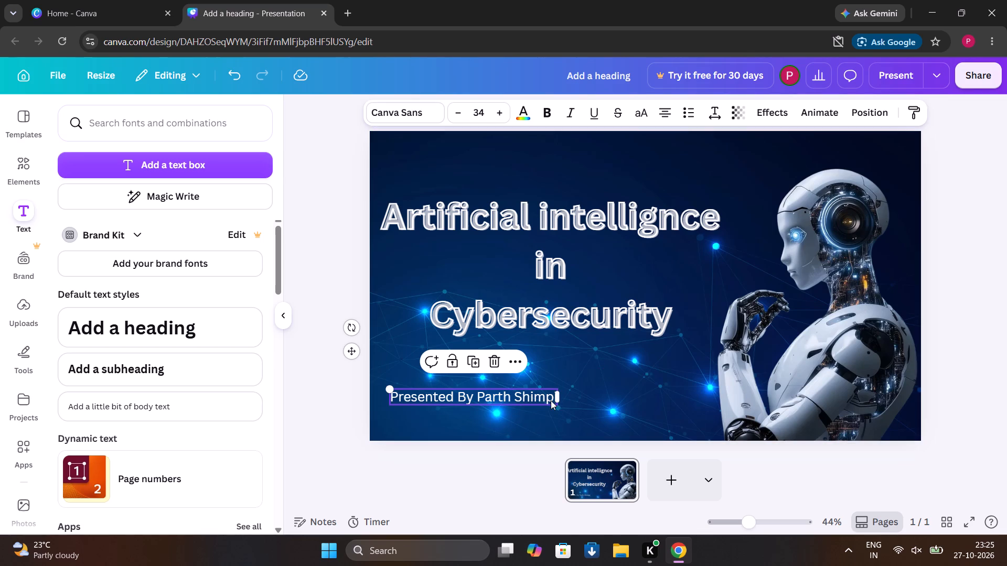
pyautogui.click(550, 395)
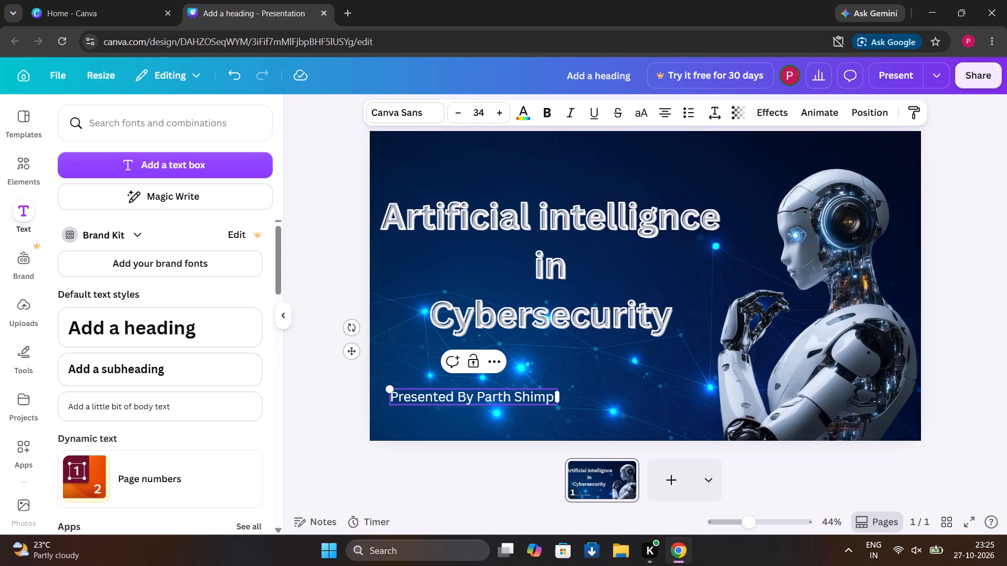
pyautogui.press('Right')
pyautogui.press('Return')
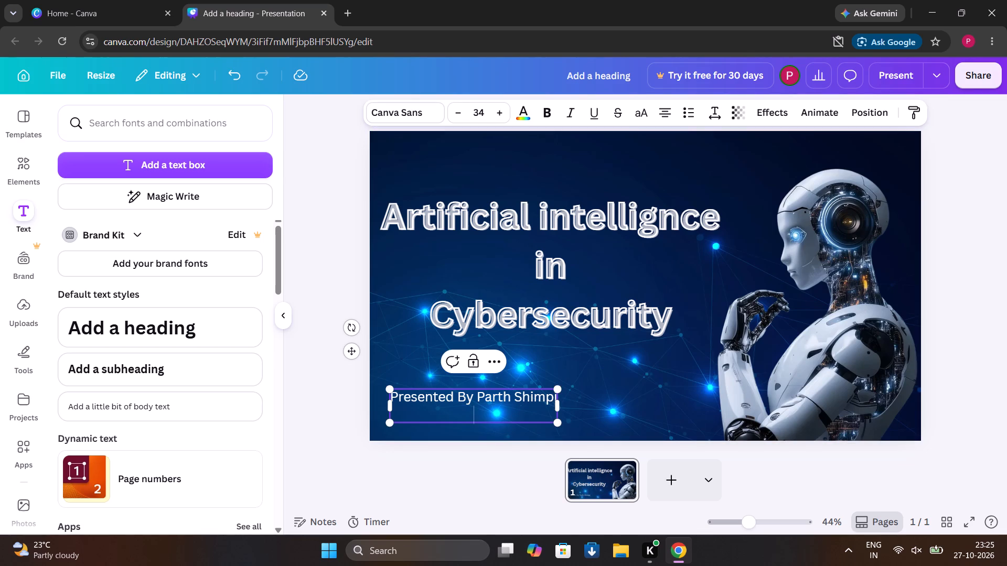
pyautogui.write('computer')
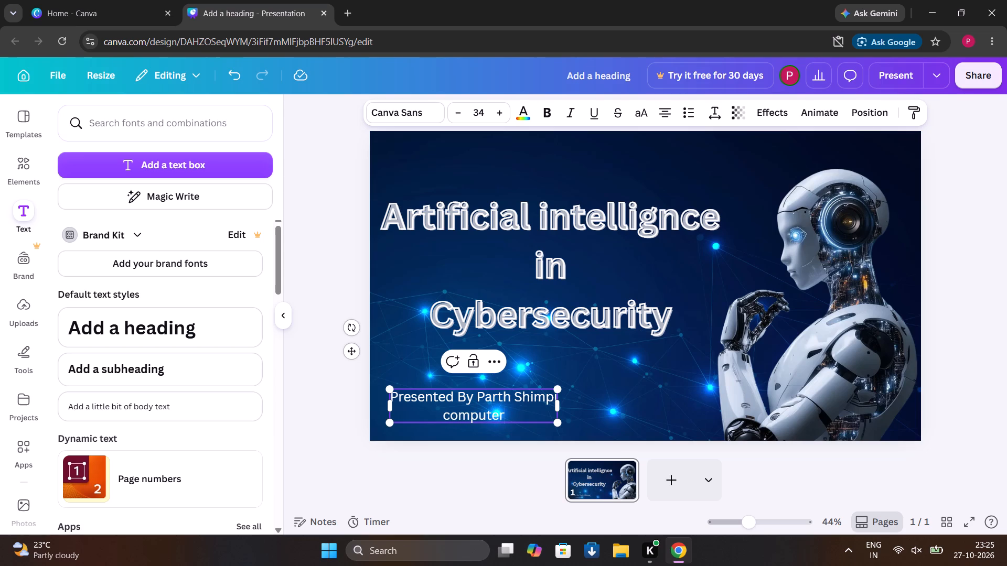
pyautogui.press('space')
pyautogui.write('enf')
pyautogui.press('BackSpace')
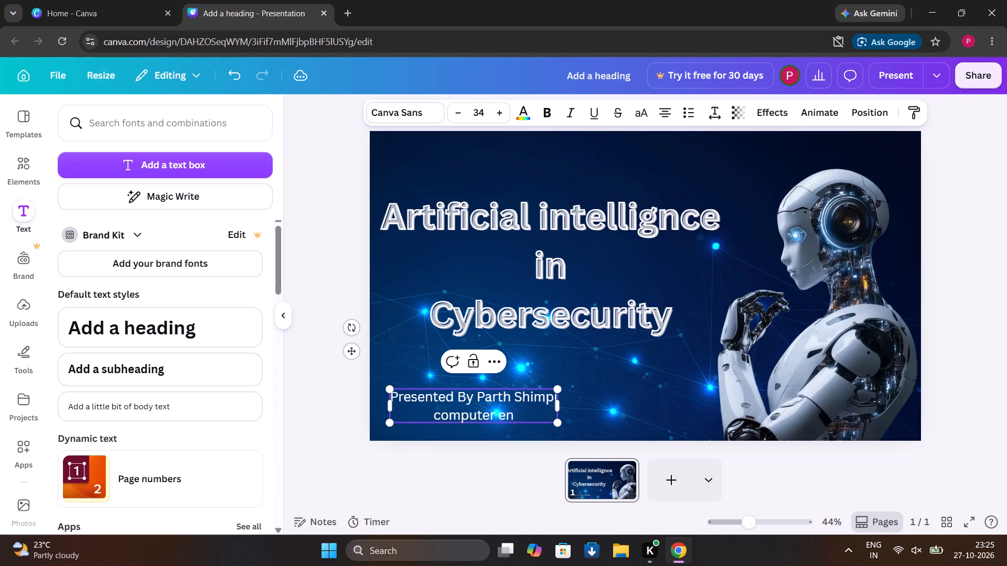
pyautogui.write('gineerr')
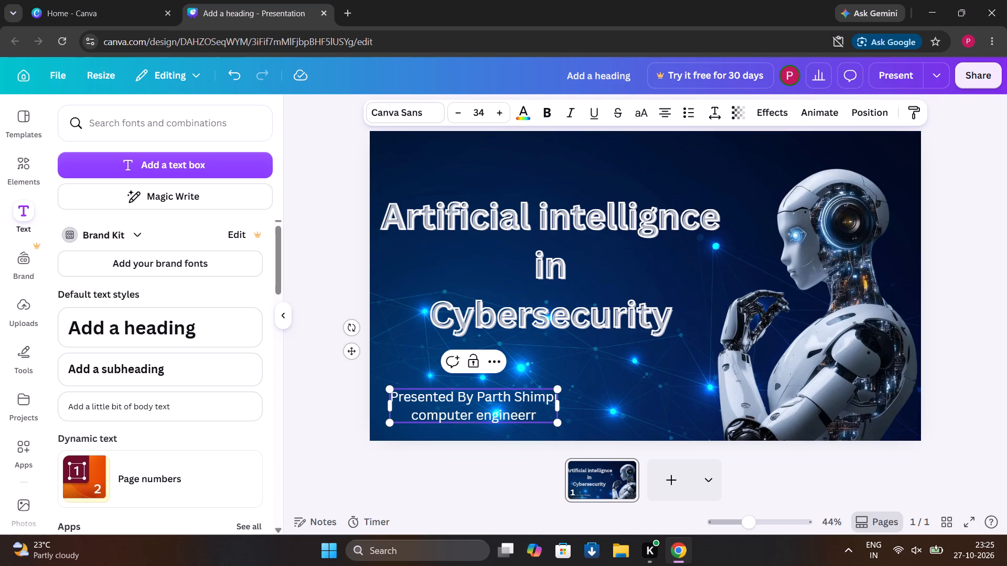
pyautogui.press('BackSpace')
pyautogui.press('BackSpace')
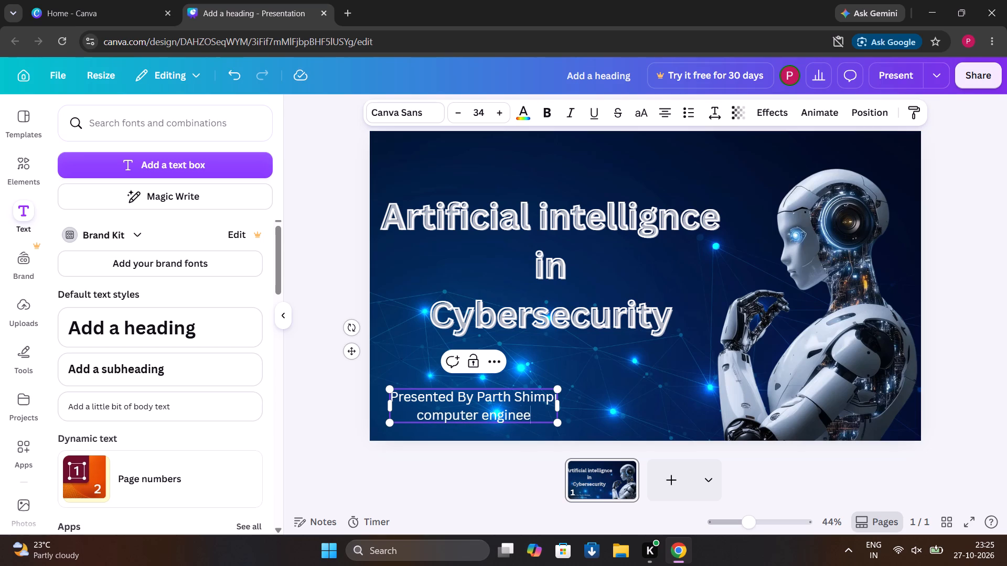
pyautogui.write('ring')
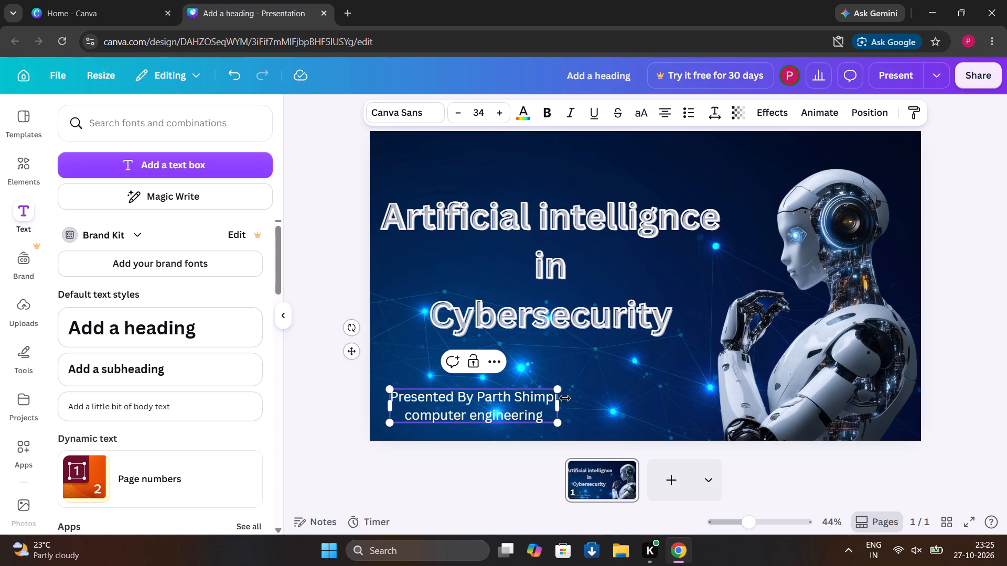
pyautogui.click(453, 491)
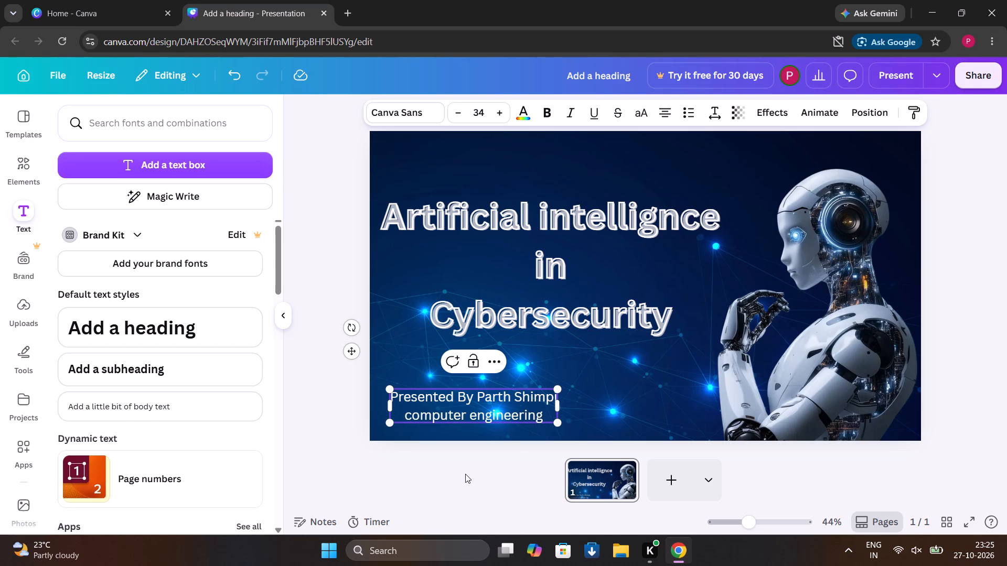
pyautogui.click(465, 474)
pyautogui.click(465, 474)
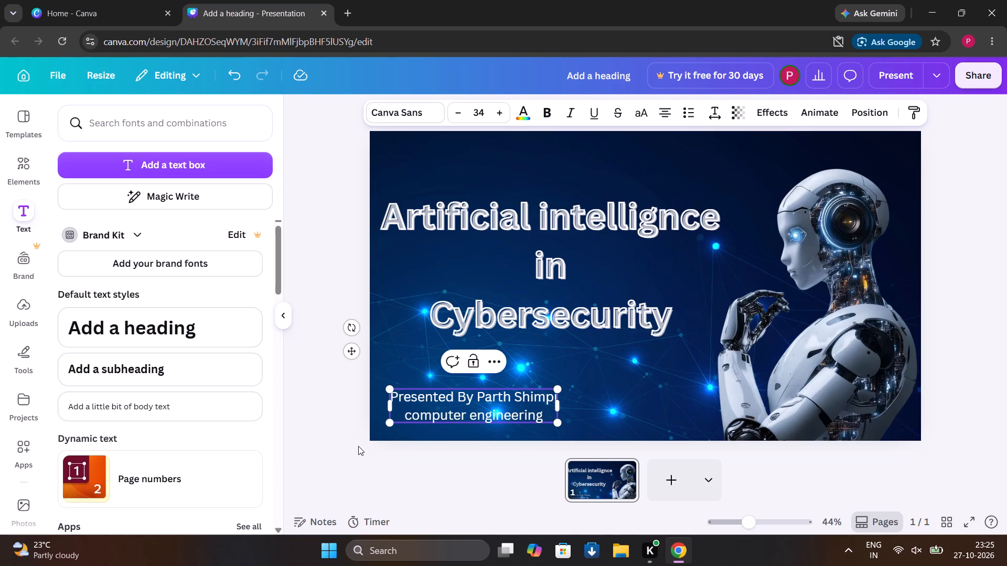
pyautogui.click(358, 446)
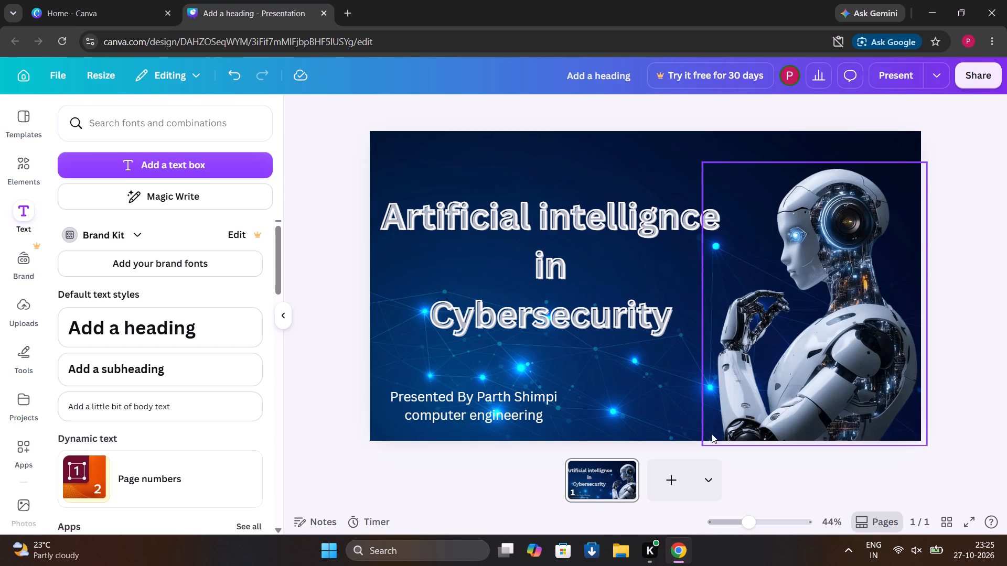
# Add a new blank page after the title slide.
pyautogui.click(670, 472)
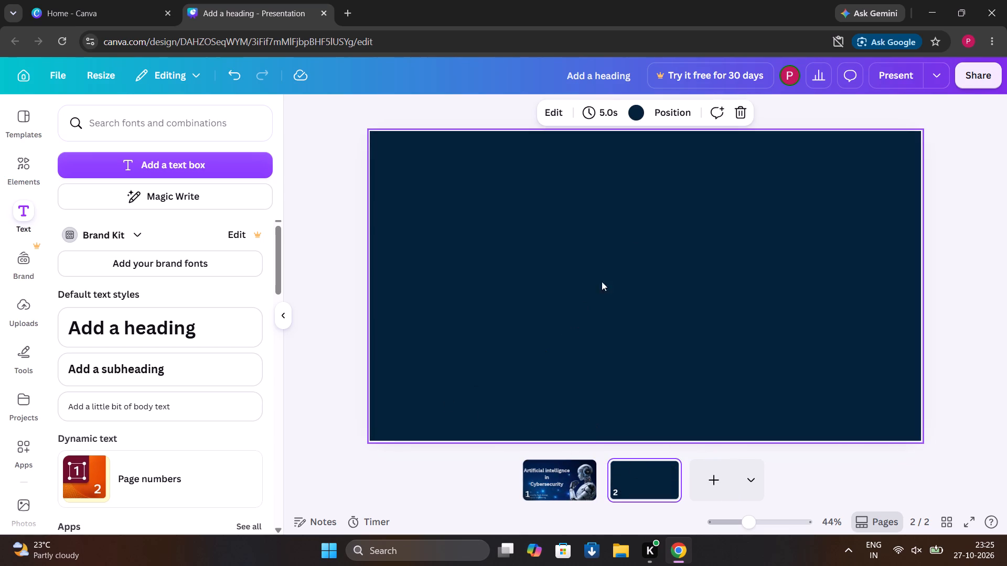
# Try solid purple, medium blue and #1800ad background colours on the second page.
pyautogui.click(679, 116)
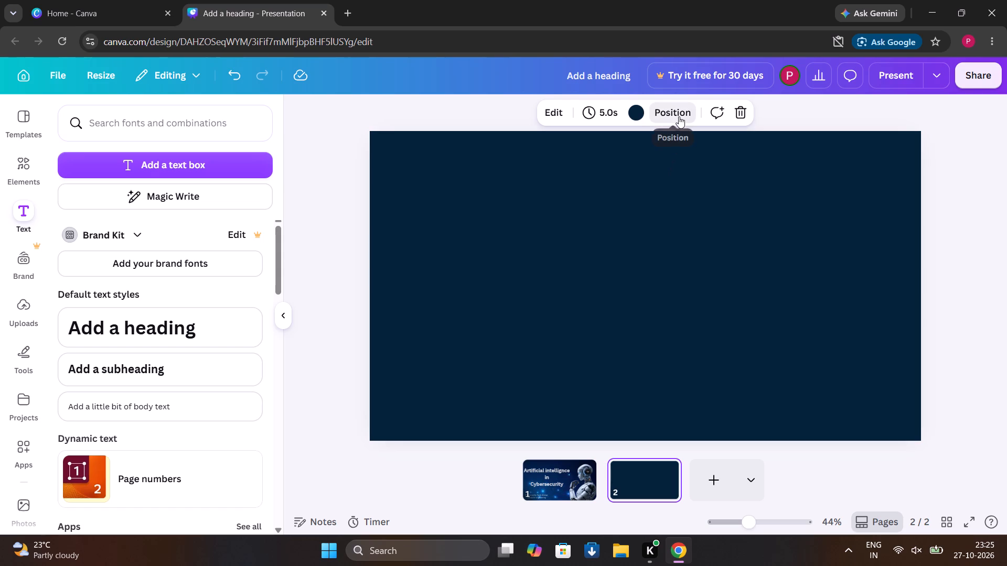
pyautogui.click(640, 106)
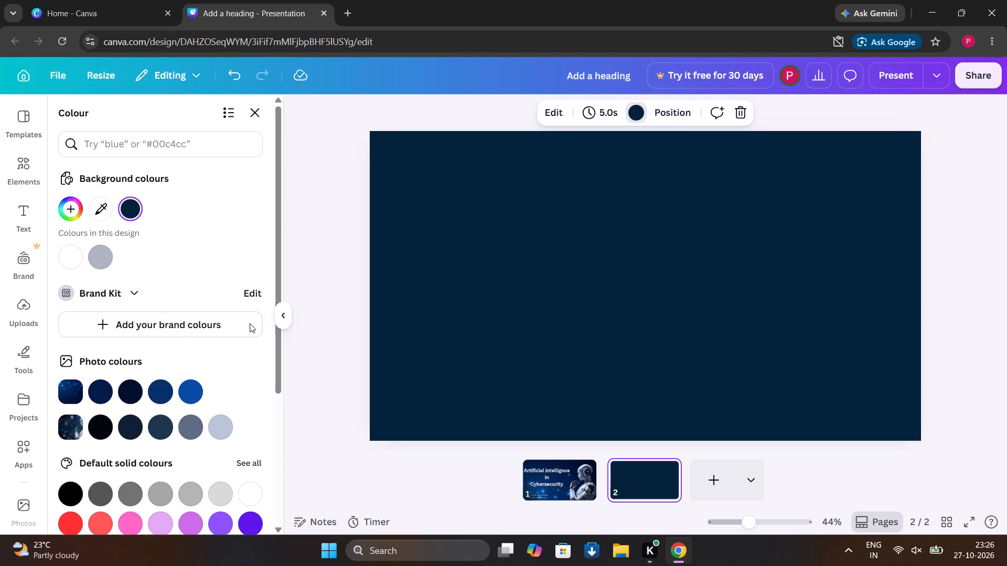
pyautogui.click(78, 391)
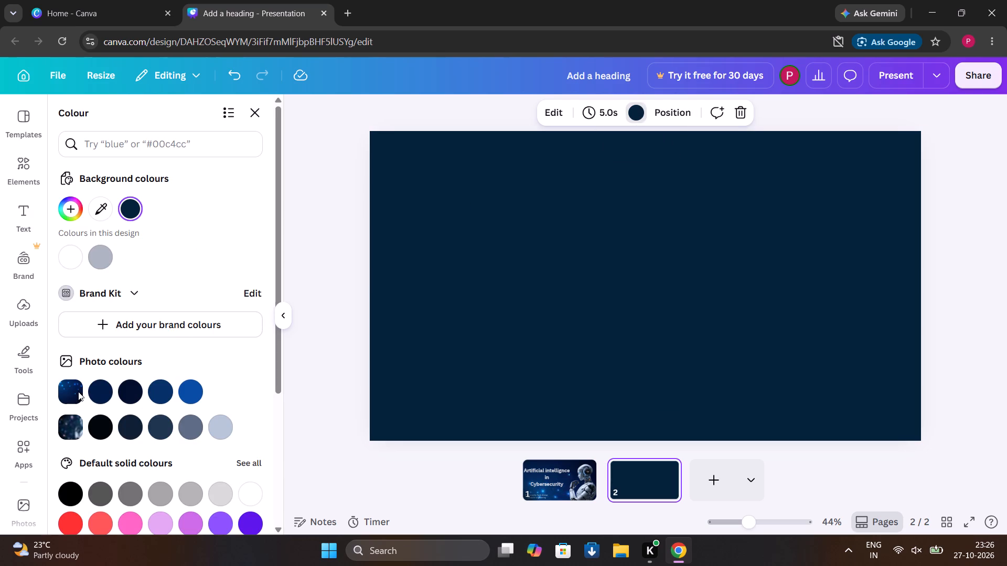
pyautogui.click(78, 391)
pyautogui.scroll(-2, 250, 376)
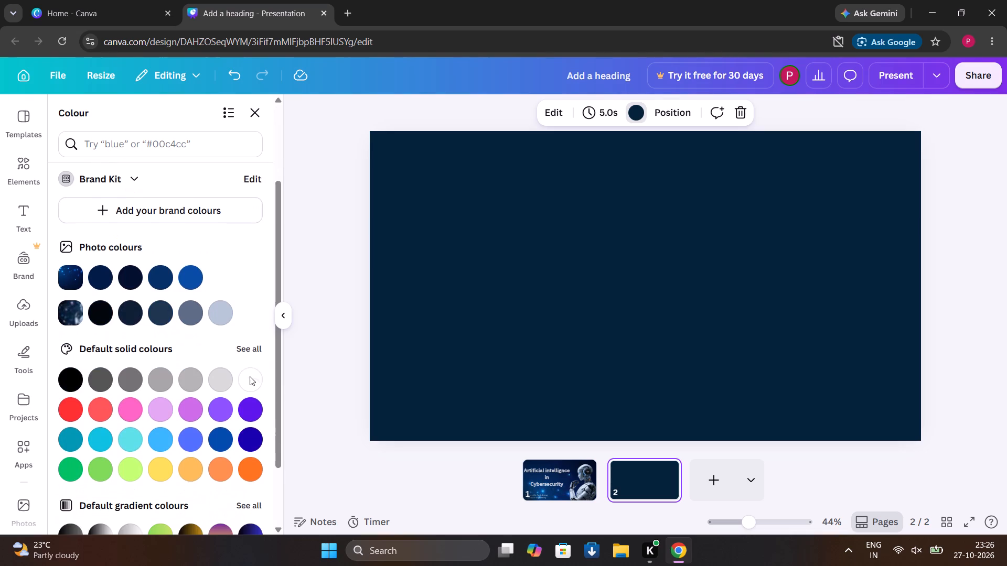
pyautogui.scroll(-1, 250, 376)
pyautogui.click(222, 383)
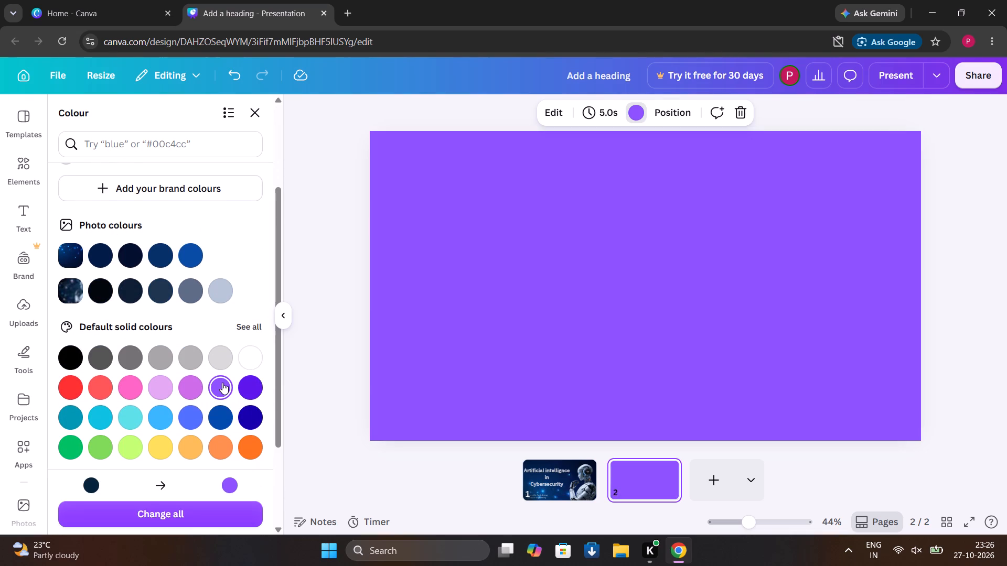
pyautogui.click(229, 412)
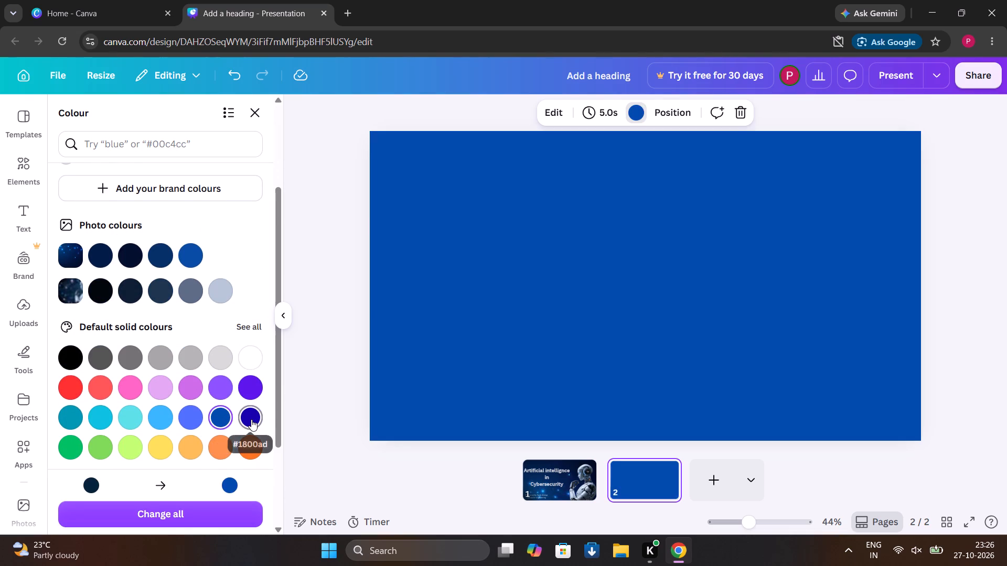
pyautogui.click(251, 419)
# Apply the black-to-blue default gradient as the second page's background and compare it with the title slide.
pyautogui.scroll(-1, 125, 457)
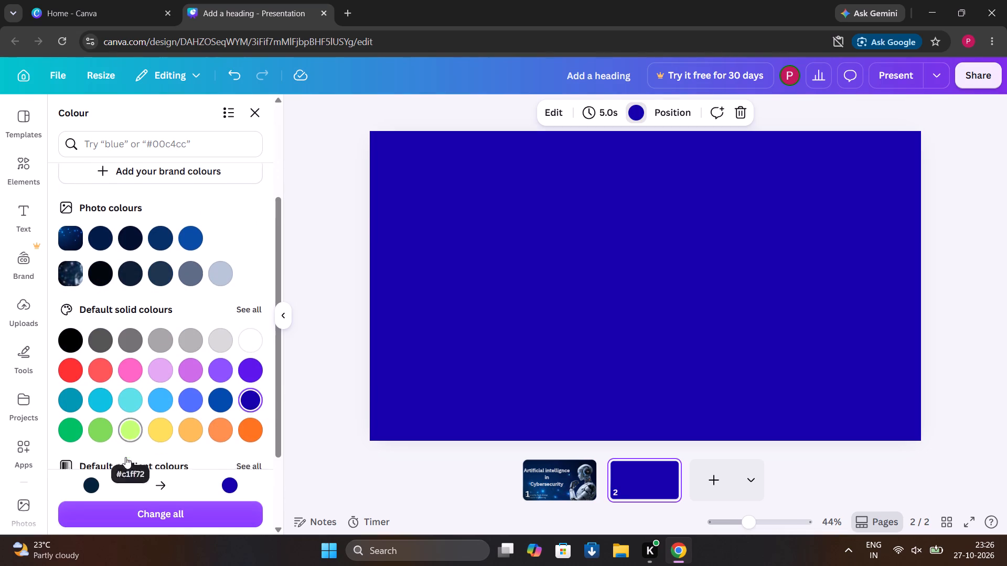
pyautogui.scroll(-1, 125, 457)
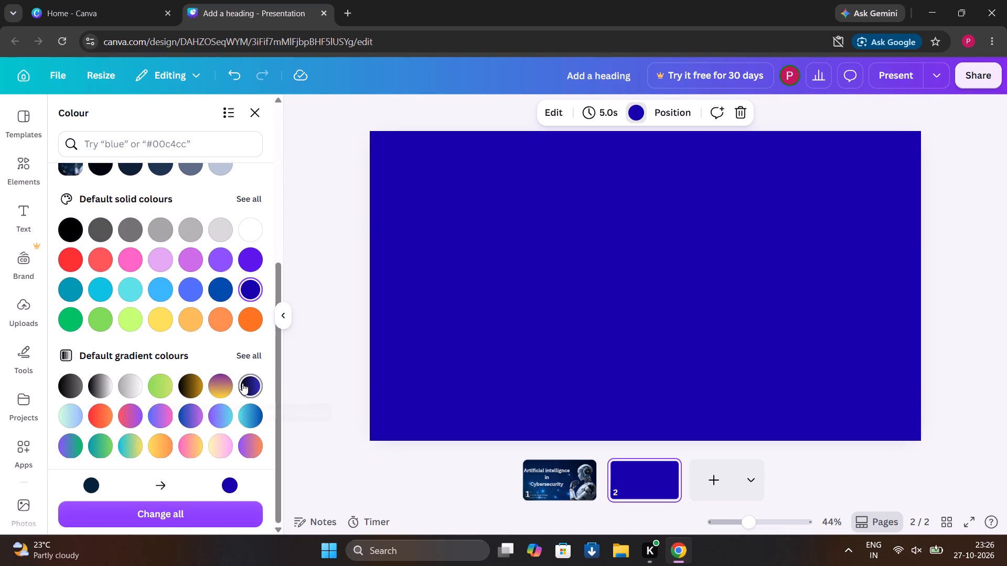
pyautogui.click(242, 383)
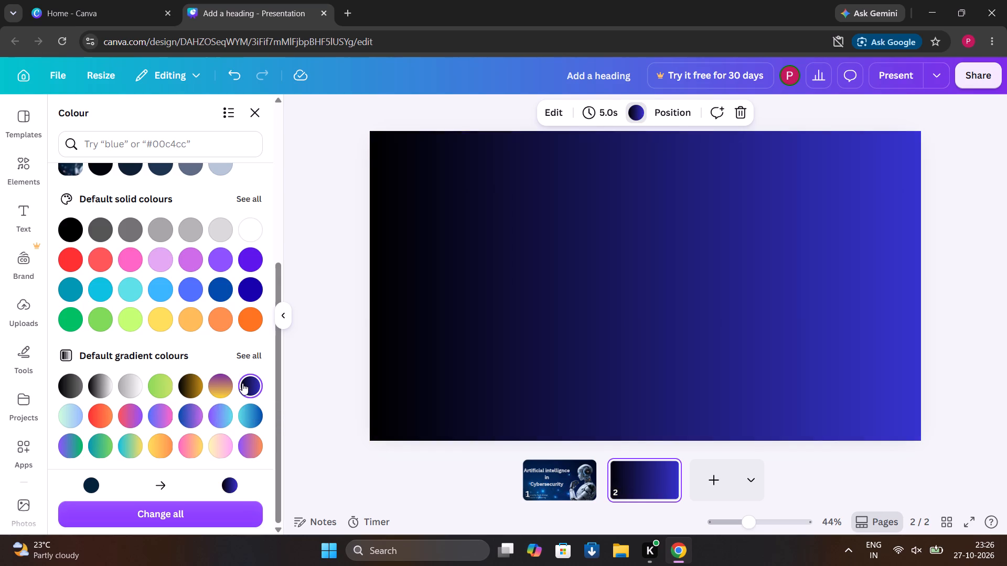
pyautogui.click(531, 481)
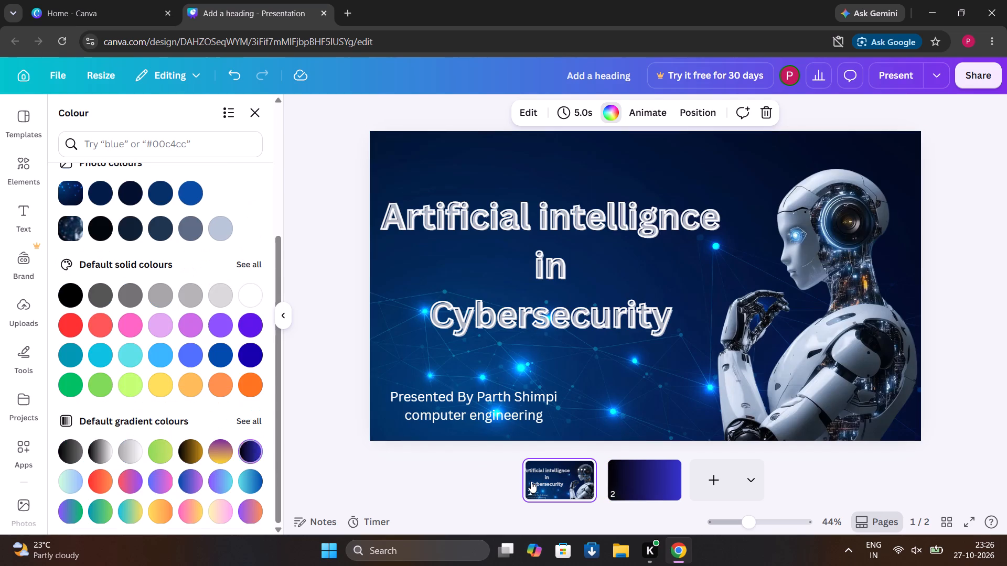
pyautogui.click(645, 486)
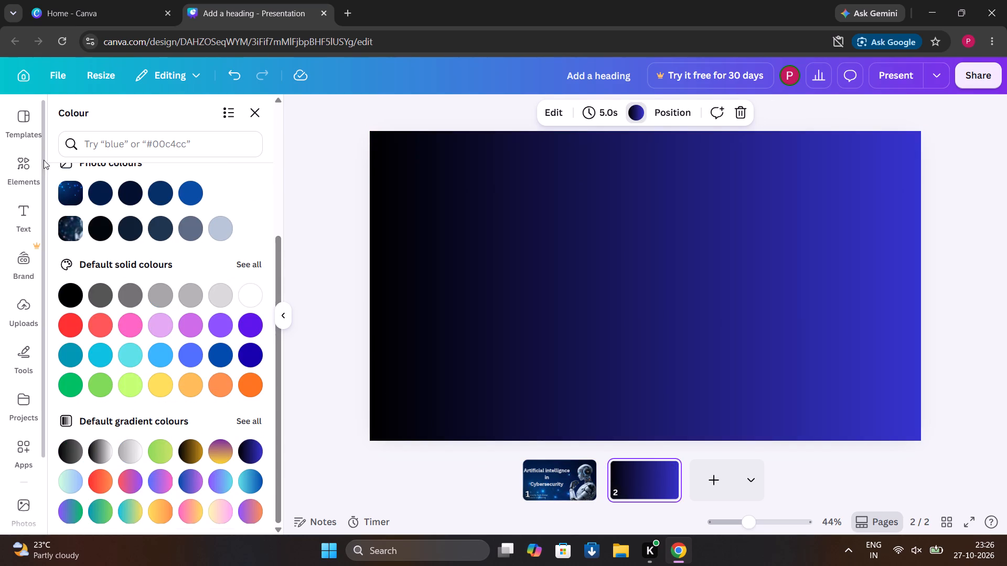
# Search the elements for "computer" and add the photo of the dark desk with two monitors to the second page.
pyautogui.click(30, 165)
pyautogui.click(159, 122)
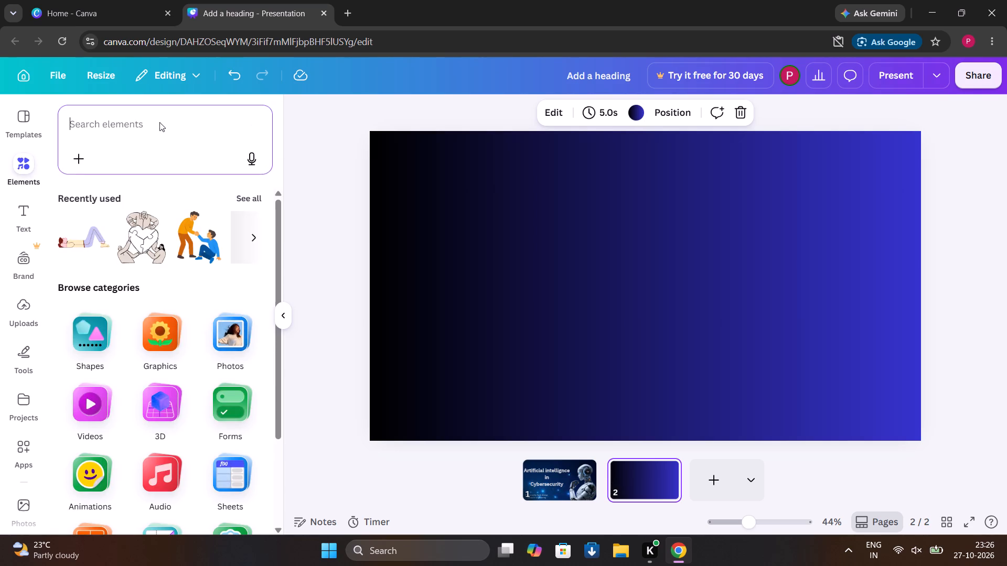
pyautogui.write('compuer')
pyautogui.press('BackSpace')
pyautogui.press('BackSpace')
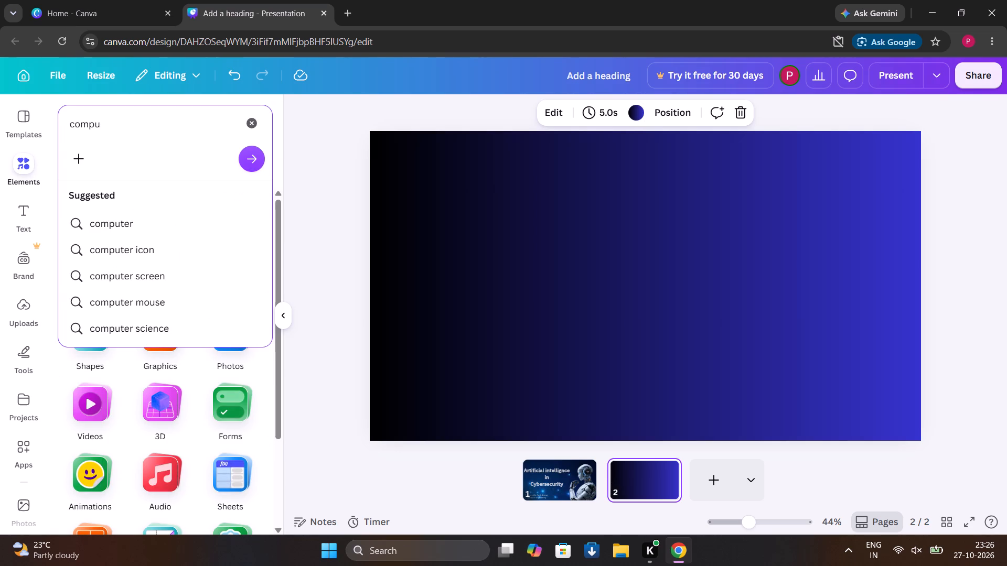
pyautogui.click(130, 218)
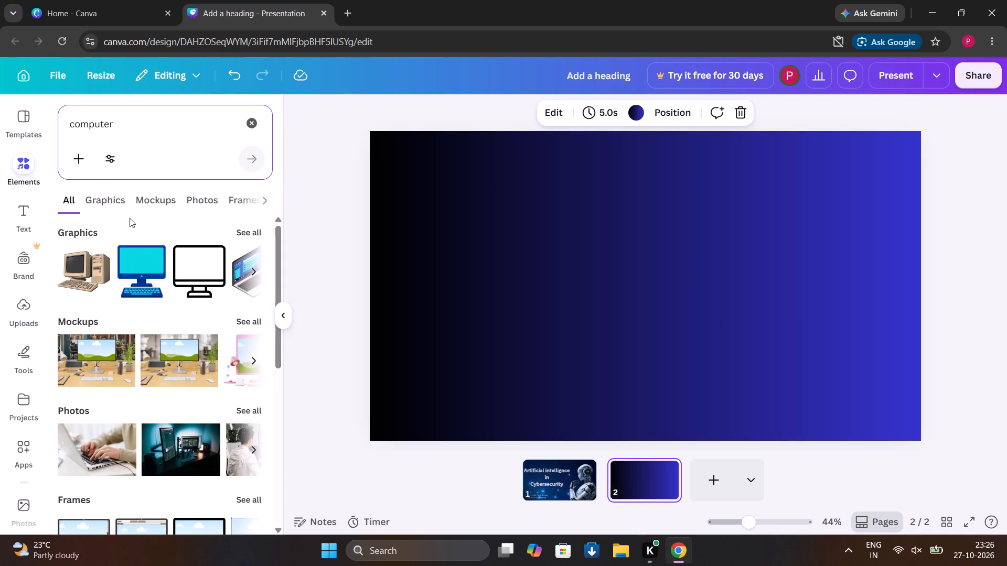
pyautogui.scroll(-2, 114, 328)
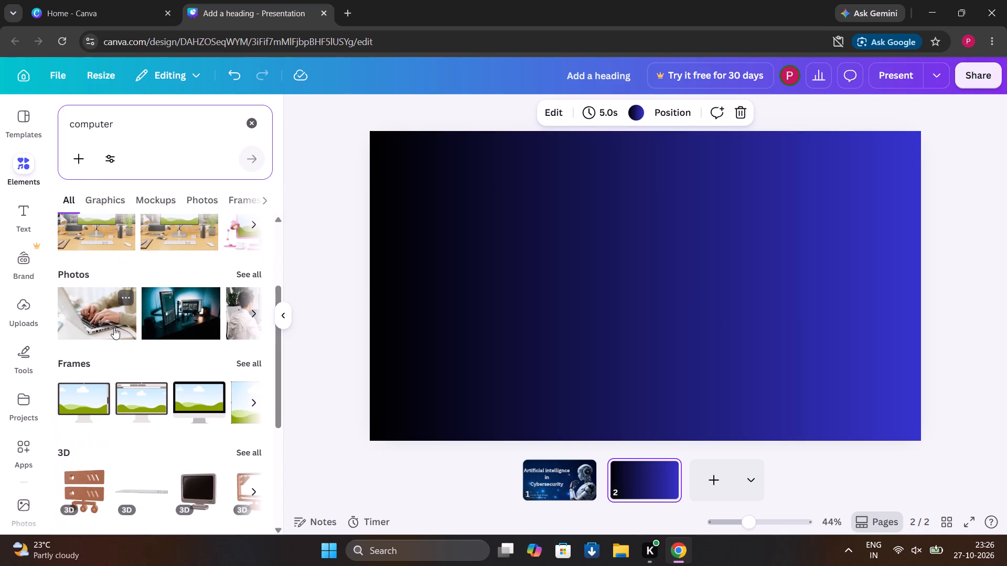
pyautogui.click(155, 325)
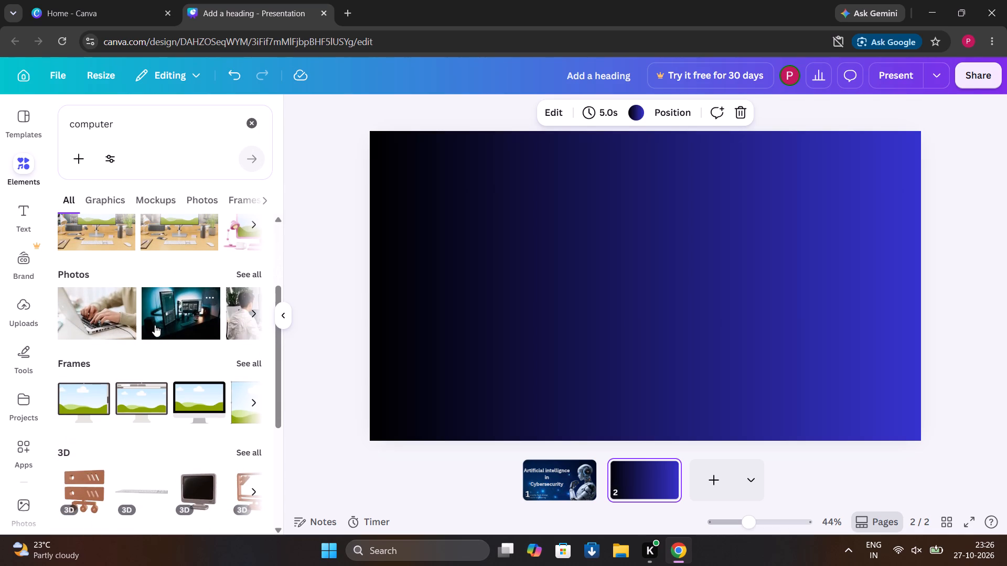
pyautogui.hscroll(-1, 549, 330)
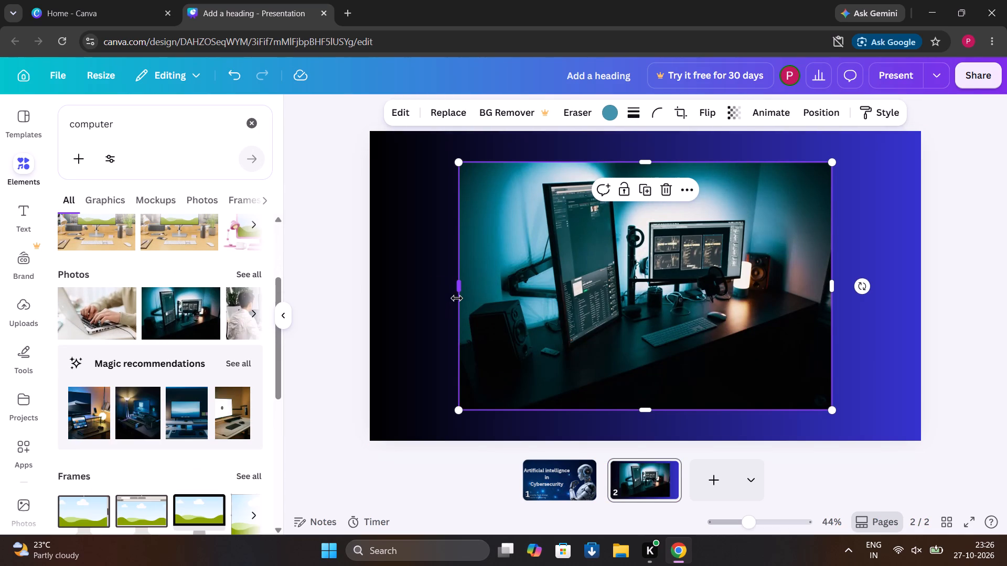
# Enlarge the desk photo on all four sides so that it covers the whole second page.
pyautogui.moveTo(457, 298); pyautogui.dragTo(358, 306)
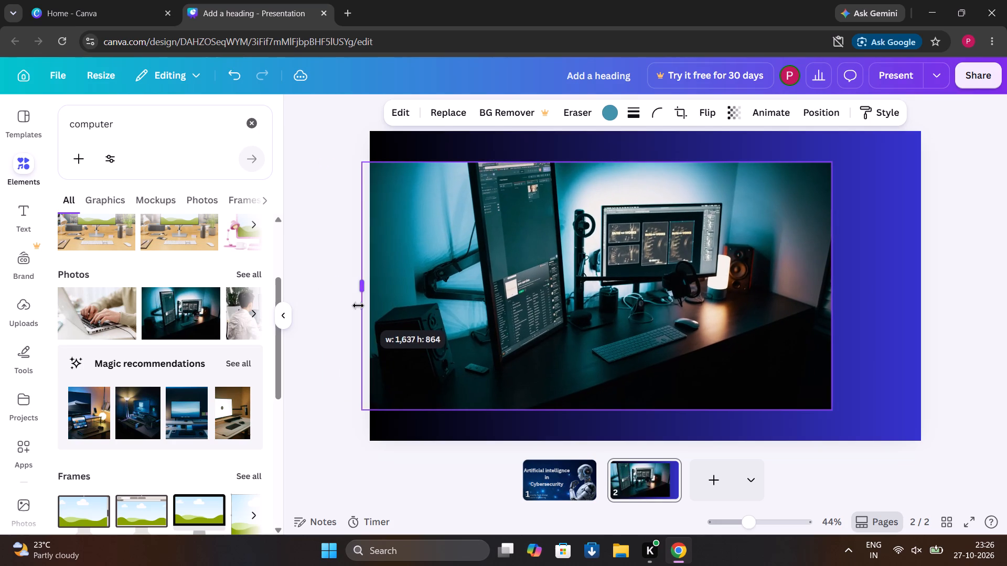
pyautogui.moveTo(358, 306); pyautogui.dragTo(358, 305)
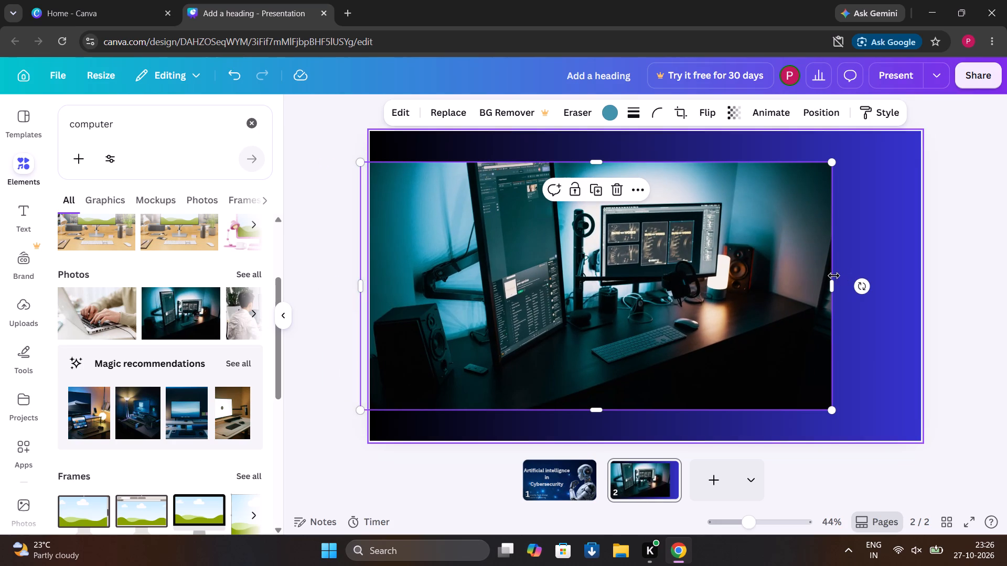
pyautogui.moveTo(832, 279); pyautogui.dragTo(951, 260)
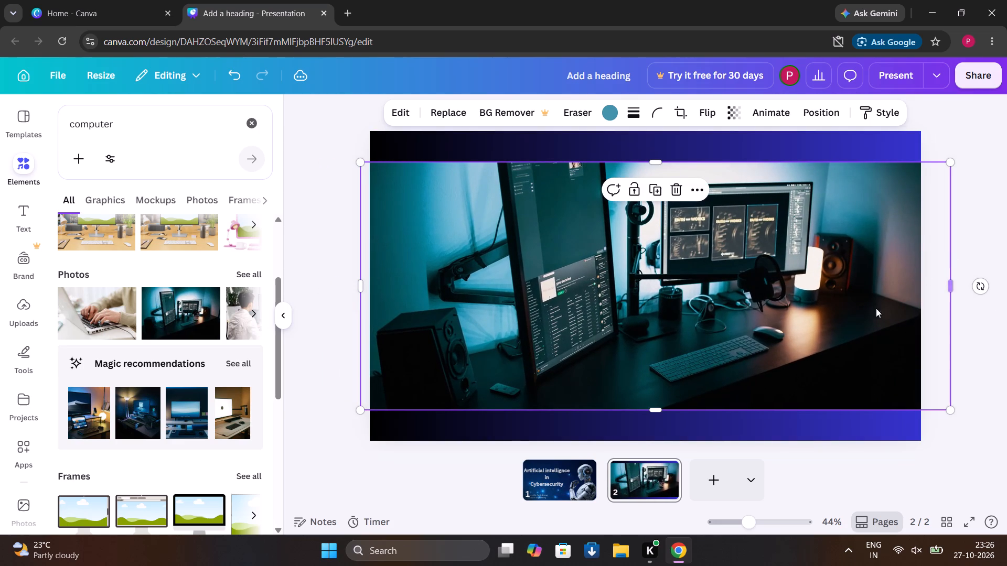
pyautogui.moveTo(658, 409); pyautogui.dragTo(651, 445)
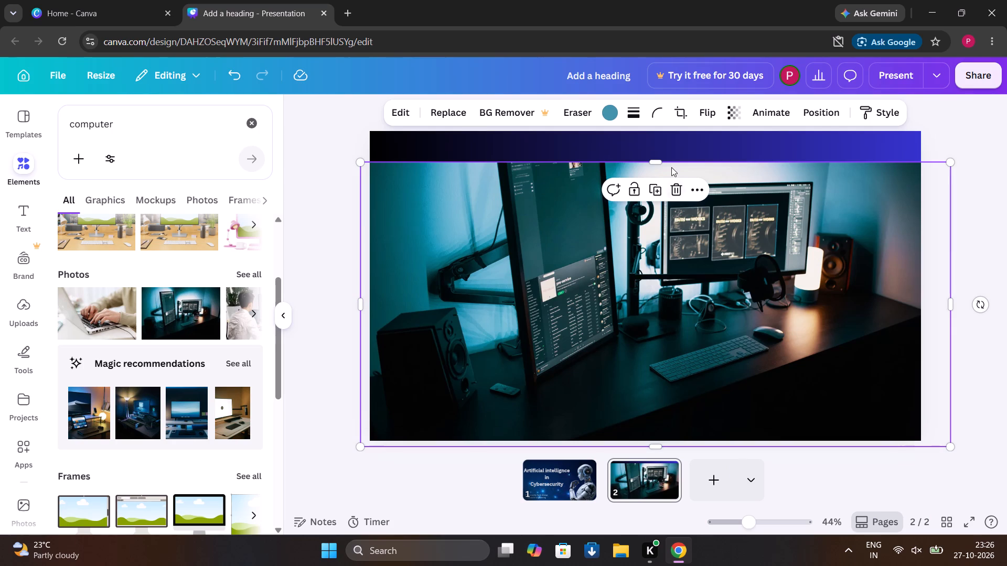
pyautogui.moveTo(662, 161); pyautogui.dragTo(671, 108)
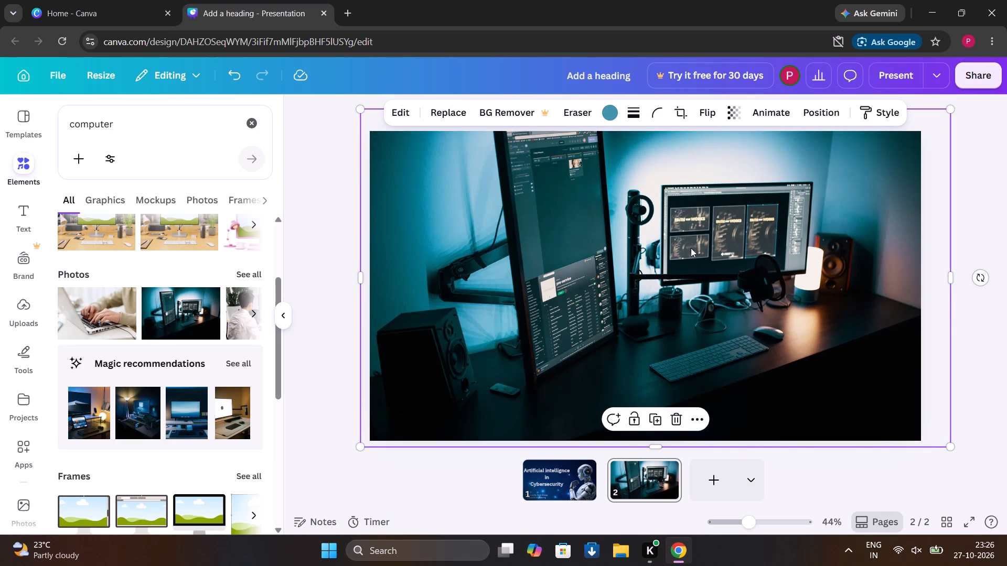
# Examine the replace, style-copying, animation, flip and image-editing options available for the desk photo.
pyautogui.rightClick(691, 248)
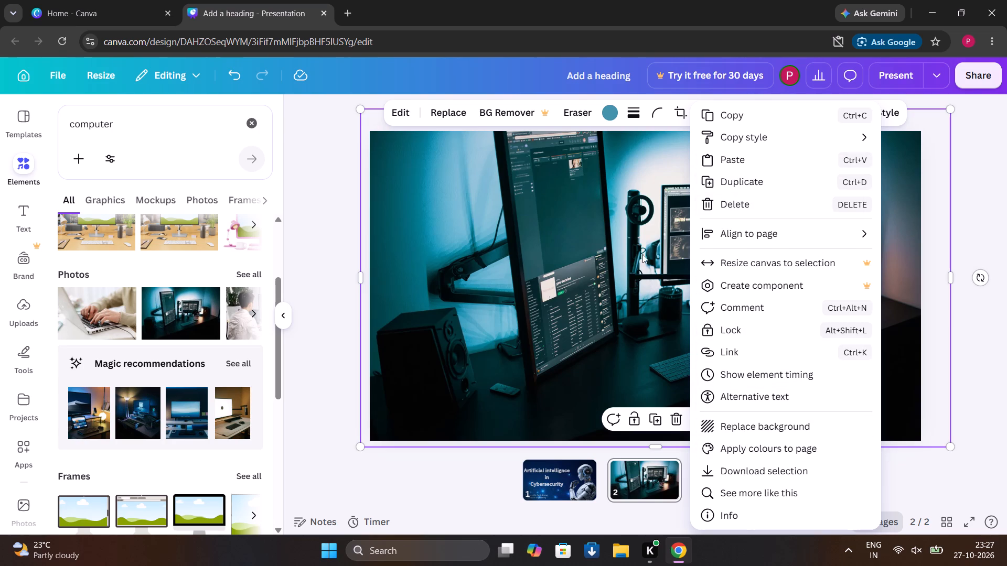
pyautogui.click(634, 297)
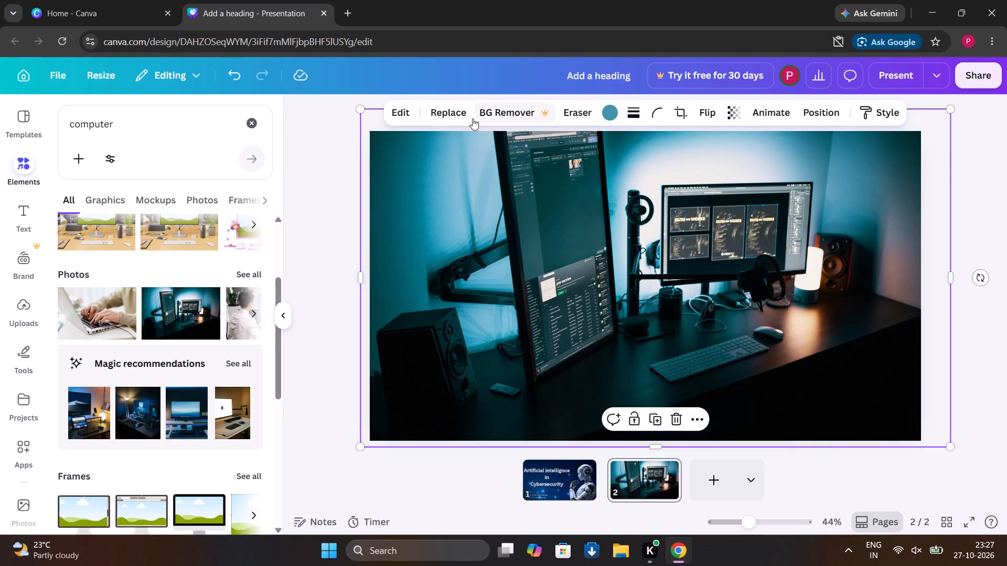
pyautogui.click(453, 115)
pyautogui.click(453, 115)
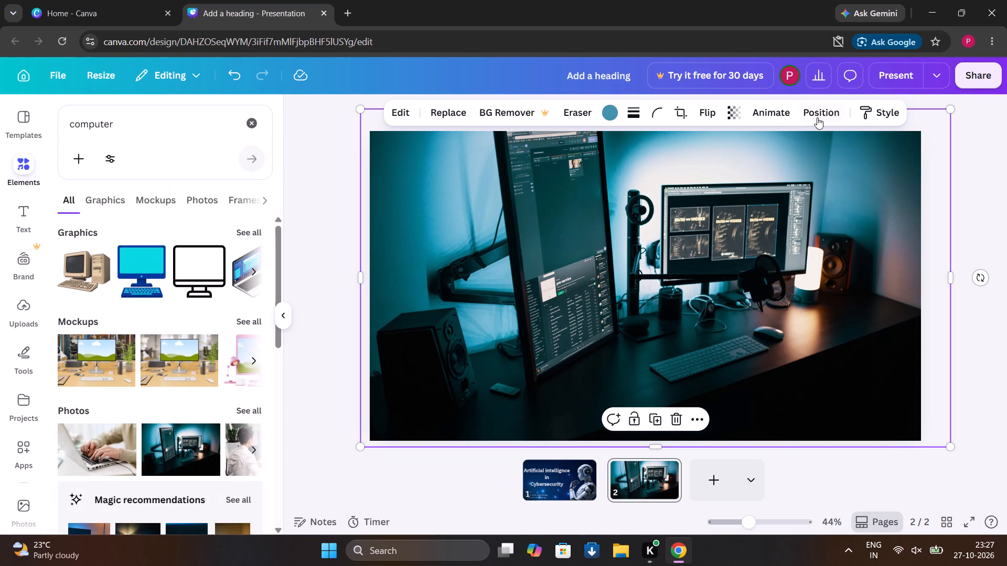
pyautogui.click(863, 113)
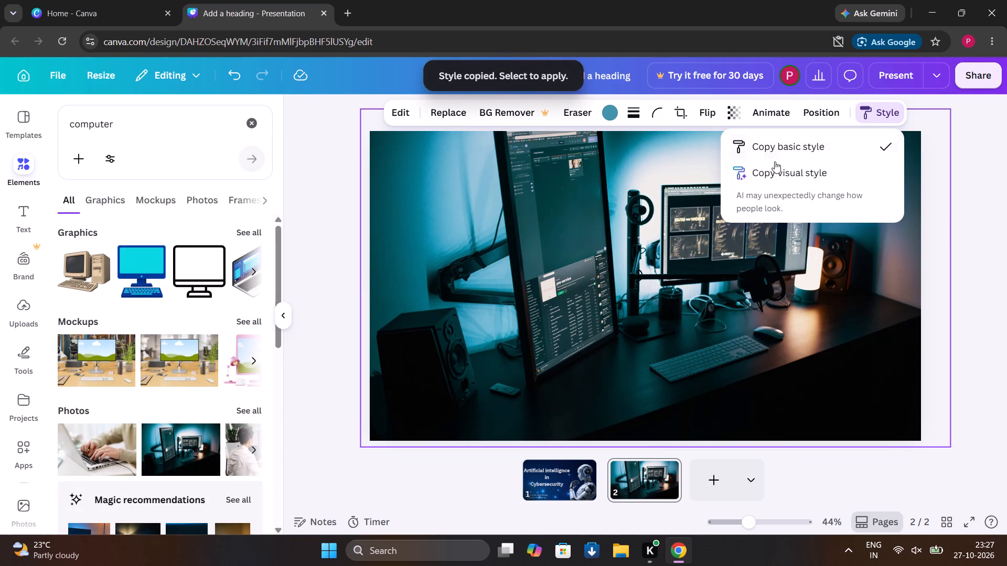
pyautogui.click(779, 181)
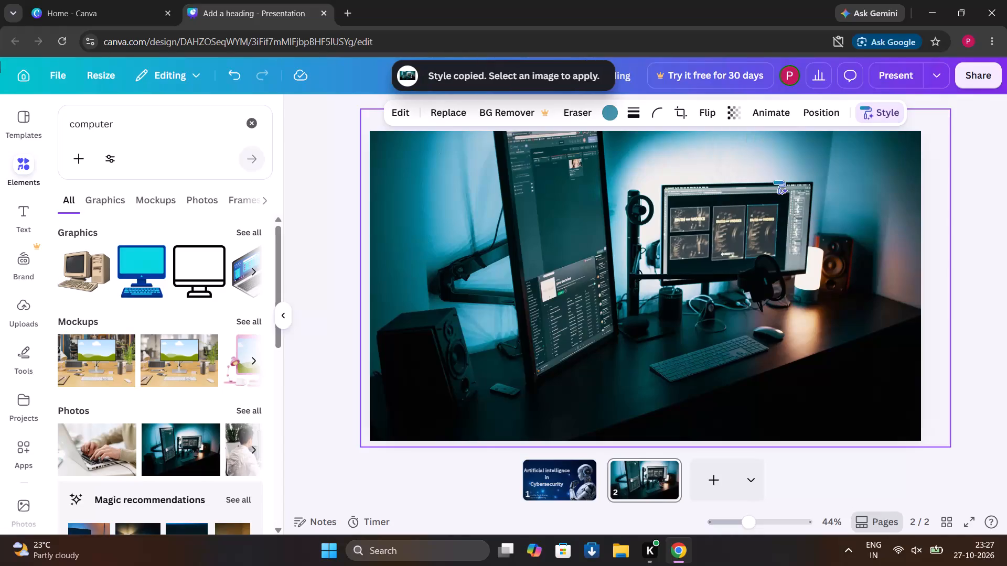
pyautogui.click(883, 112)
pyautogui.click(837, 149)
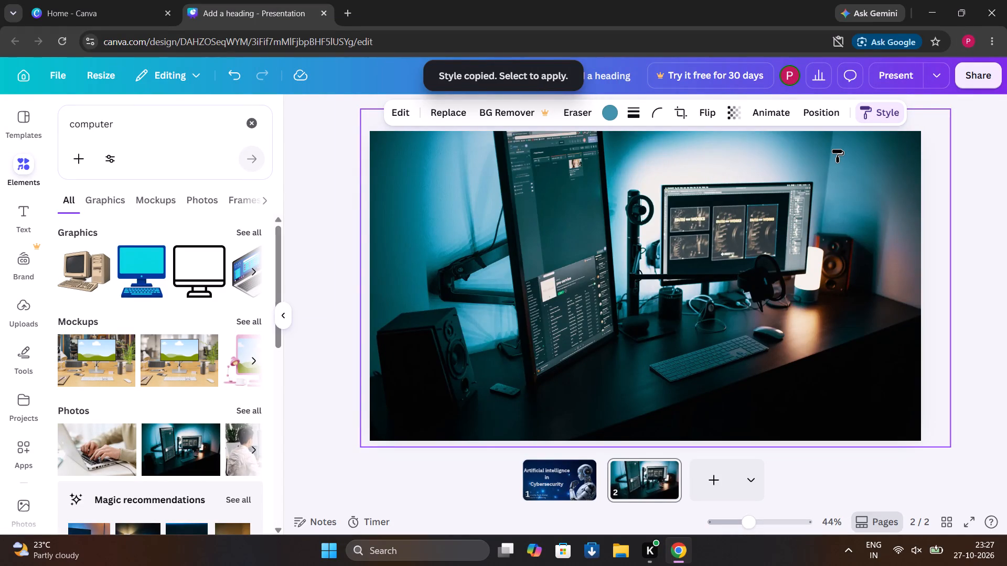
pyautogui.click(791, 114)
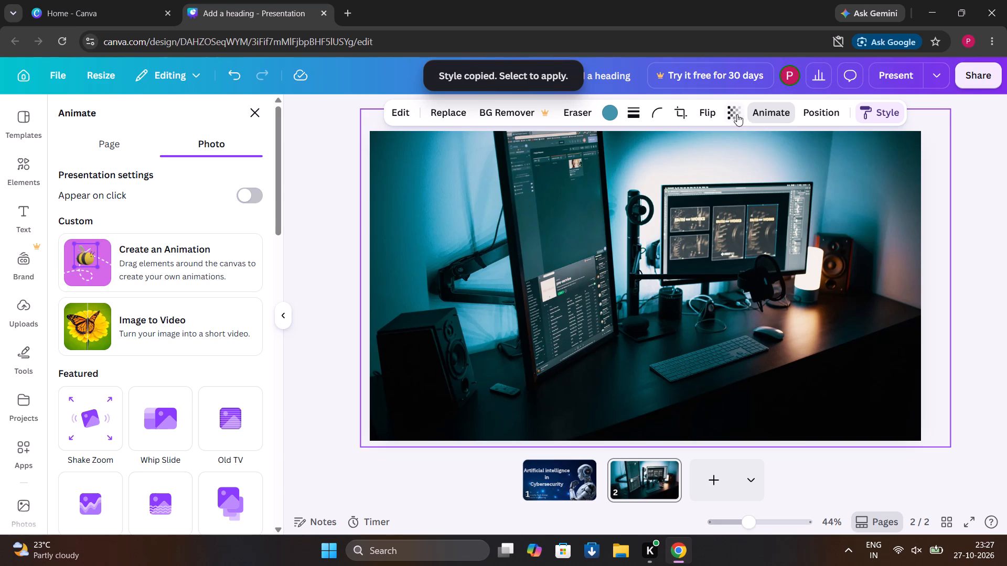
pyautogui.click(716, 121)
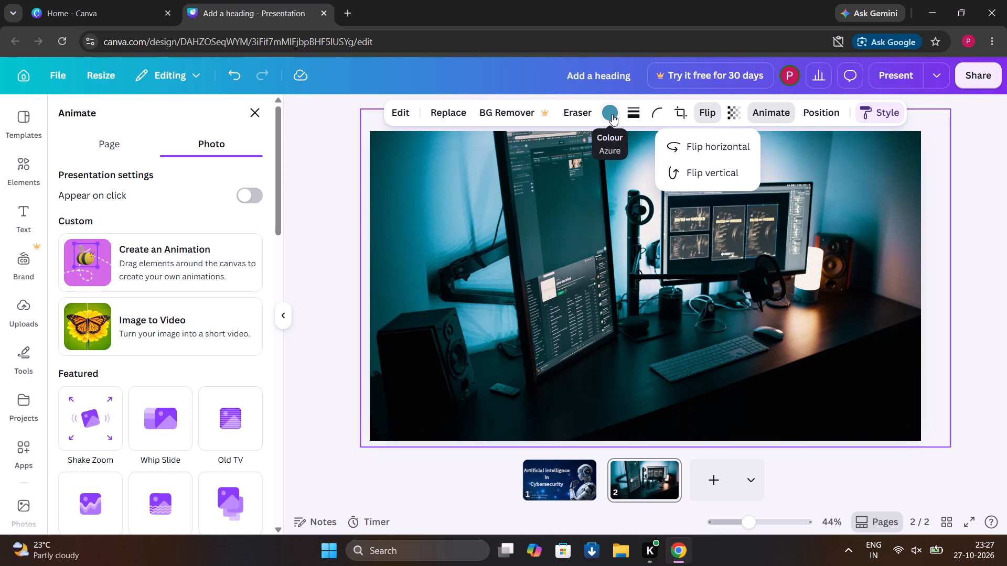
pyautogui.click(410, 116)
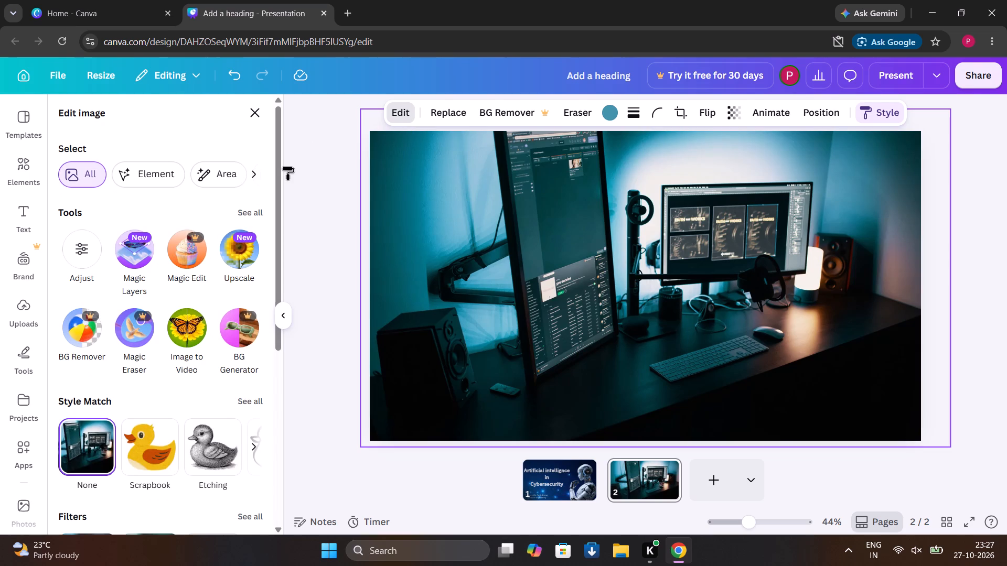
pyautogui.scroll(-3, 131, 277)
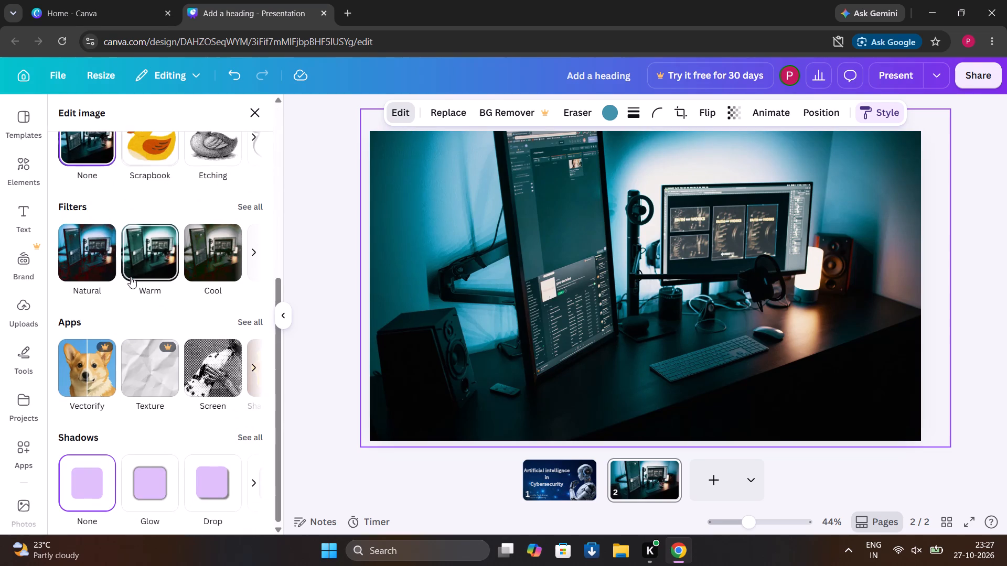
pyautogui.scroll(-1, 131, 277)
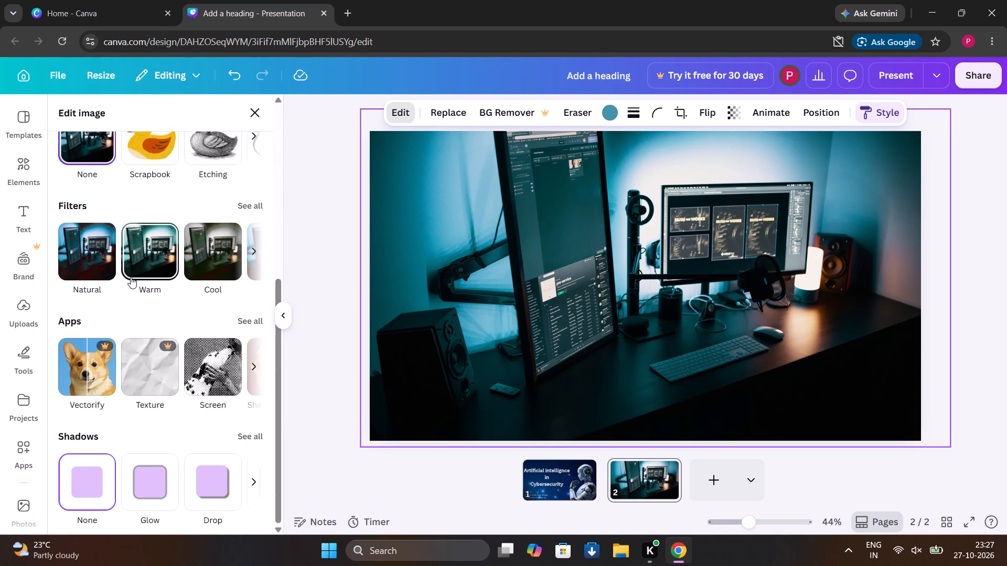
pyautogui.scroll(3, 131, 277)
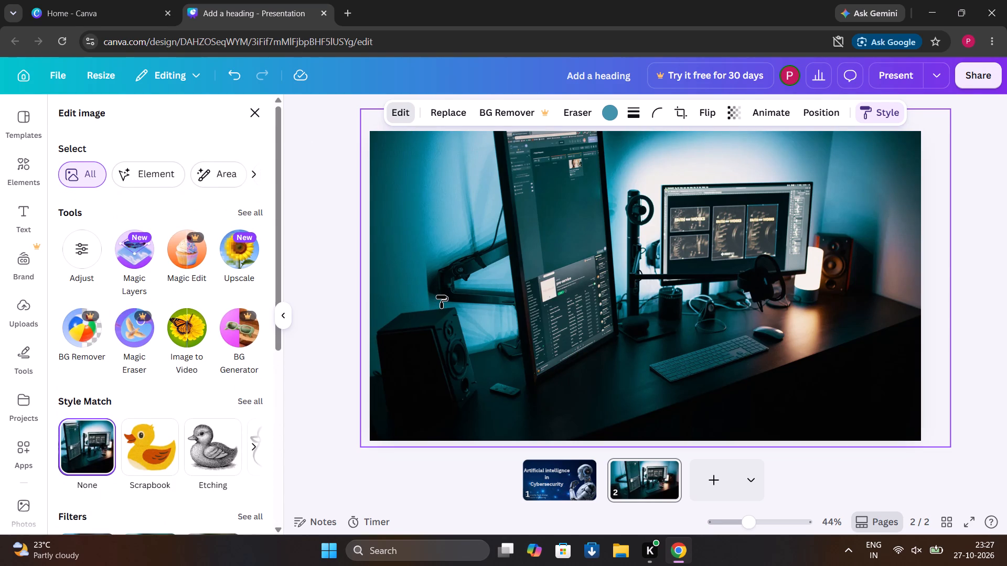
# Shift the desk photo slightly to the right on the second page.
pyautogui.click(441, 295)
pyautogui.moveTo(441, 295); pyautogui.dragTo(457, 300)
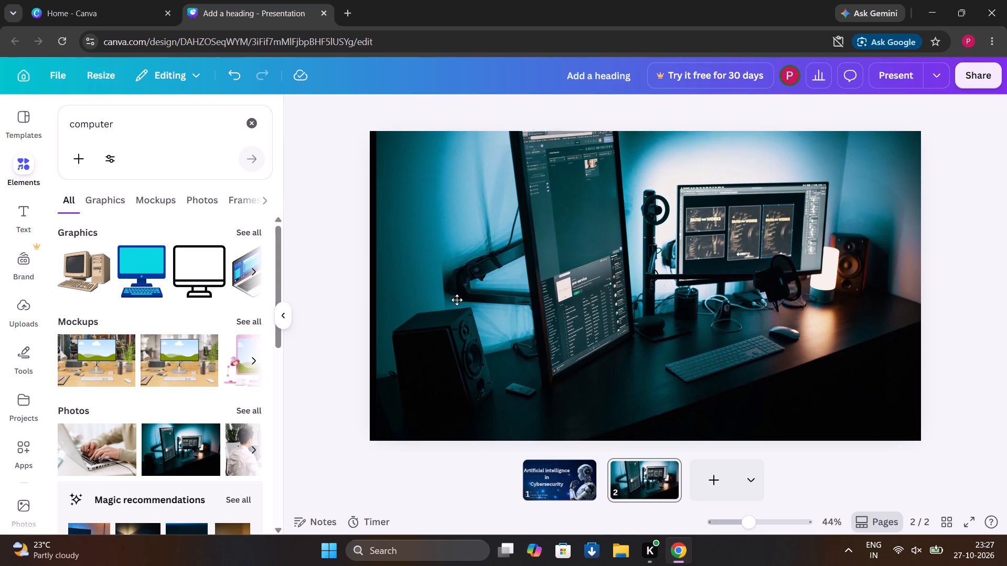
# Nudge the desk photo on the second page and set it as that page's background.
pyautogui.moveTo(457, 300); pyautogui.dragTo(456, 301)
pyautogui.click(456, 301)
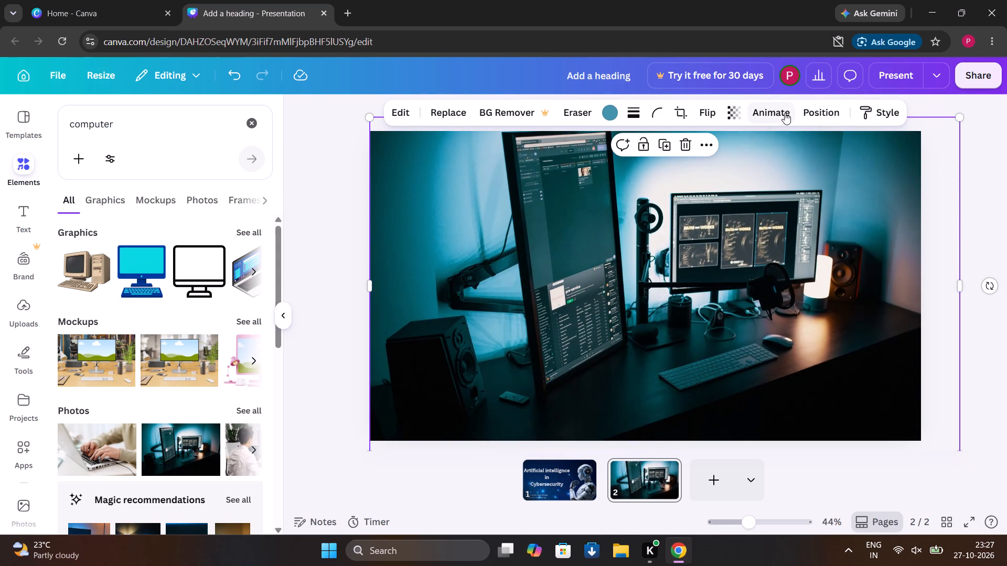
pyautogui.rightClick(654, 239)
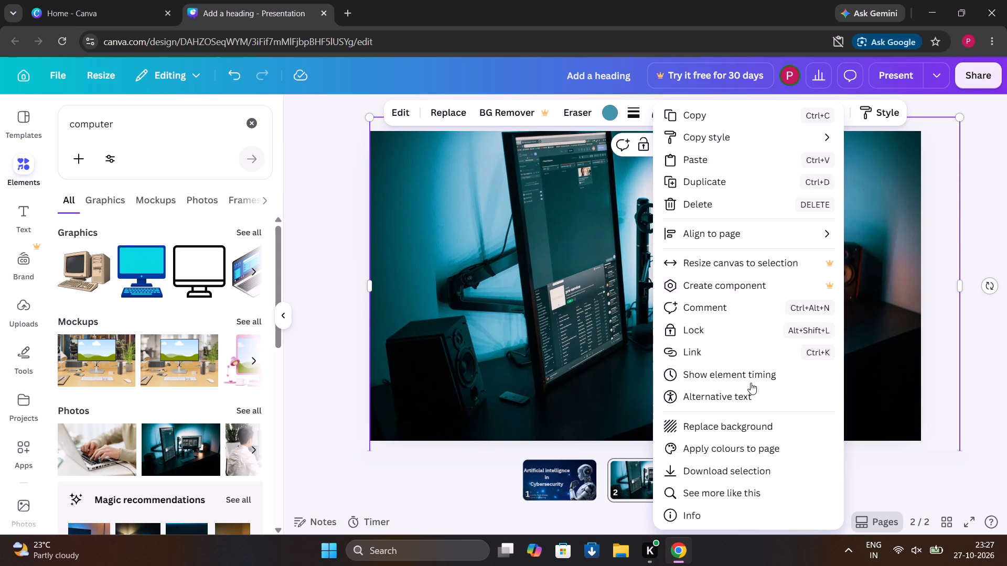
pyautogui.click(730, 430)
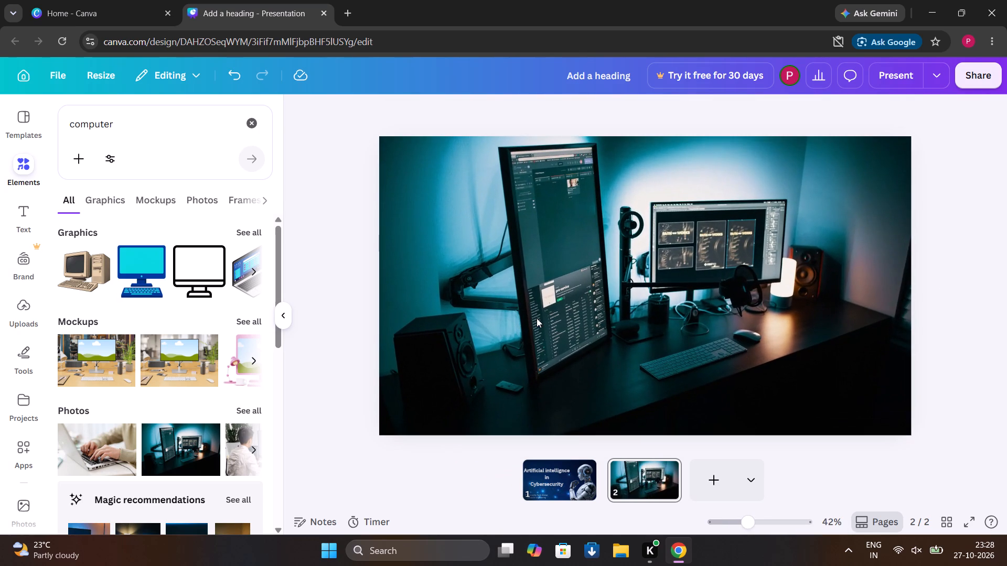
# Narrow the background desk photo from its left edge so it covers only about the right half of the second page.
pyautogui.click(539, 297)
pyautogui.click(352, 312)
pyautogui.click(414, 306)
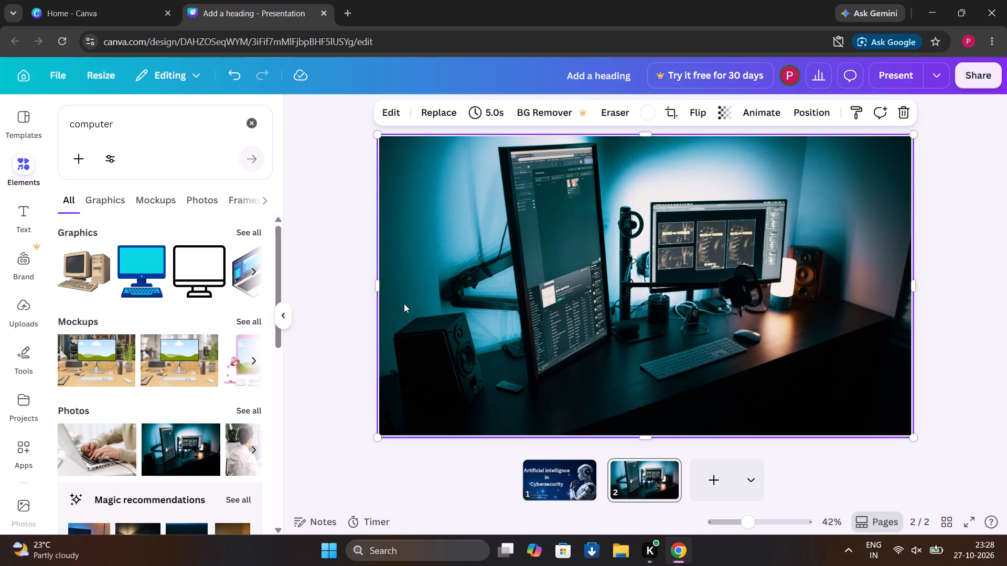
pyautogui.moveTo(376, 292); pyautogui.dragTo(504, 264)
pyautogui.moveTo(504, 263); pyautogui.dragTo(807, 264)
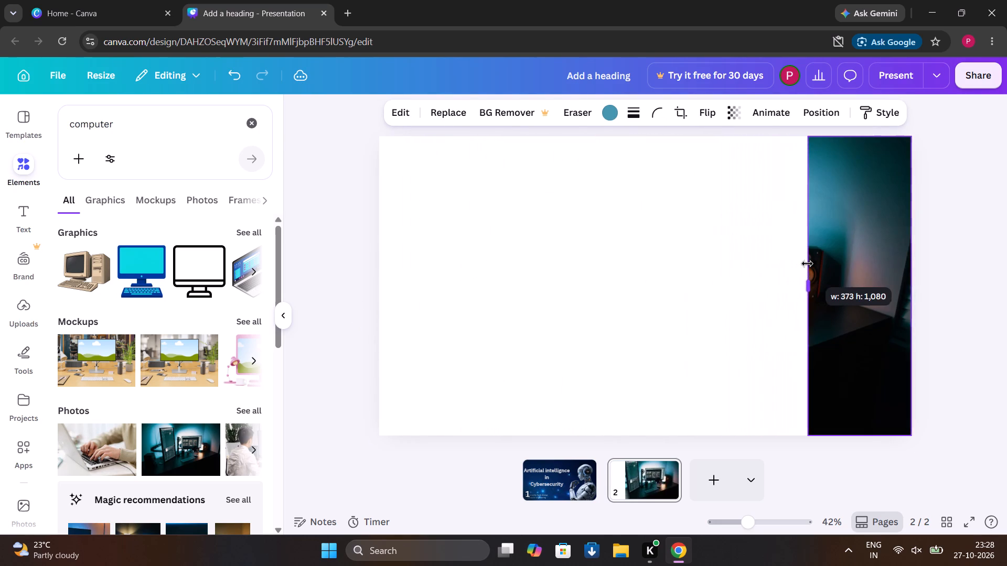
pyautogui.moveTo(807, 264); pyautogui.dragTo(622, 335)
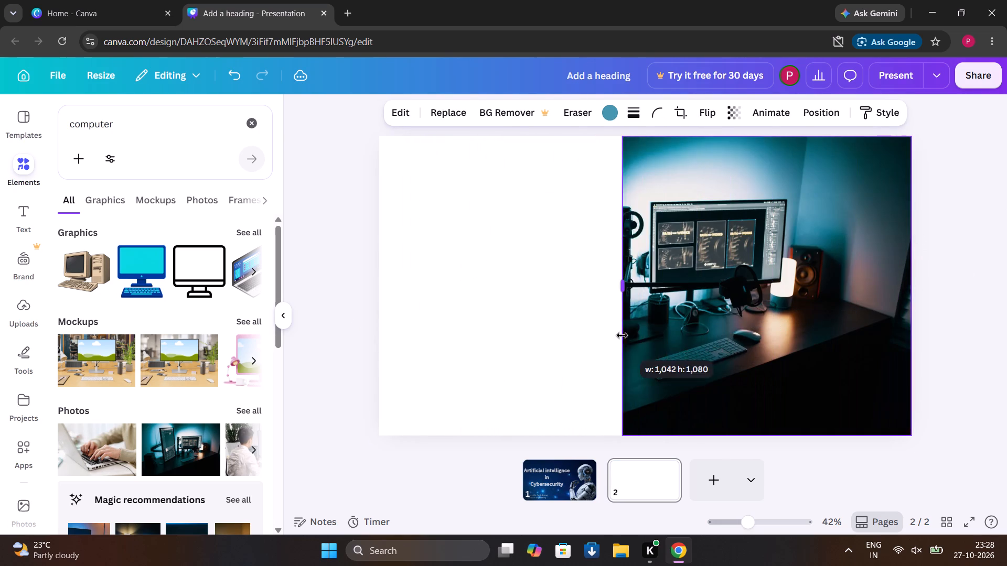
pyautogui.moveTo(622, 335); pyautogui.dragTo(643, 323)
# Delete the desk photo from the second page.
pyautogui.click(804, 169)
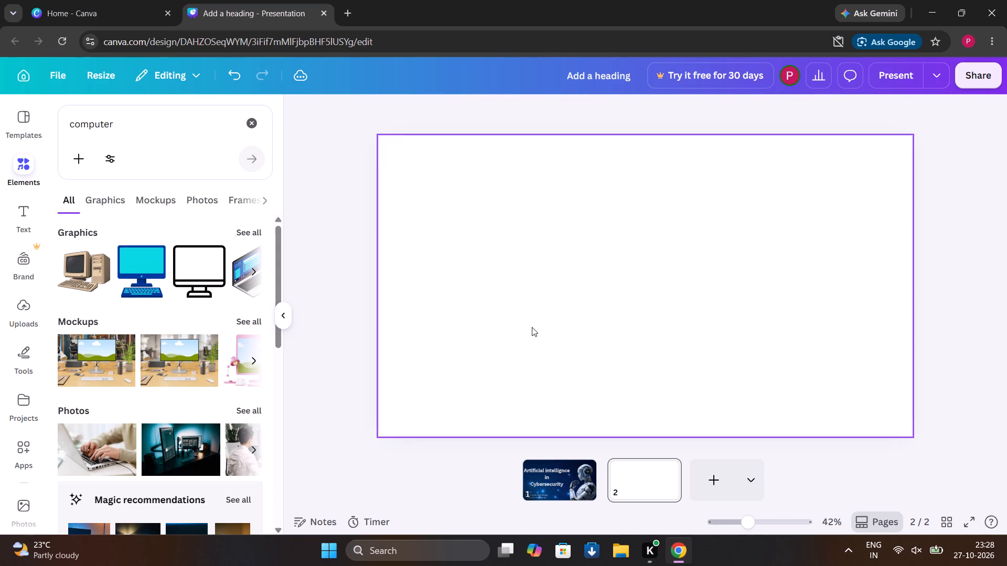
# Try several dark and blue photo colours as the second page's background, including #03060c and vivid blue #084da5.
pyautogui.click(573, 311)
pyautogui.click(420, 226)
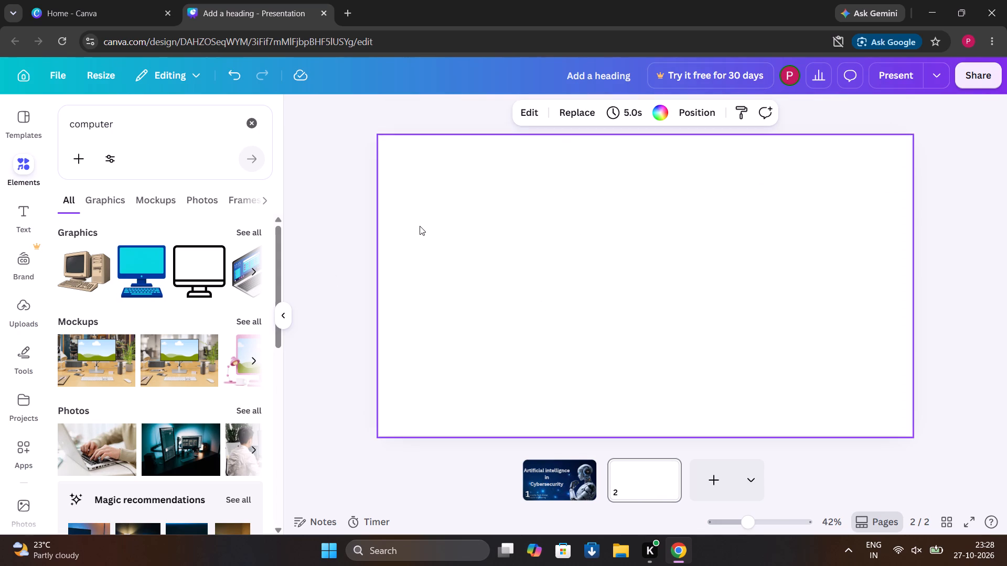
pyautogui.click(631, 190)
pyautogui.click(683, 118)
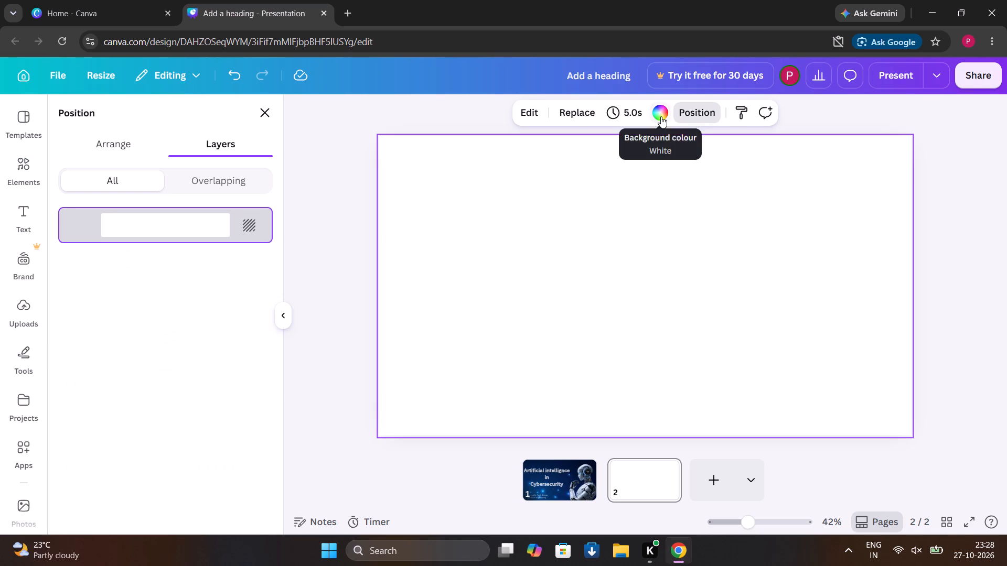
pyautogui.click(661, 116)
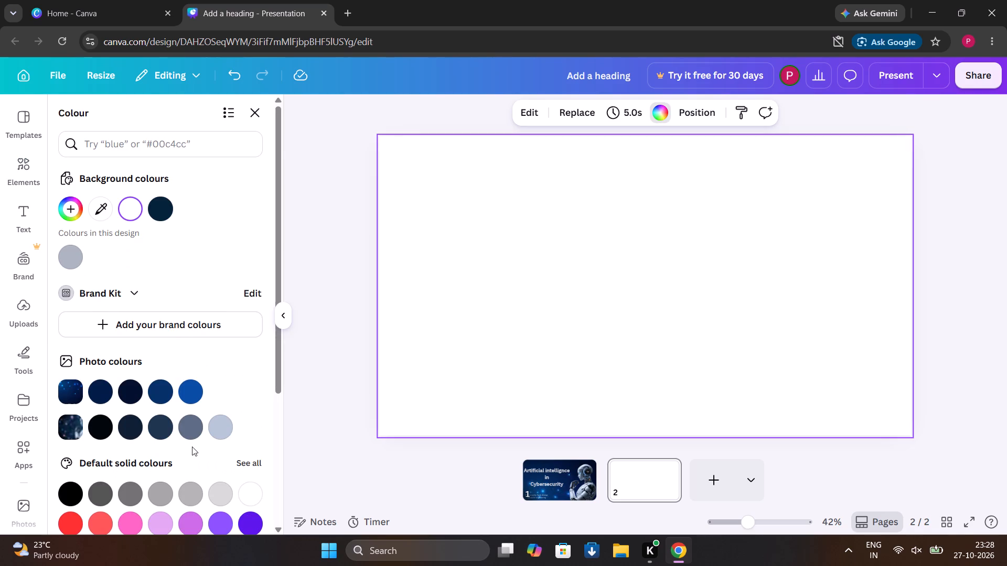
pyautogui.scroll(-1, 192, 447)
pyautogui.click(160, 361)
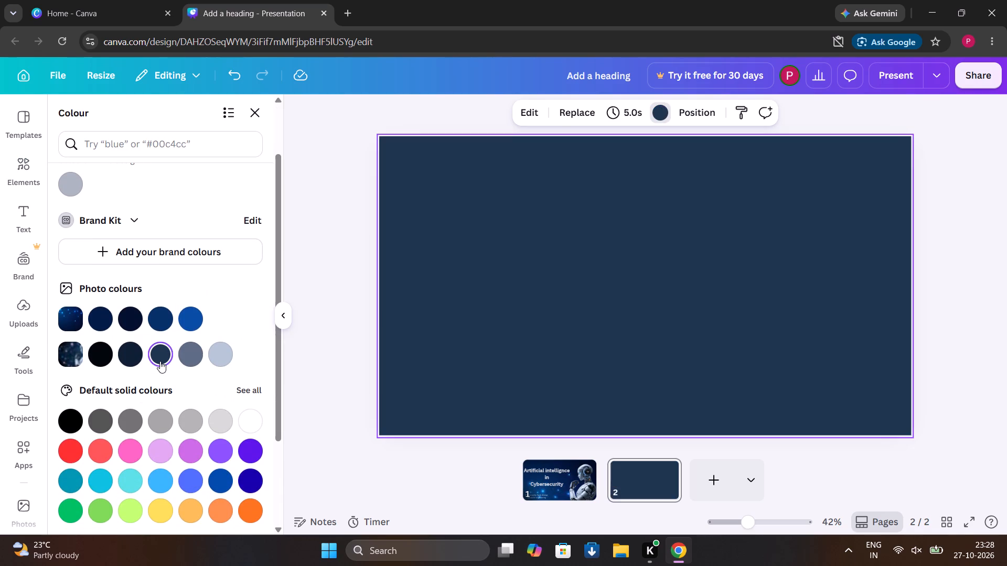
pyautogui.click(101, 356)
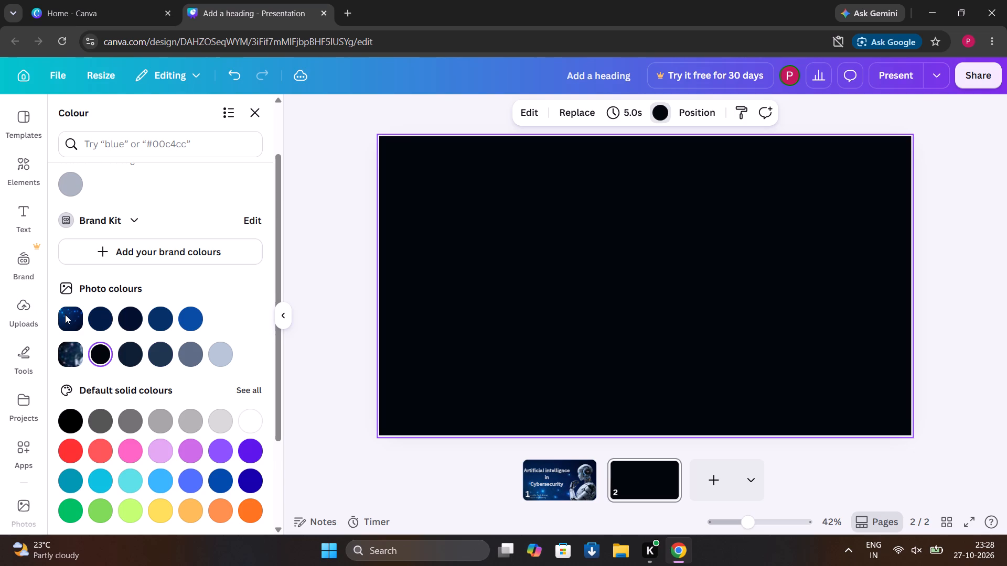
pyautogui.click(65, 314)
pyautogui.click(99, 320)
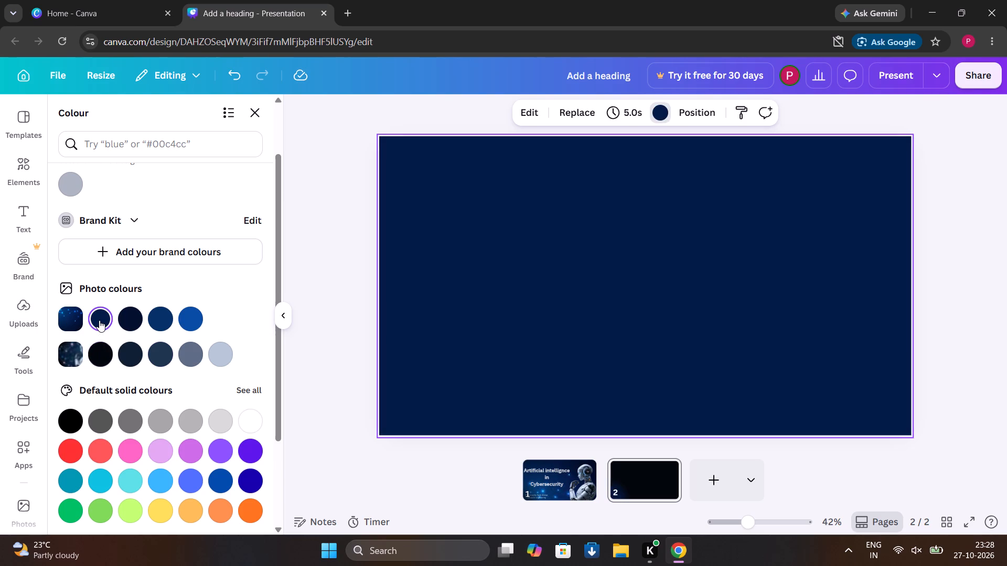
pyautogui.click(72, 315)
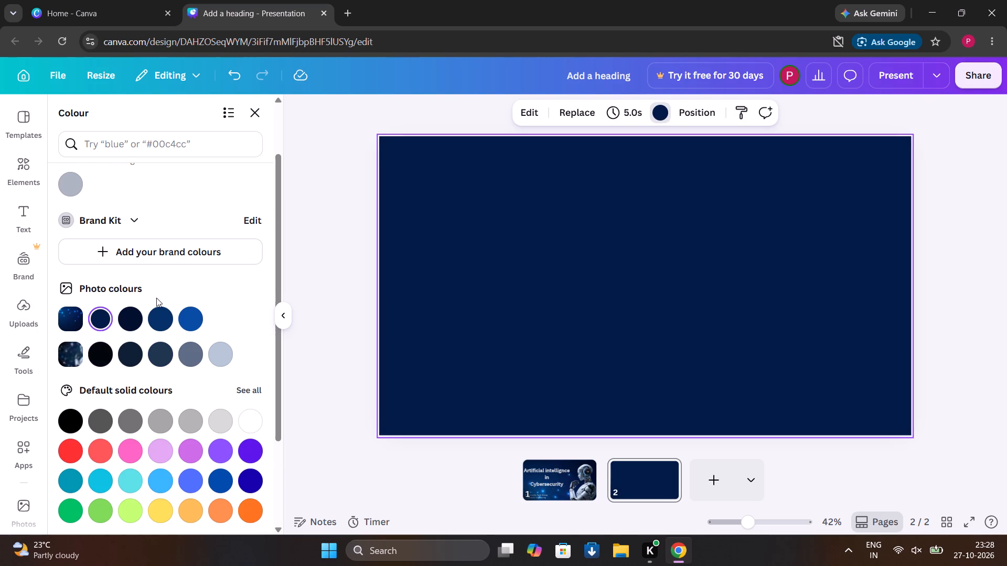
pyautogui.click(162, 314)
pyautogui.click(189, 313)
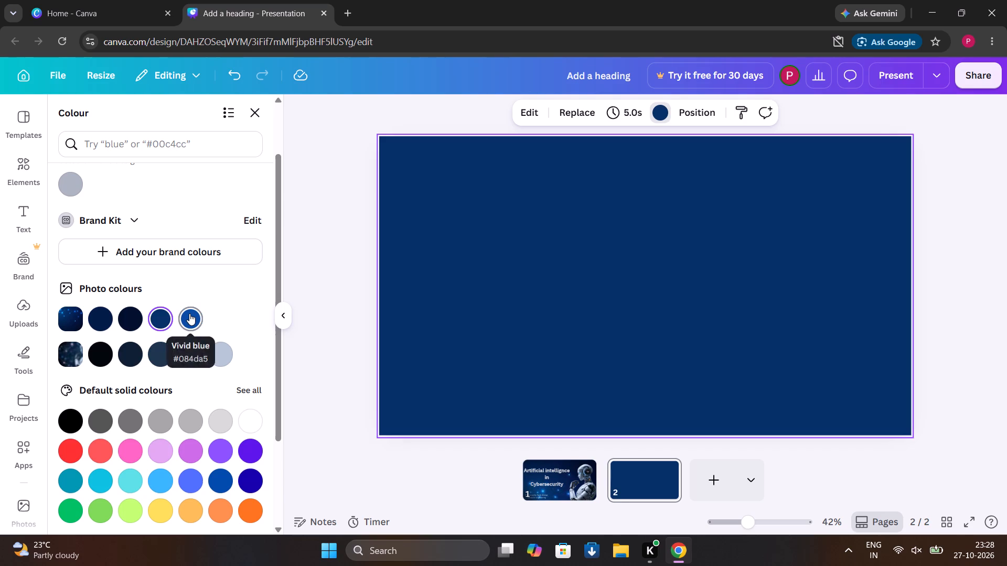
# Set the second page's background to the default black-to-blue gradient.
pyautogui.scroll(-4, 163, 410)
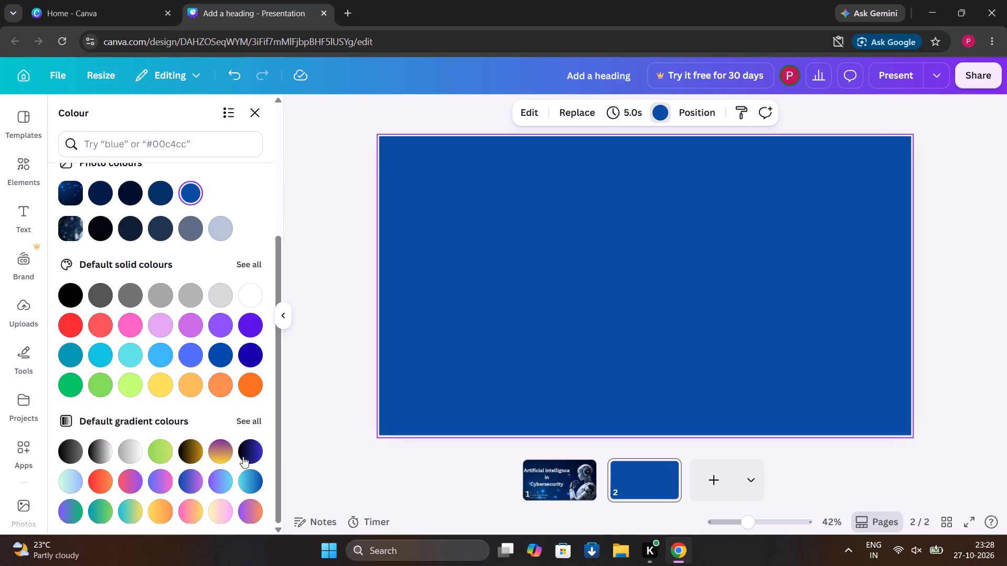
pyautogui.click(249, 454)
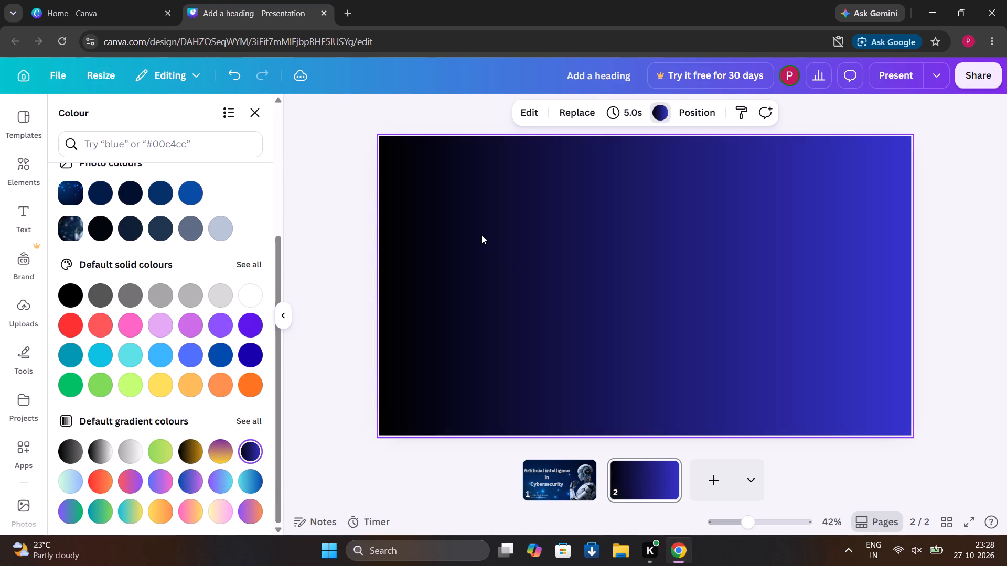
# Add a heading reading "Introduction..." in the upper-left area of the second page.
pyautogui.click(28, 215)
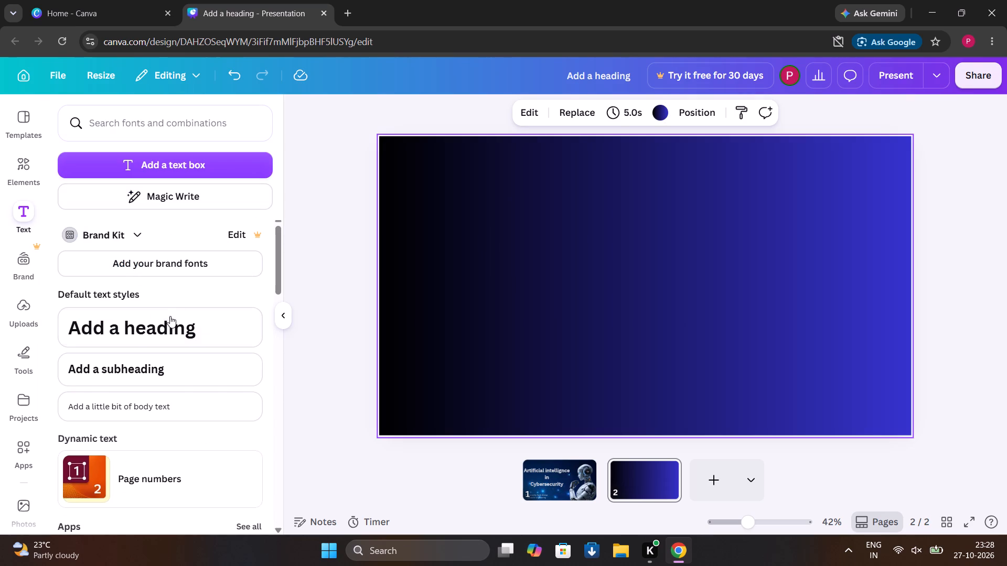
pyautogui.click(169, 321)
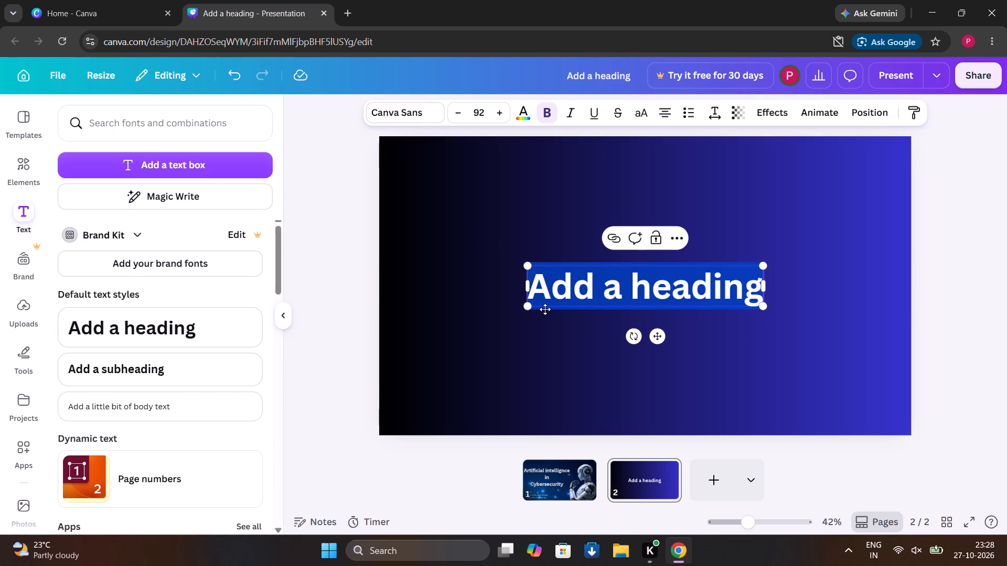
pyautogui.moveTo(545, 309); pyautogui.dragTo(433, 217)
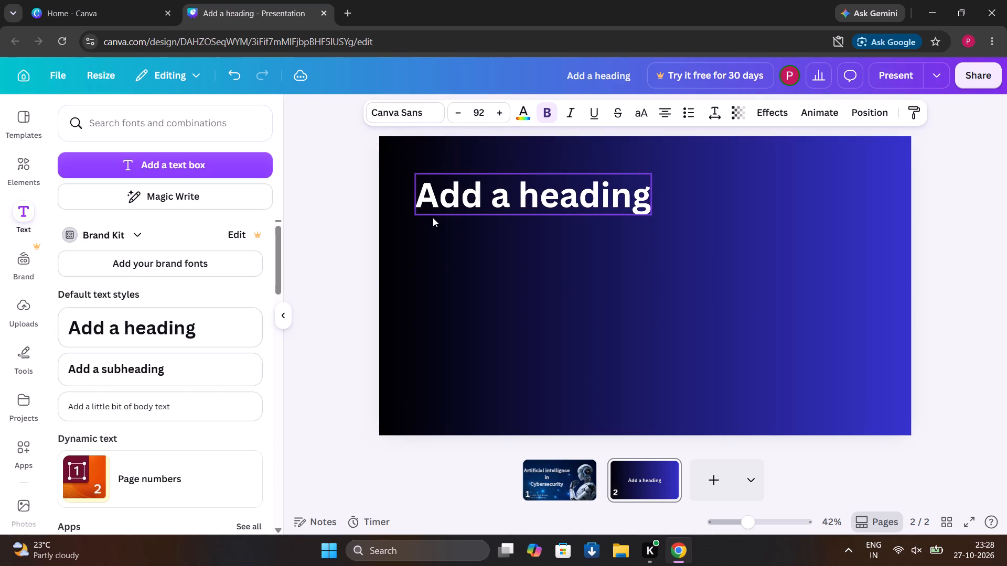
pyautogui.moveTo(433, 217); pyautogui.dragTo(433, 217)
pyautogui.click(647, 192)
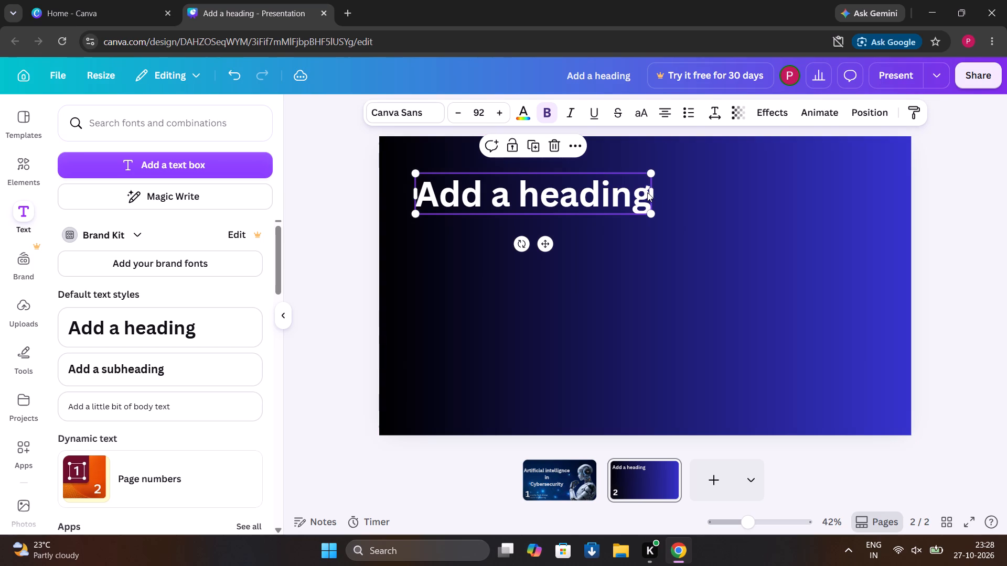
pyautogui.press('BackSpace')
pyautogui.write('Introductio')
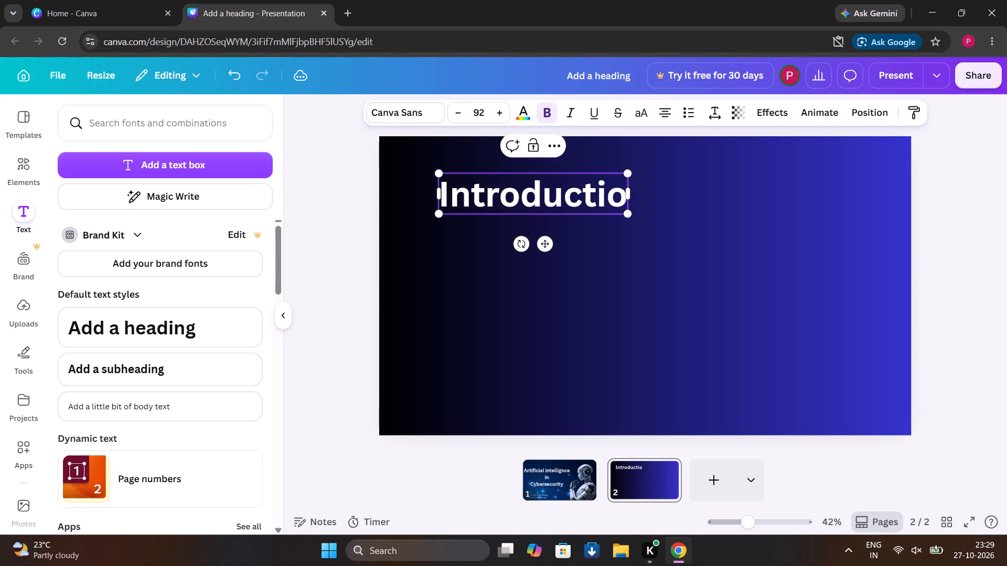
pyautogui.press('n')
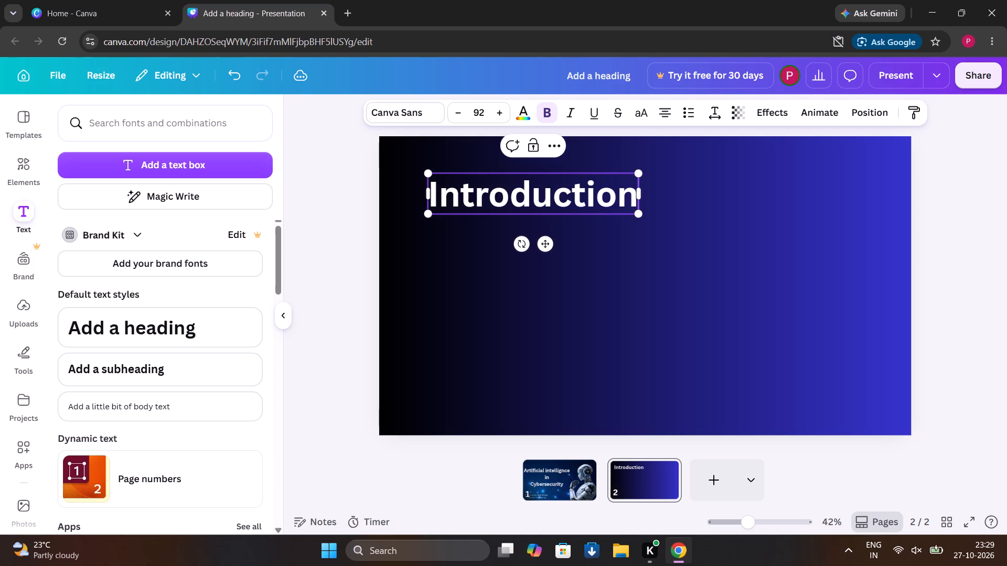
pyautogui.write('...')
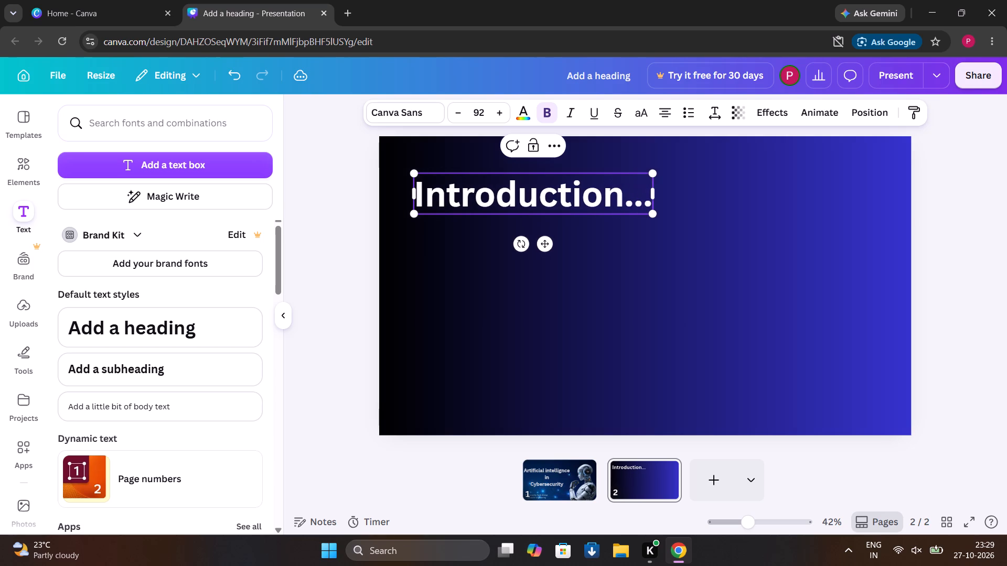
# Apply the Outline effect to the "Introduction..." heading with a thickness of 200.
pyautogui.click(781, 114)
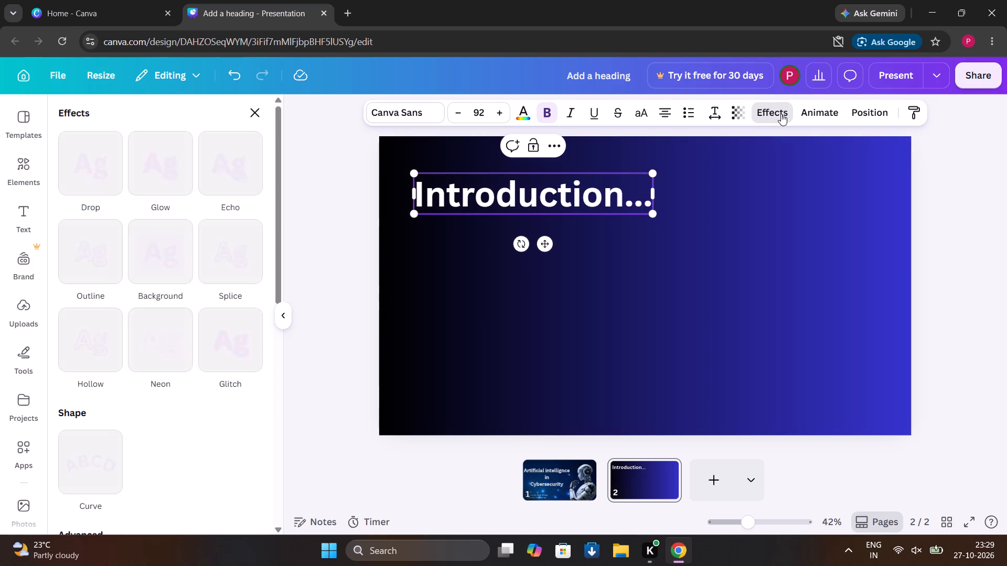
pyautogui.click(111, 265)
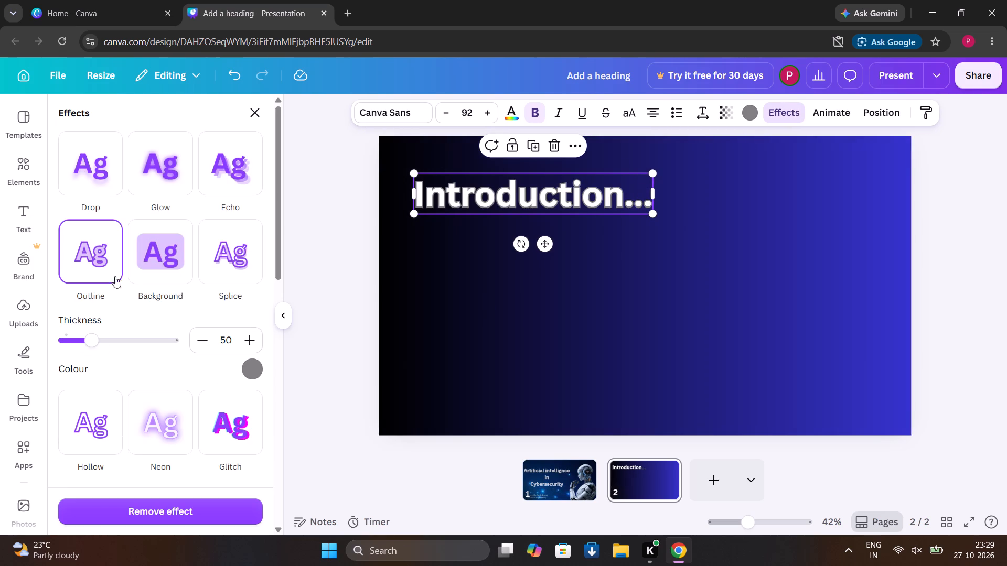
pyautogui.moveTo(90, 339); pyautogui.dragTo(760, 270)
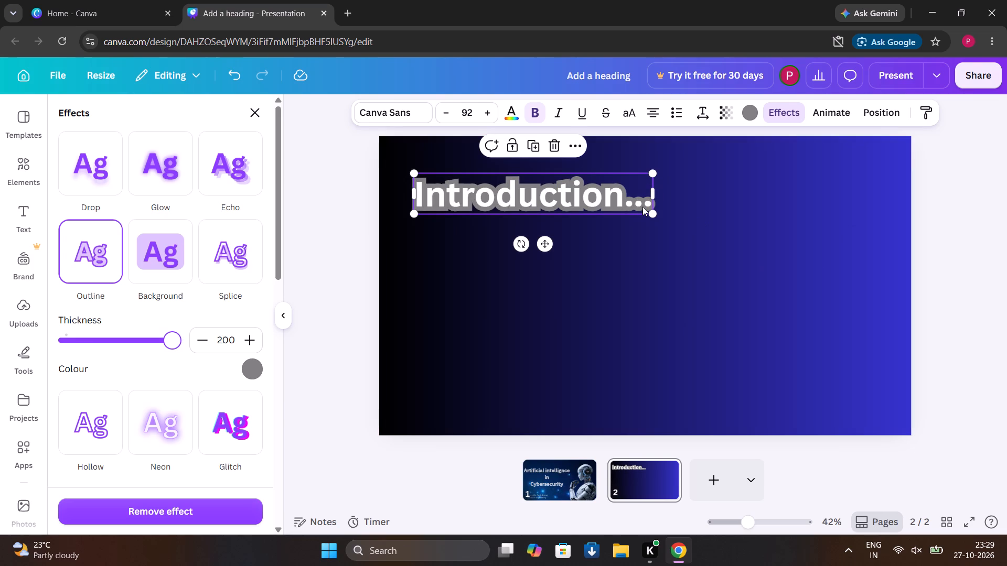
# Move the "Introduction..." heading slightly lower on the second page.
pyautogui.moveTo(541, 244); pyautogui.dragTo(546, 235)
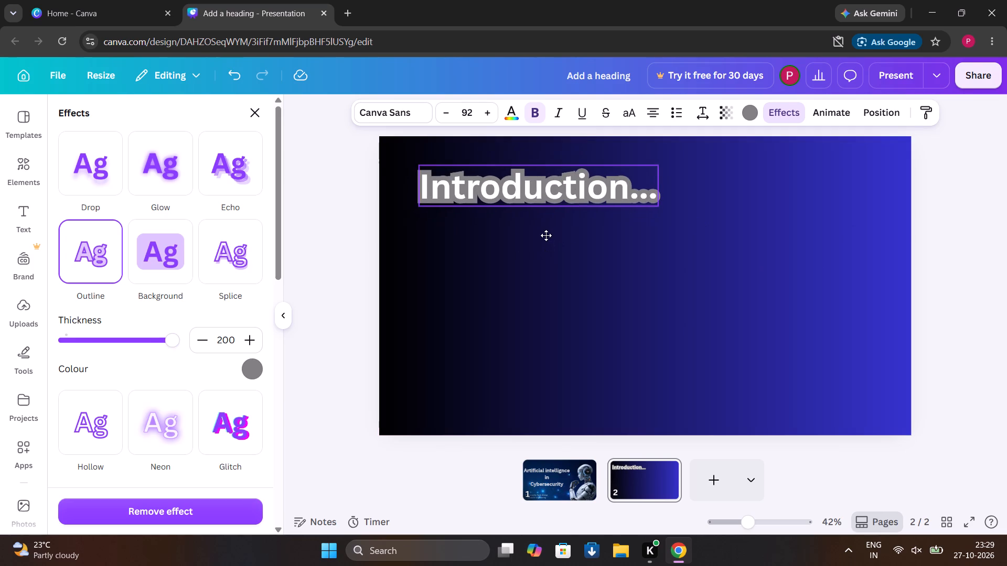
pyautogui.moveTo(546, 235); pyautogui.dragTo(541, 257)
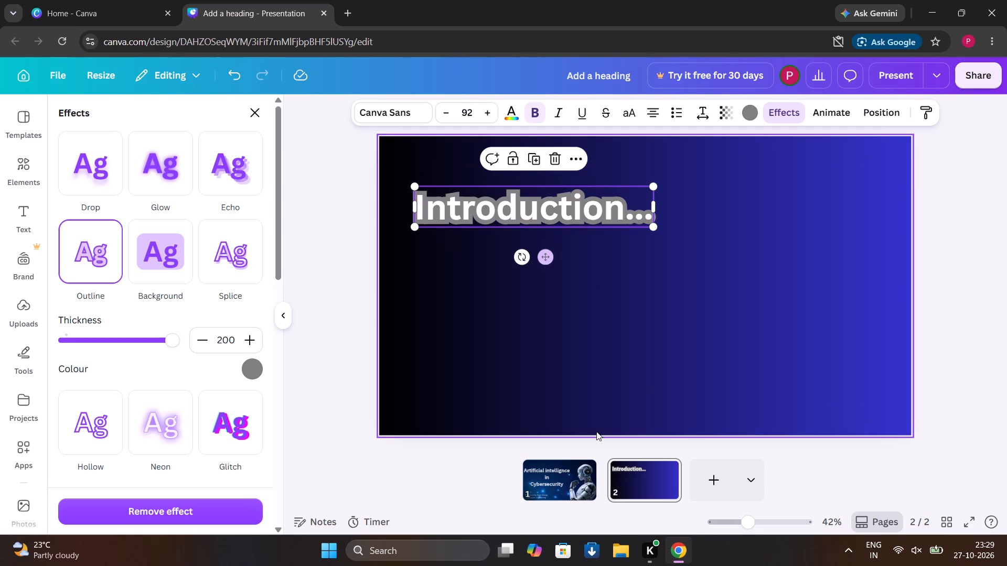
# Apply the Outline text effect to the main title on the first page.
pyautogui.click(582, 461)
pyautogui.click(517, 287)
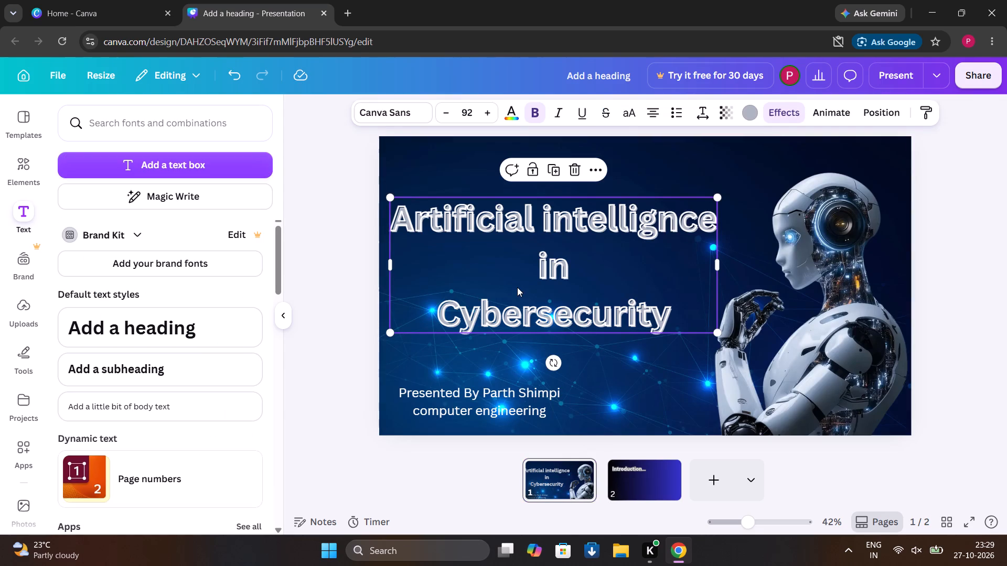
pyautogui.click(781, 116)
pyautogui.scroll(1, 138, 279)
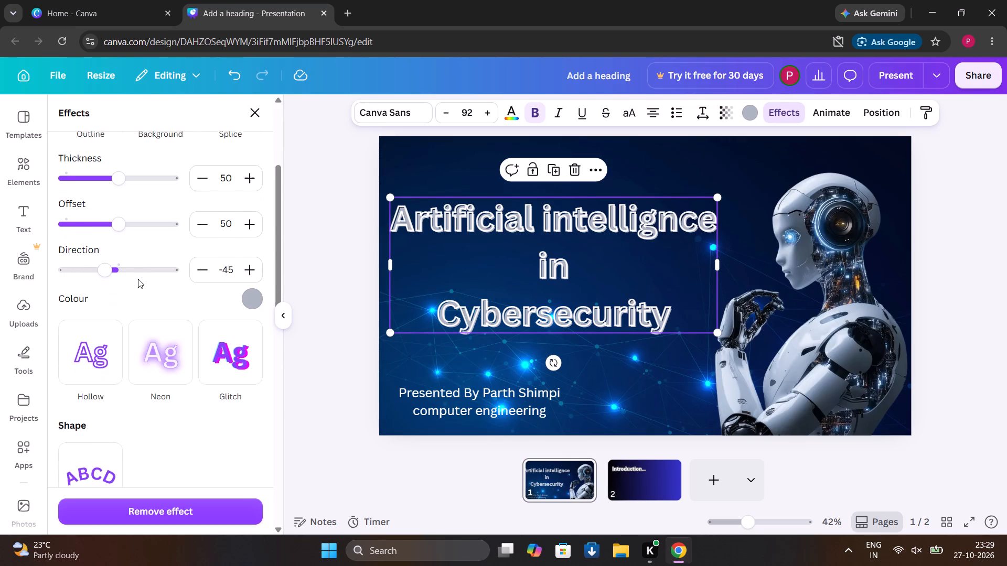
pyautogui.scroll(2, 138, 279)
pyautogui.click(91, 264)
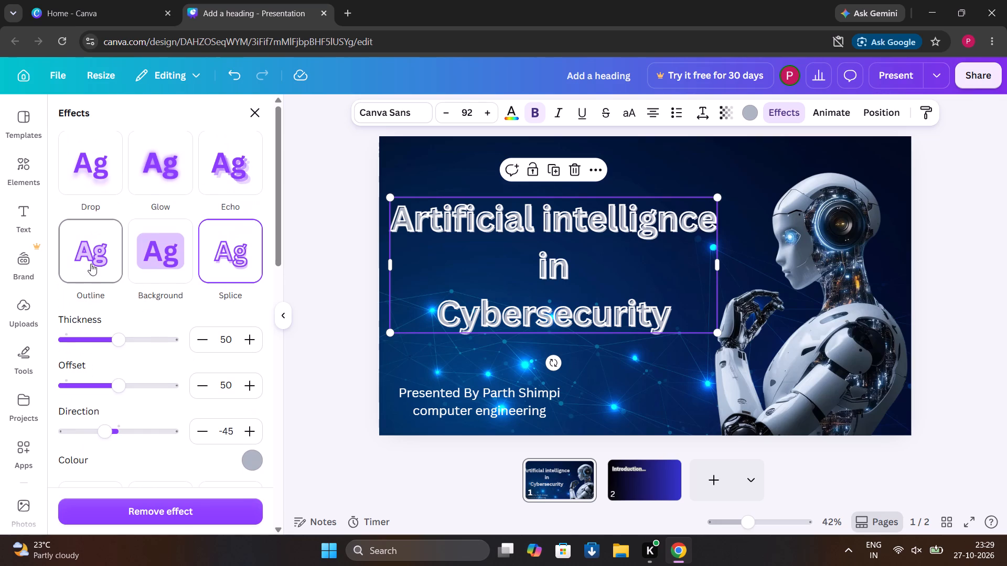
# Set the Outline effect's thickness to 200 on the main title of the first page.
pyautogui.moveTo(91, 339); pyautogui.dragTo(164, 337)
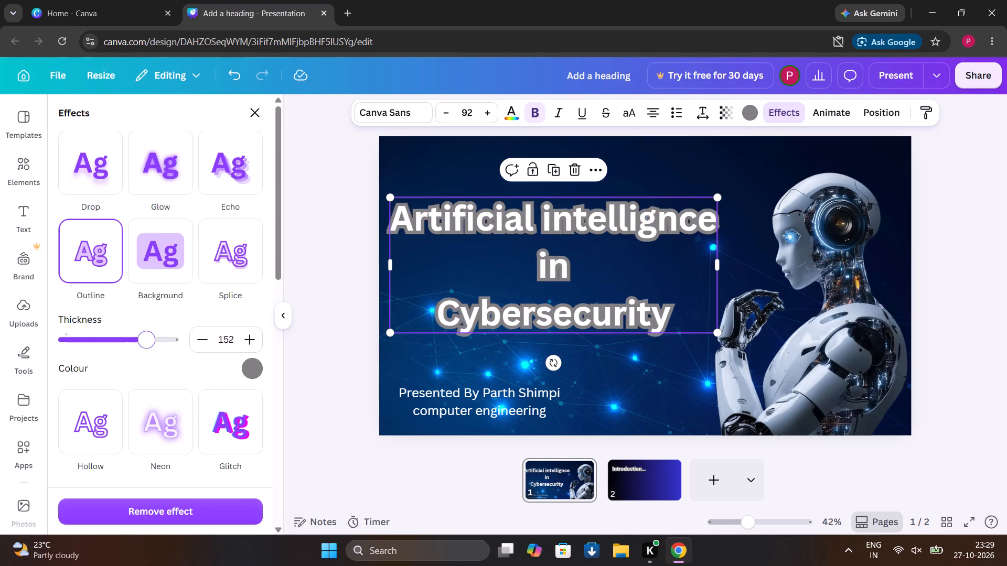
pyautogui.moveTo(164, 337); pyautogui.dragTo(213, 338)
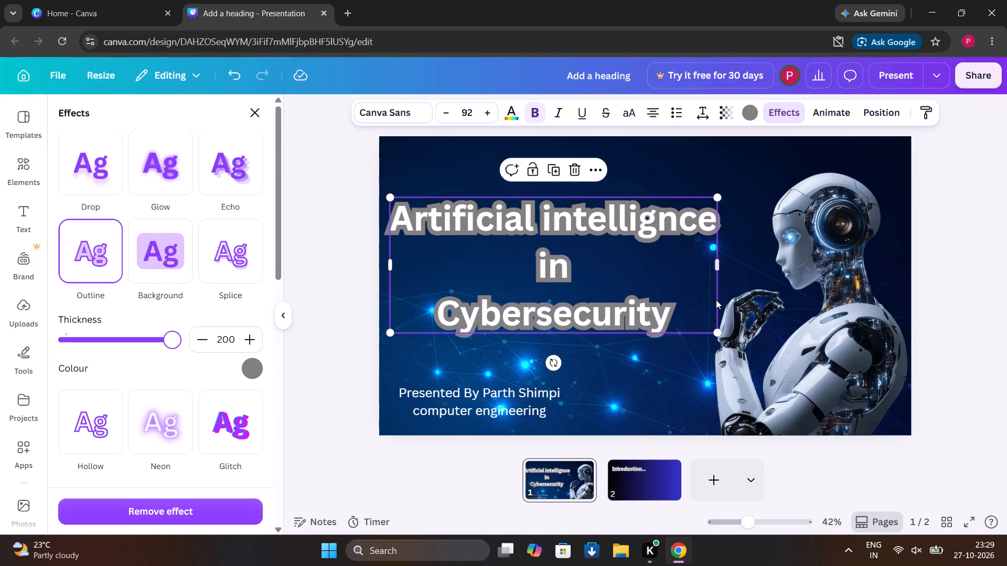
# Move the main title slightly down and to the right on the first page.
pyautogui.moveTo(594, 272); pyautogui.dragTo(627, 290)
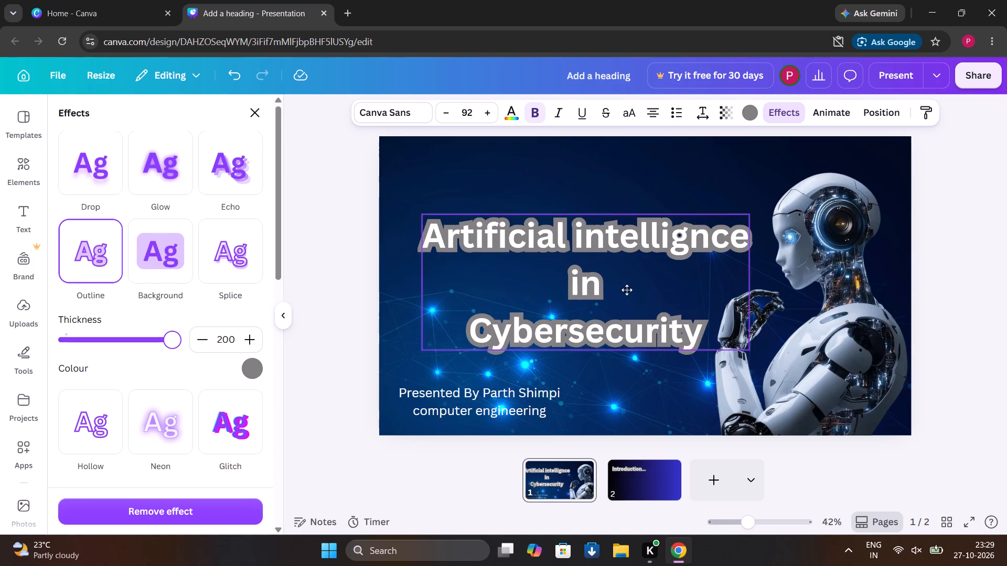
pyautogui.moveTo(627, 290); pyautogui.dragTo(607, 279)
# Add a body text box on the second page and place it below the "Introduction..." heading.
pyautogui.click(634, 459)
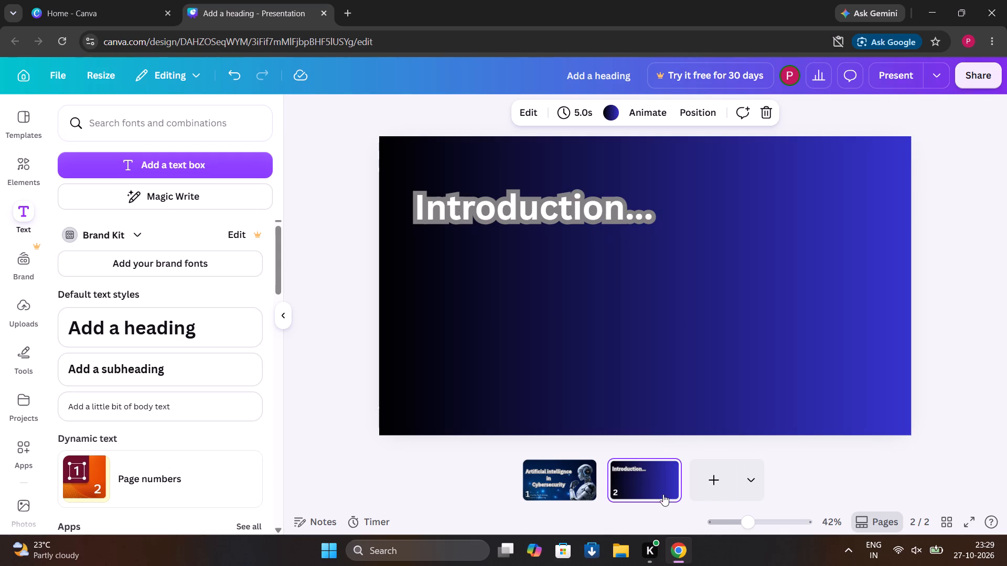
pyautogui.click(160, 405)
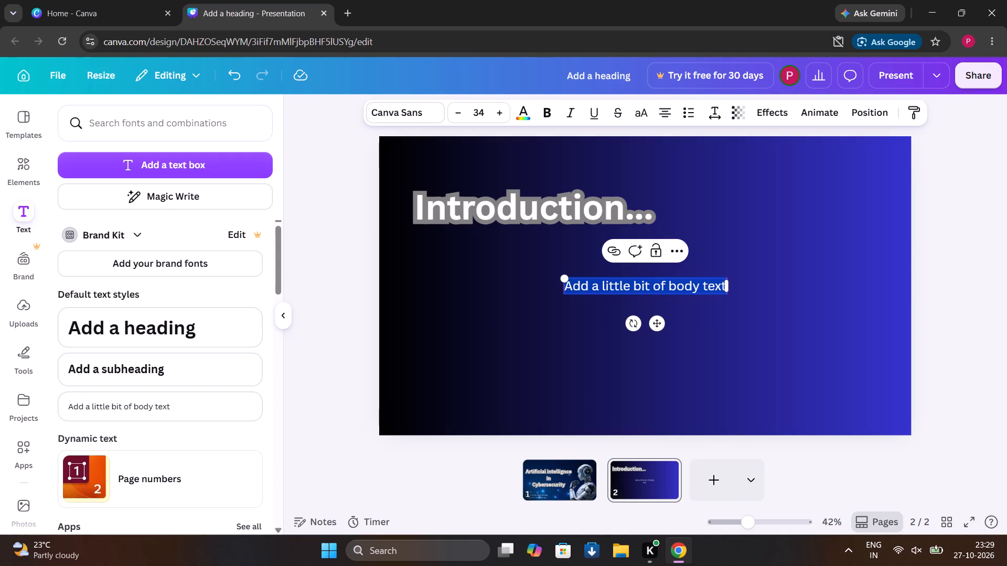
pyautogui.moveTo(593, 296); pyautogui.dragTo(453, 286)
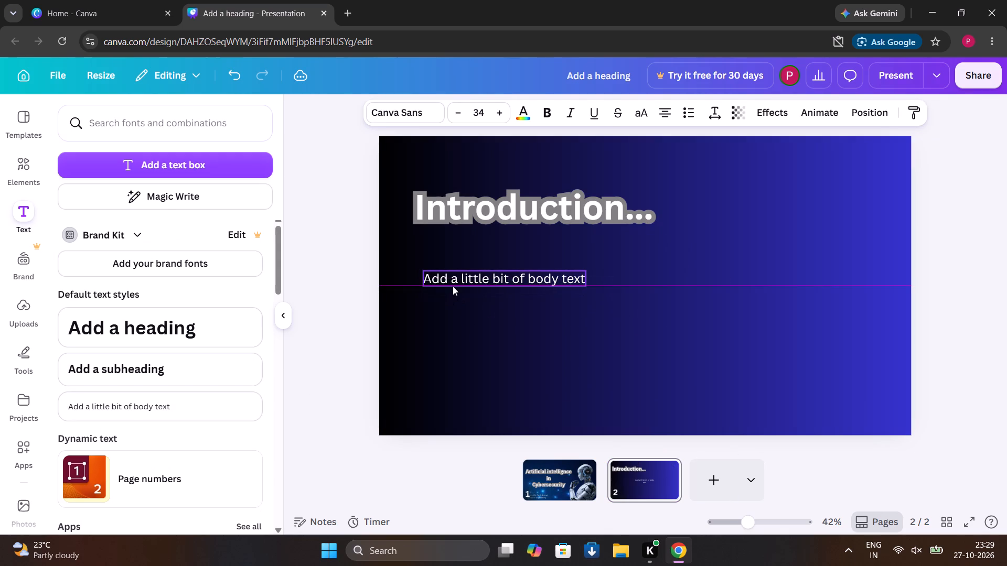
pyautogui.moveTo(453, 286); pyautogui.dragTo(455, 285)
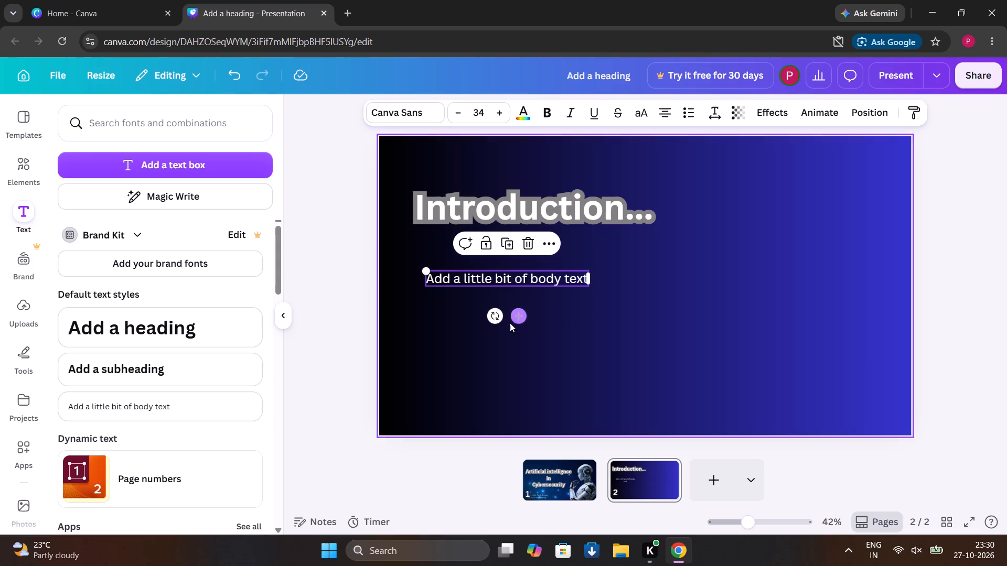
# Replace the placeholder body text with "Cybersecurity protects computers,network".
pyautogui.click(581, 280)
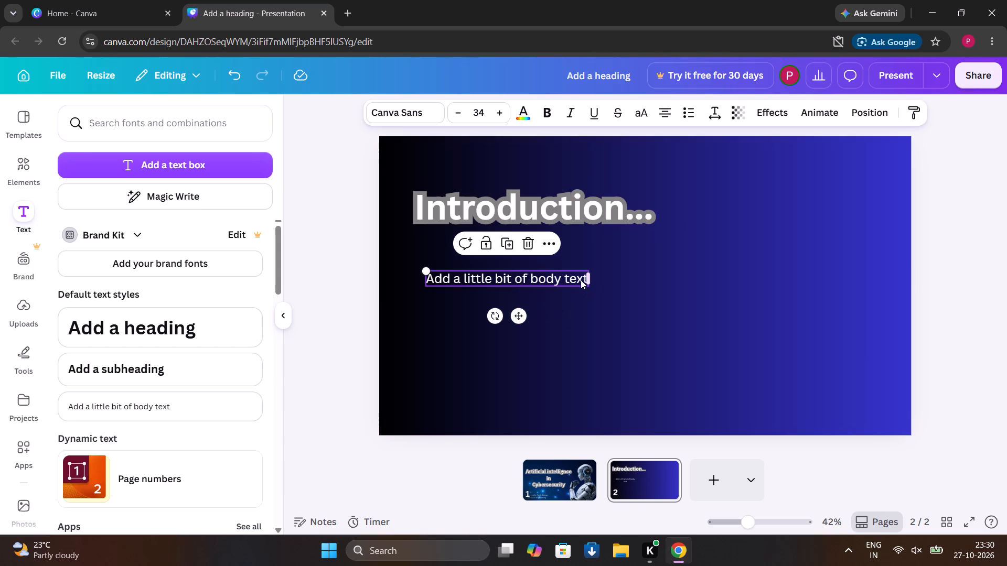
pyautogui.press('BackSpace')
pyautogui.write('Cyber')
pyautogui.write('security')
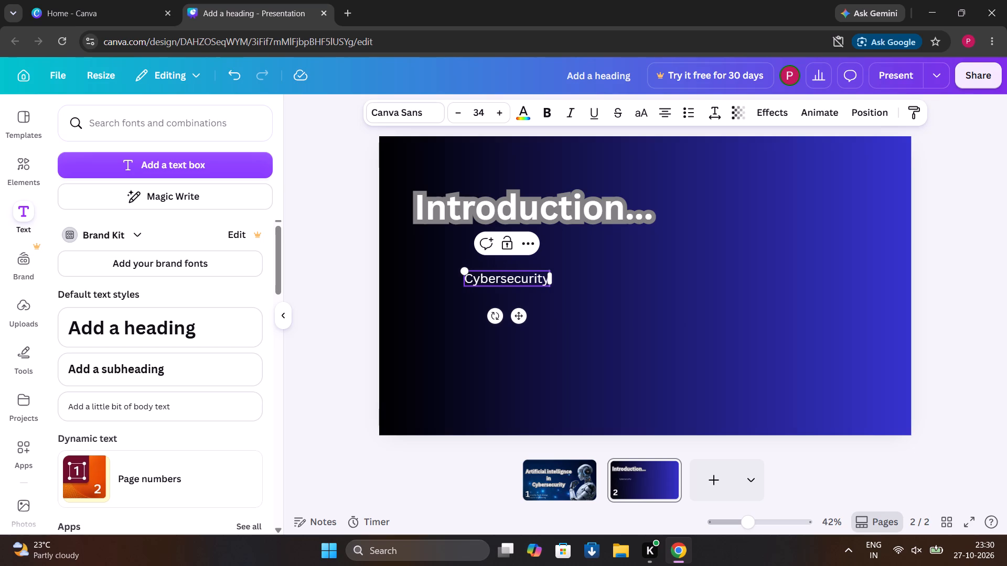
pyautogui.press('space')
pyautogui.write('prot')
pyautogui.write('ects')
pyautogui.press('space')
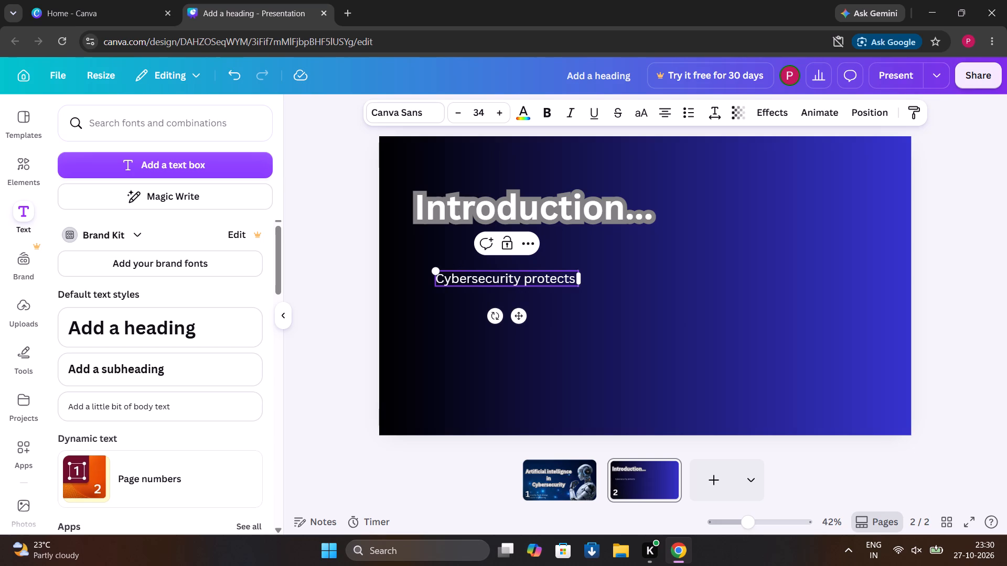
pyautogui.write('computer')
pyautogui.press('s')
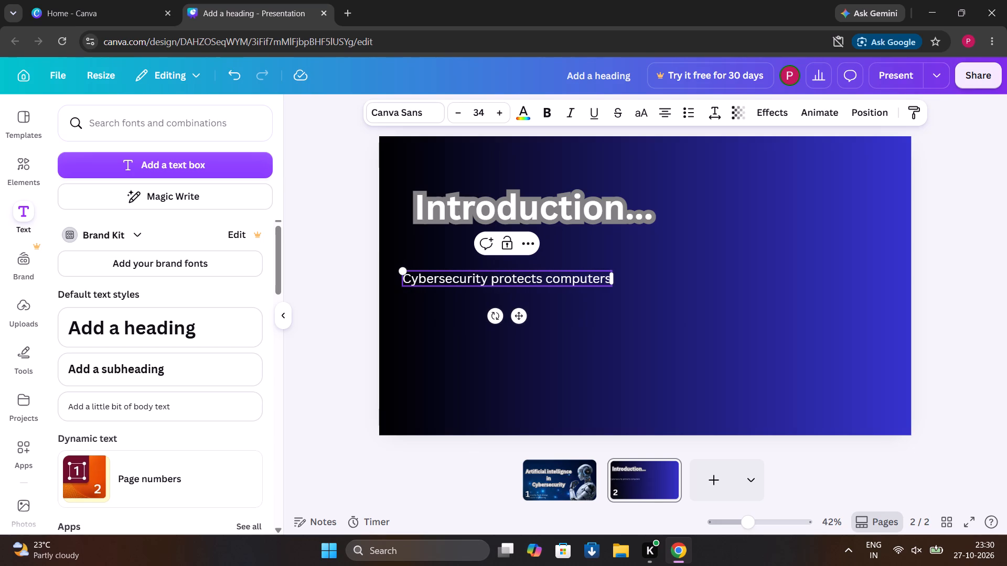
pyautogui.write(',network')
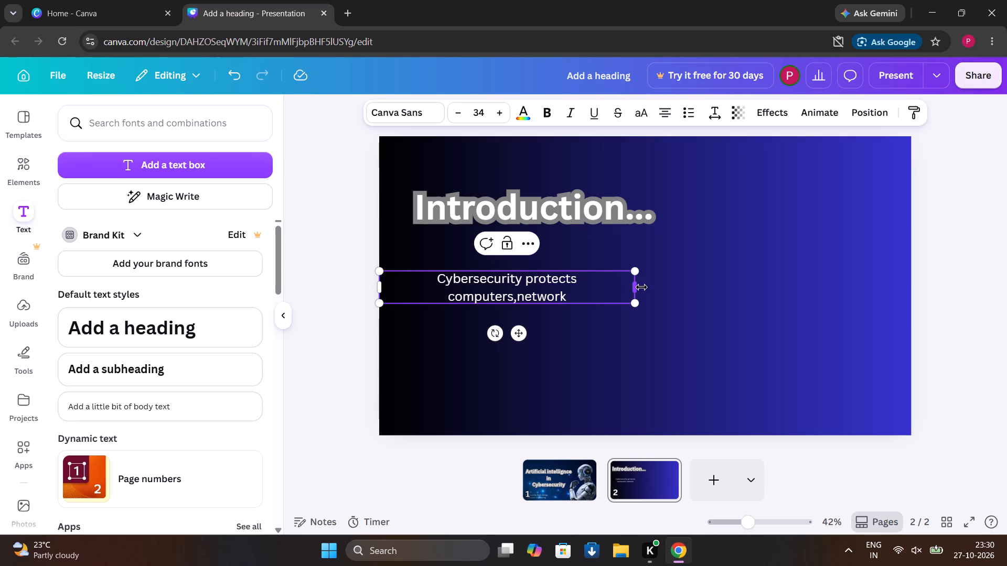
# Widen the body text box toward the page's right side so the sentence fits on one line.
pyautogui.moveTo(641, 287); pyautogui.dragTo(680, 269)
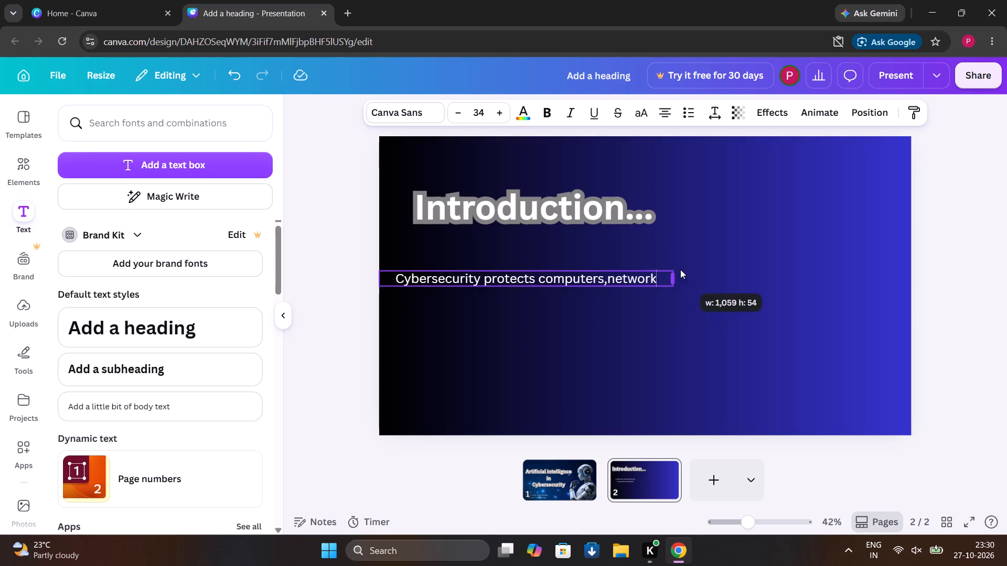
pyautogui.moveTo(680, 269); pyautogui.dragTo(736, 254)
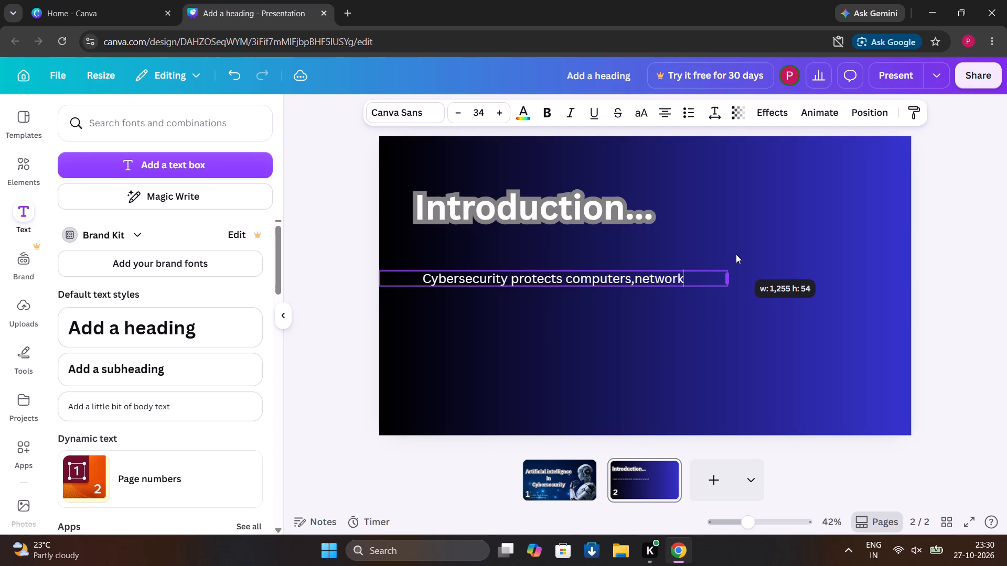
pyautogui.moveTo(736, 254); pyautogui.dragTo(794, 234)
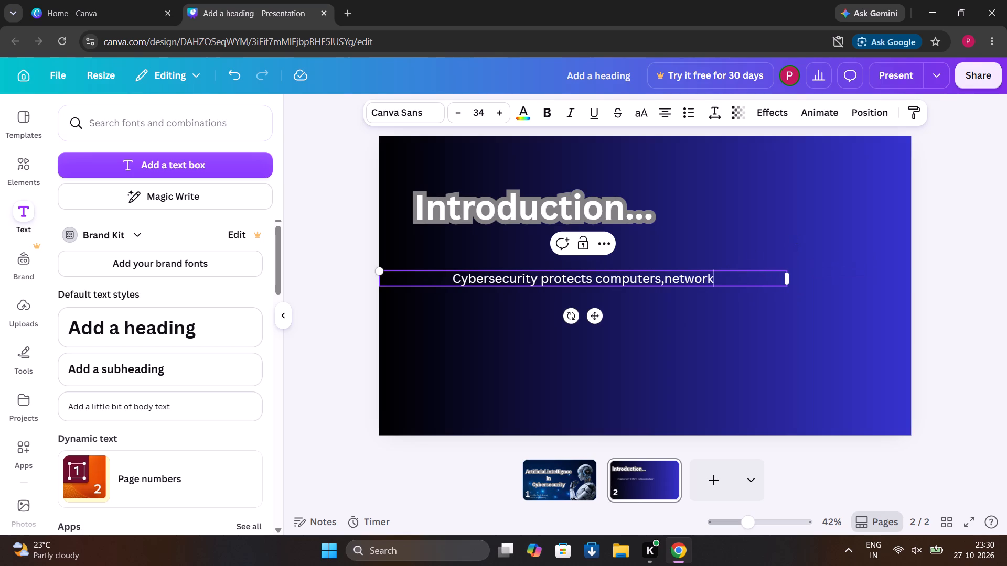
# Format the body text on the second page as a bulleted list.
pyautogui.click(449, 279)
pyautogui.click(680, 115)
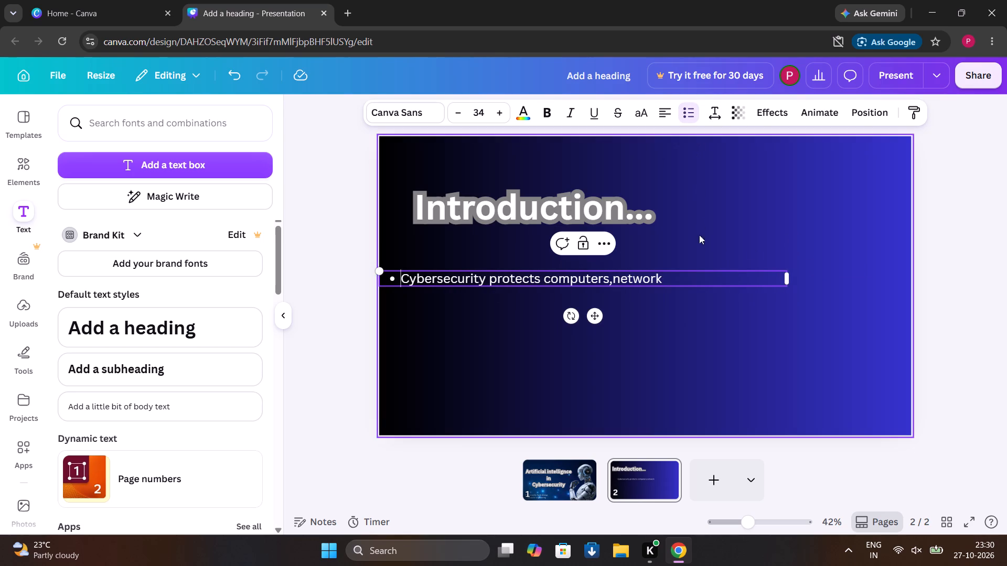
# Complete the first bullet as "Cybersecurity protects computers,networks, and data from cyberattacks.".
pyautogui.click(675, 284)
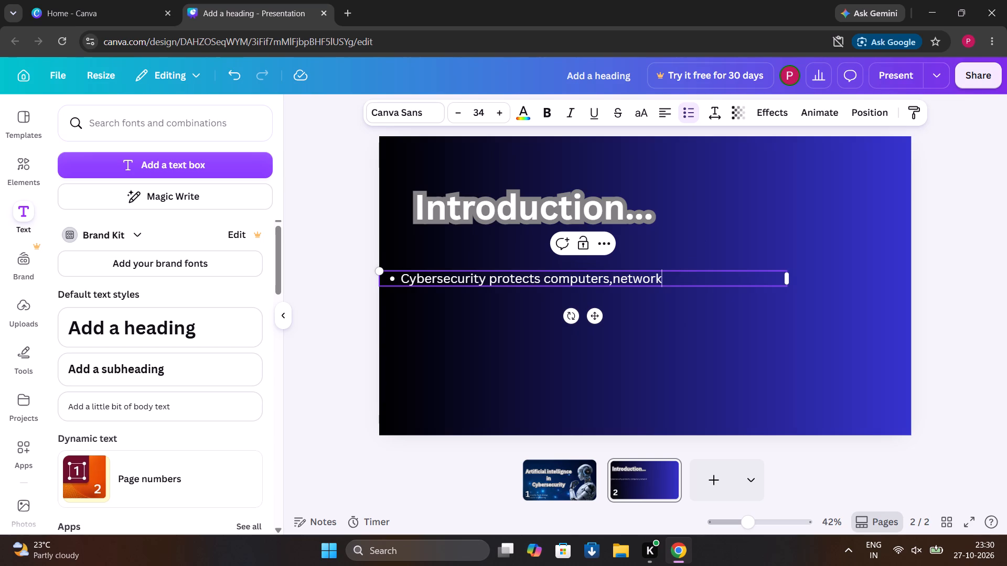
pyautogui.write('s')
pyautogui.press('space')
pyautogui.press('BackSpace')
pyautogui.write(', and')
pyautogui.press('space')
pyautogui.write('data')
pyautogui.press('space')
pyautogui.write('from')
pyautogui.press('space')
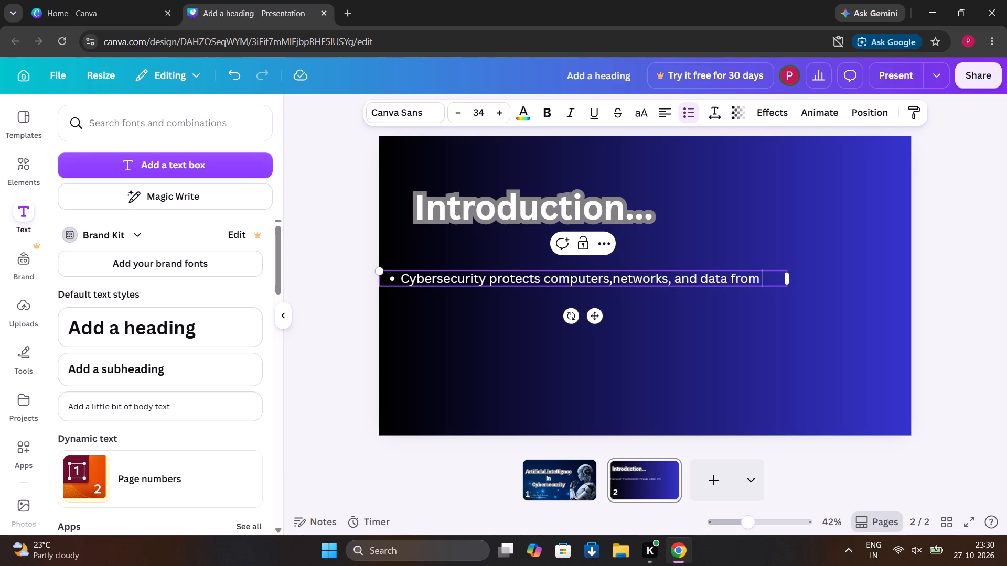
pyautogui.write('cu')
pyautogui.press('BackSpace')
pyautogui.write('yberatt')
pyautogui.press('c')
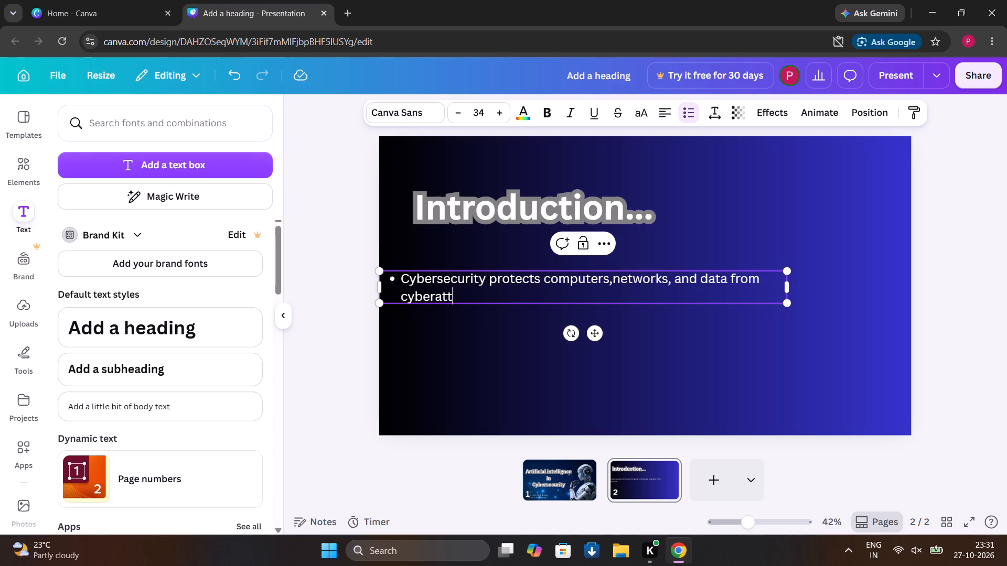
pyautogui.press('BackSpace')
pyautogui.write('ack')
pyautogui.press('s')
pyautogui.press('.')
# Add a second bullet to the Introduction page's body text, beginning with "Artificial Intelligence (AI)".
pyautogui.press('Return')
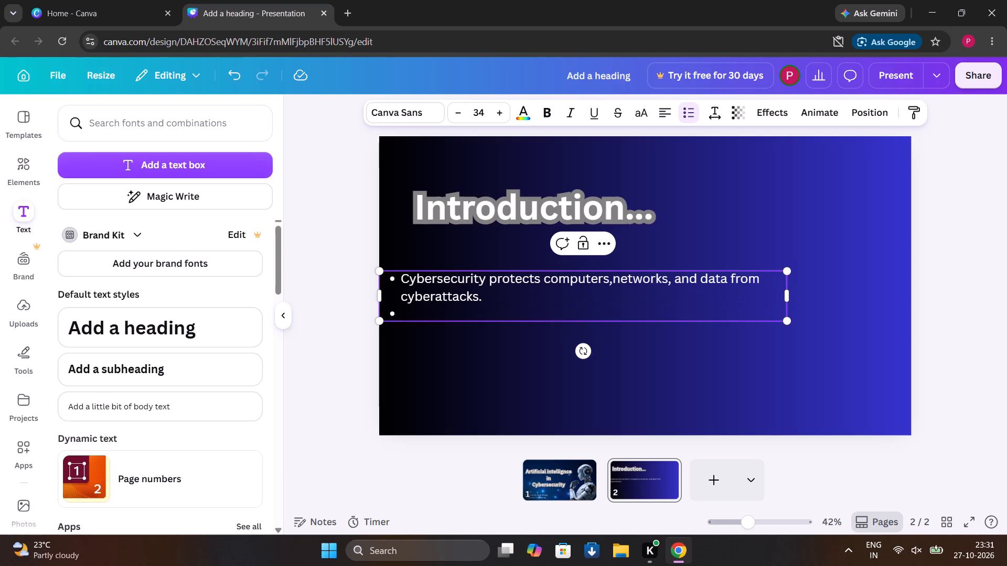
pyautogui.write('Artificial')
pyautogui.press('space')
pyautogui.write('Inte')
pyautogui.write('lligence')
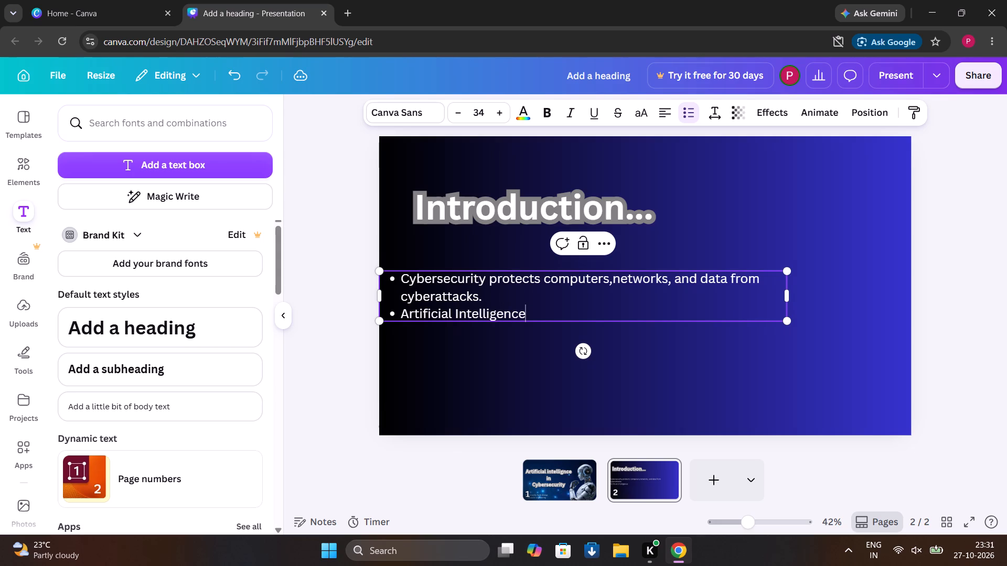
pyautogui.press('space')
pyautogui.hotkey('shift', '(')
pyautogui.press('a')
pyautogui.press('BackSpace')
pyautogui.hotkey('shift', 'a')
pyautogui.hotkey('shift', 'i')
pyautogui.hotkey('shift', ')')
pyautogui.press('space')
# Complete the second bullet with "enables computers to identify patterns and detect suspicious activities.".
pyautogui.write('enables')
pyautogui.press('space')
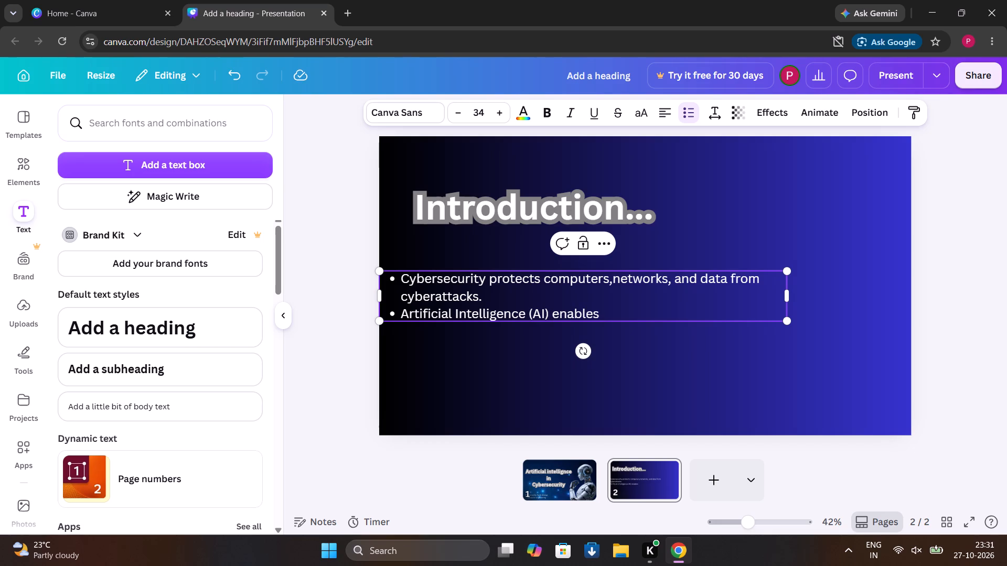
pyautogui.write('computer')
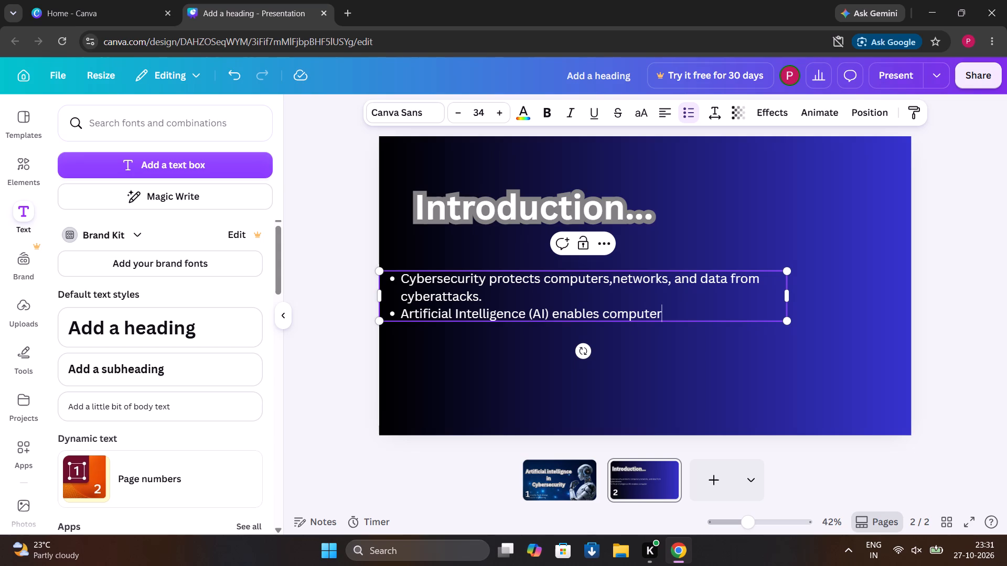
pyautogui.write('s to identify')
pyautogui.press('space')
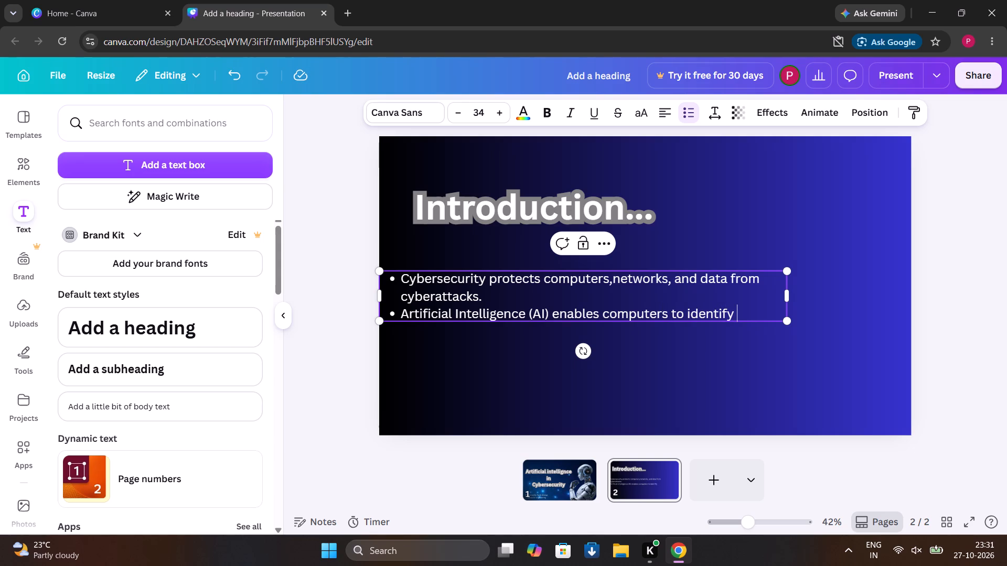
pyautogui.write('patt')
pyautogui.write('erns')
pyautogui.press('space')
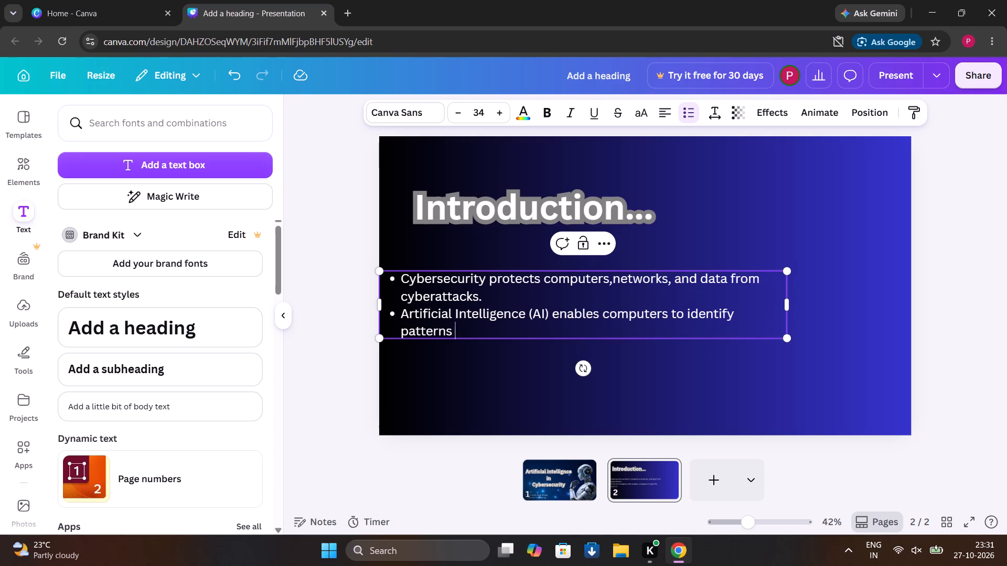
pyautogui.write('and detect')
pyautogui.press('space')
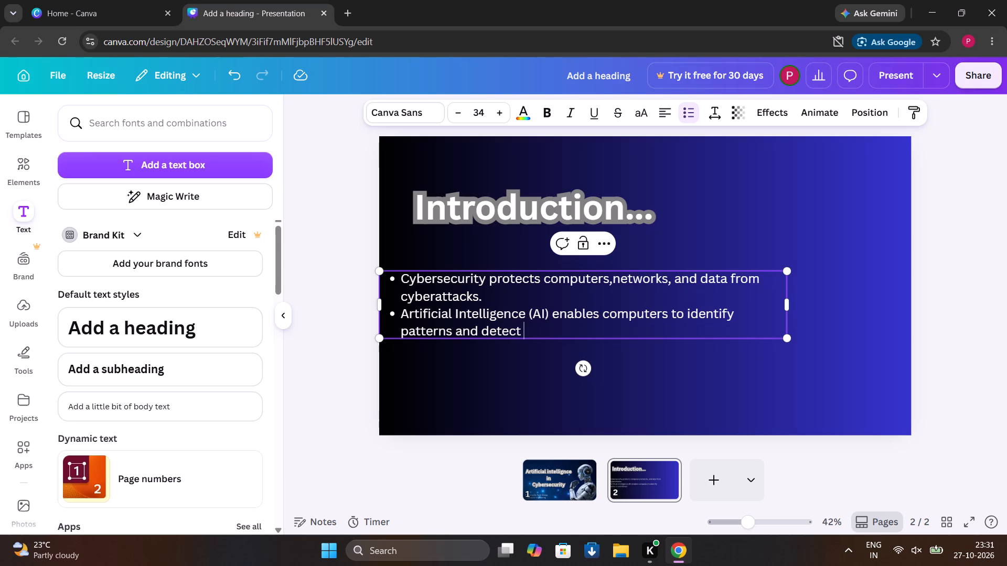
pyautogui.write('susp')
pyautogui.write('icious')
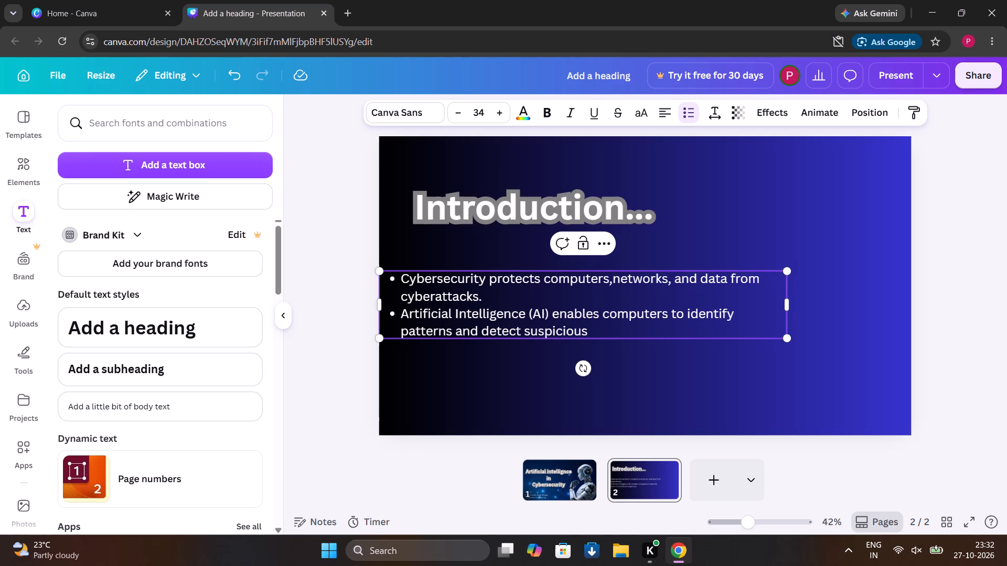
pyautogui.press('space')
pyautogui.write('activiti')
pyautogui.write('es')
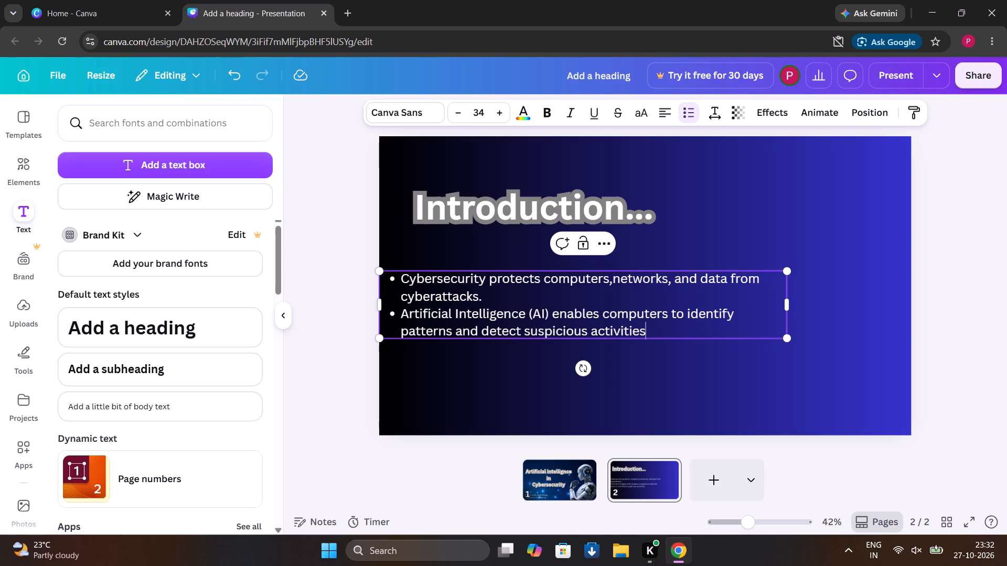
pyautogui.press('.')
# Add a third bullet reading "AI helps improve digital security.".
pyautogui.press('Return')
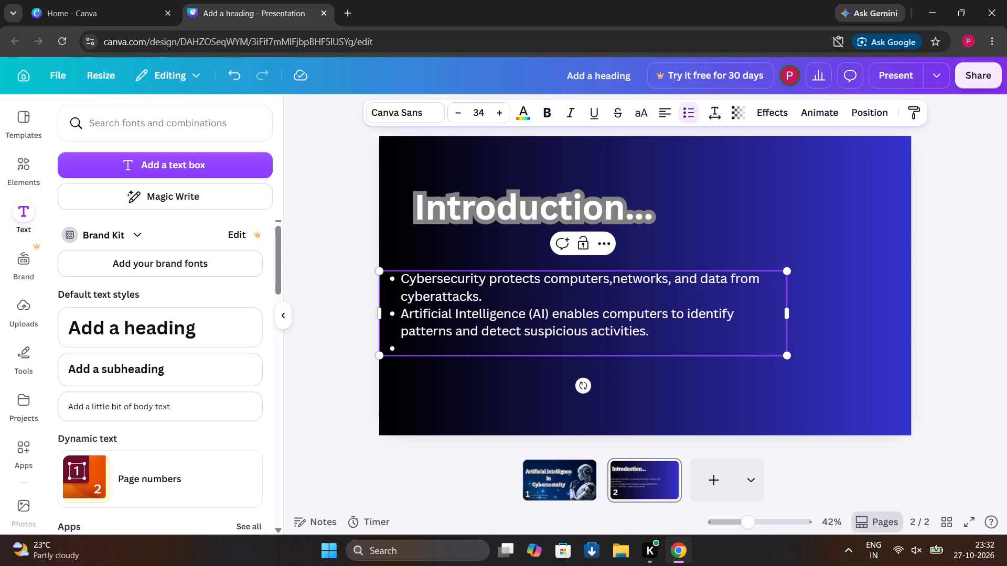
pyautogui.write('Ai')
pyautogui.press('BackSpace')
pyautogui.write('I')
pyautogui.press('space')
pyautogui.press('h')
pyautogui.write('elps')
pyautogui.press('space')
pyautogui.write('improve')
pyautogui.press('space')
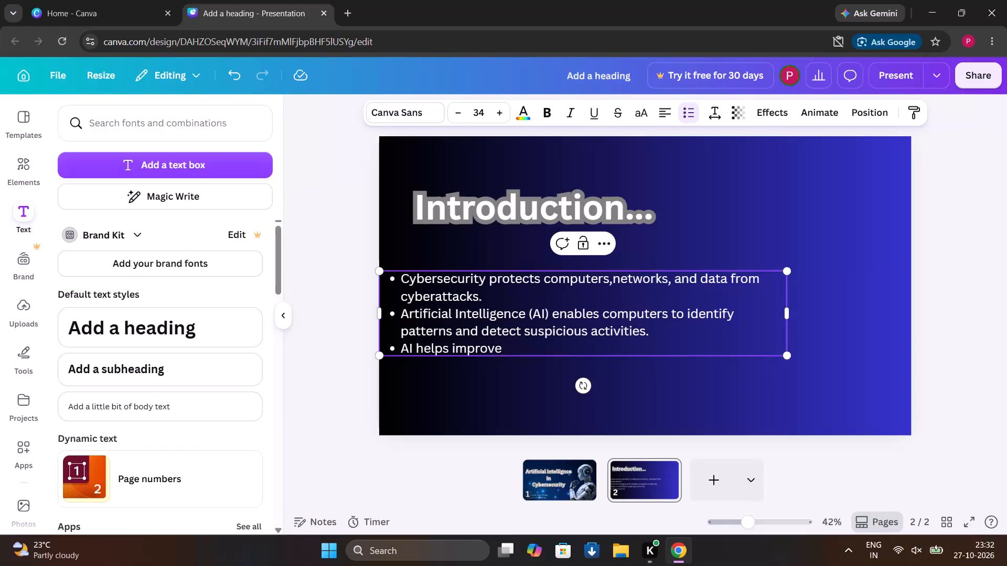
pyautogui.write('digit')
pyautogui.write('al')
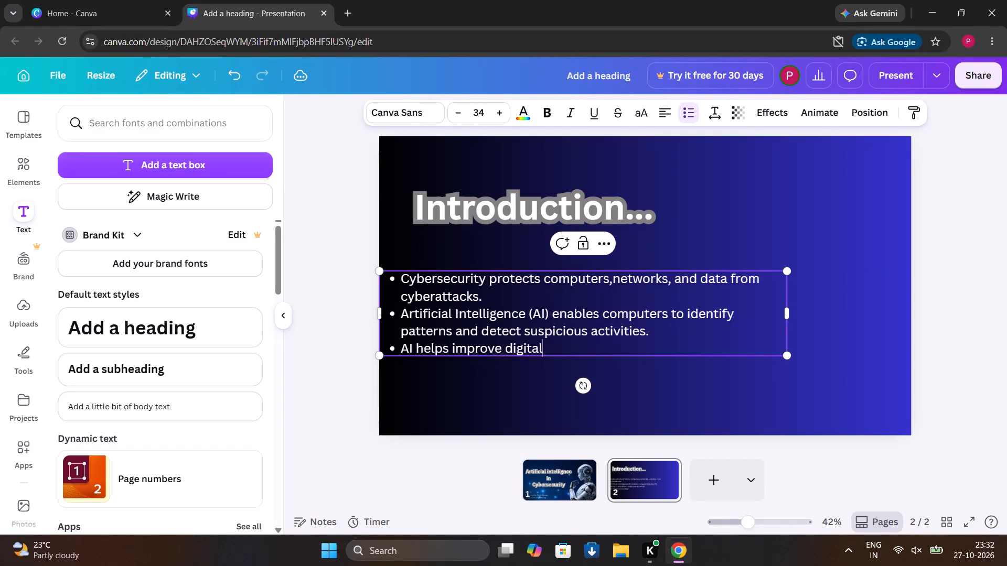
pyautogui.press('space')
pyautogui.write('security')
pyautogui.press('.')
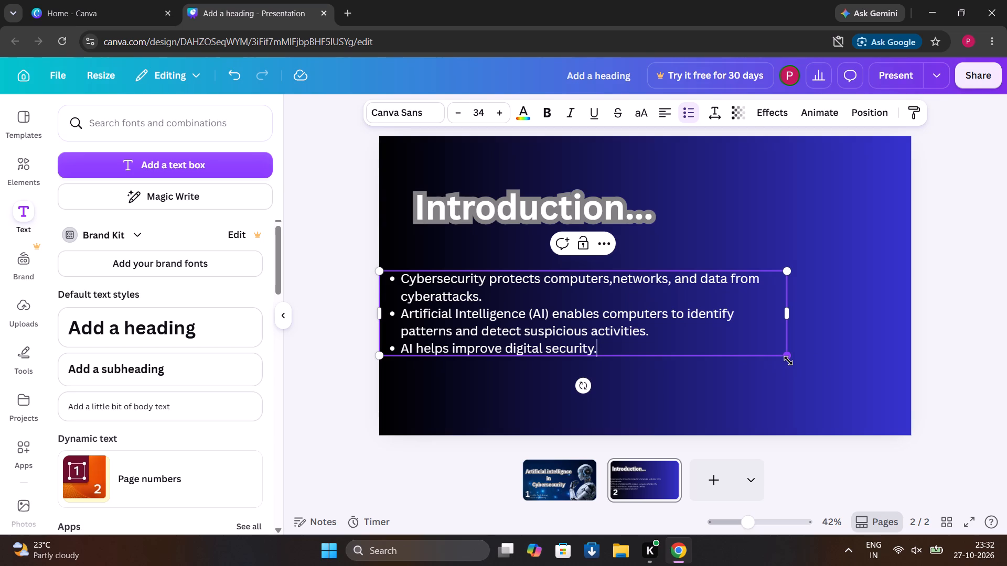
# Scale up the bulleted text box proportionally across the page, to a font size of about 39.2.
pyautogui.moveTo(780, 356); pyautogui.dragTo(795, 373)
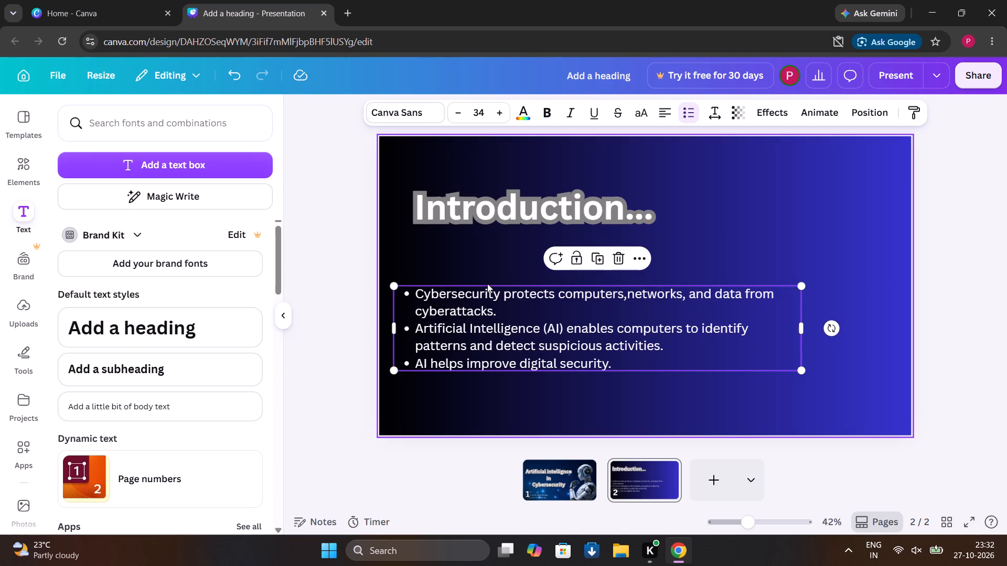
pyautogui.moveTo(397, 287); pyautogui.dragTo(400, 278)
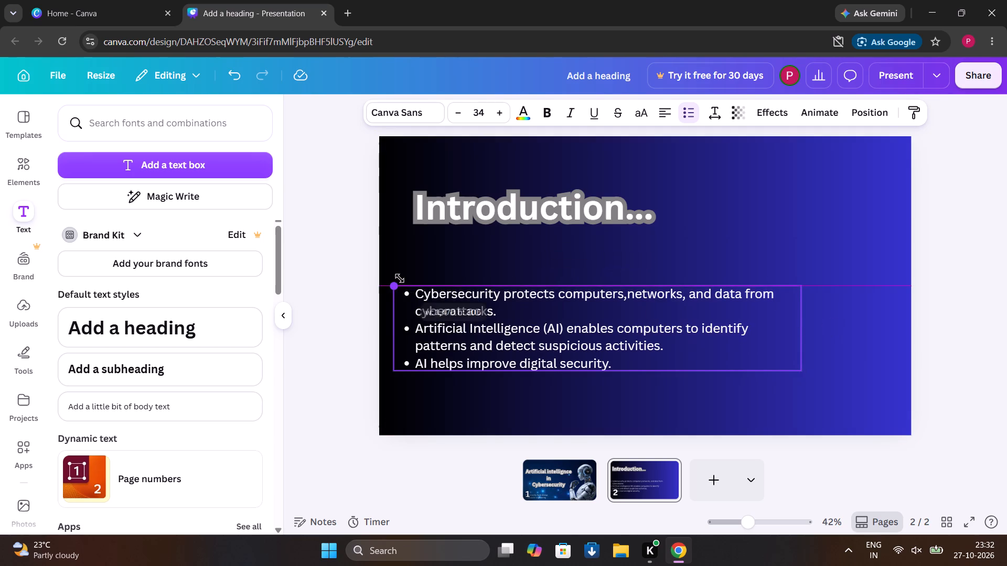
pyautogui.moveTo(400, 278); pyautogui.dragTo(402, 267)
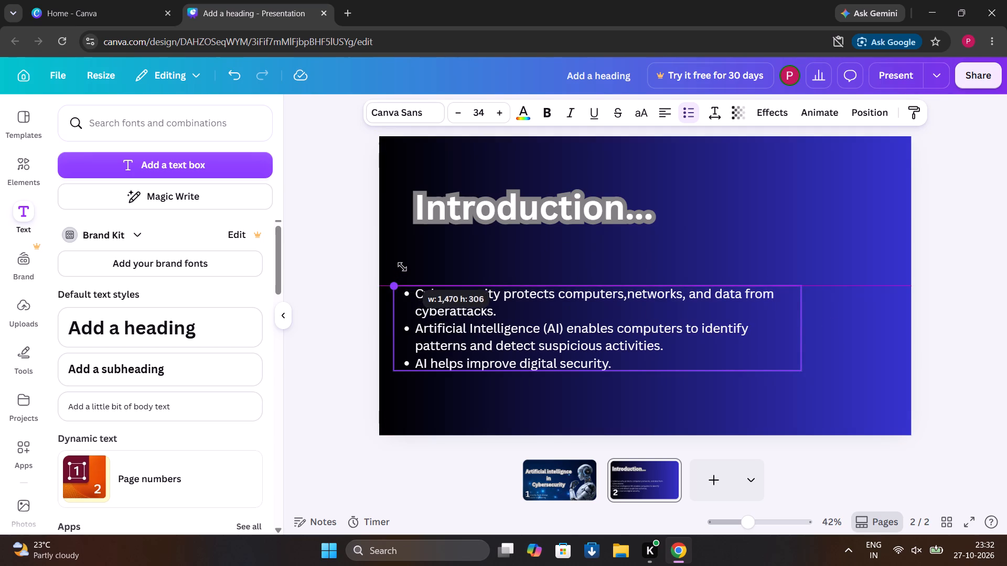
pyautogui.moveTo(402, 267); pyautogui.dragTo(406, 269)
pyautogui.moveTo(398, 282); pyautogui.dragTo(406, 251)
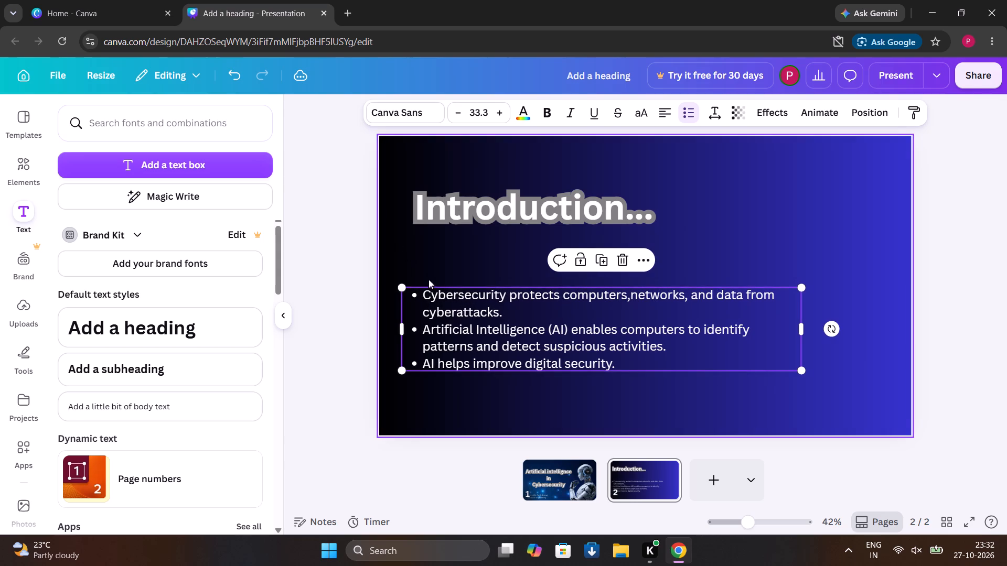
pyautogui.moveTo(398, 287); pyautogui.dragTo(390, 259)
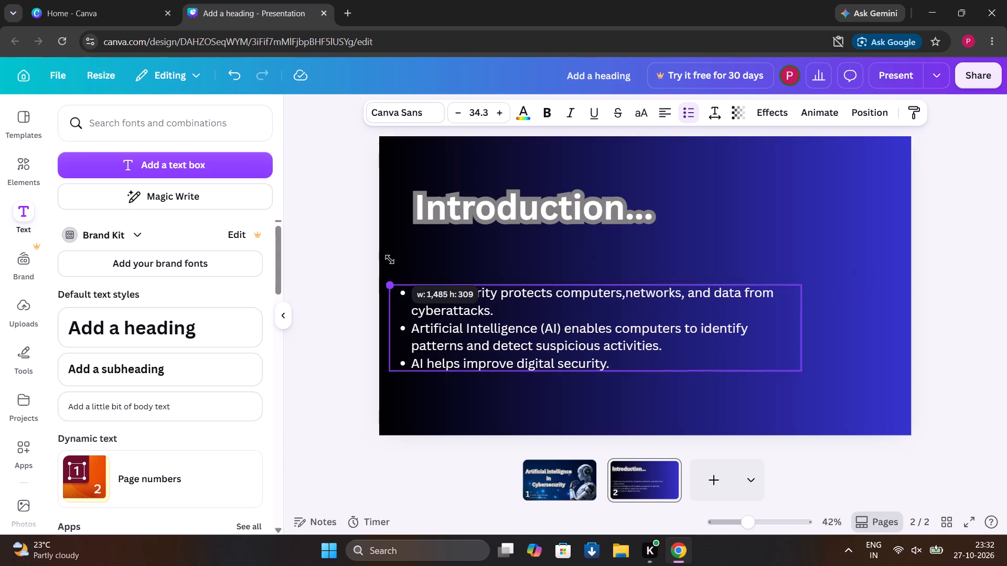
pyautogui.moveTo(390, 259); pyautogui.dragTo(387, 254)
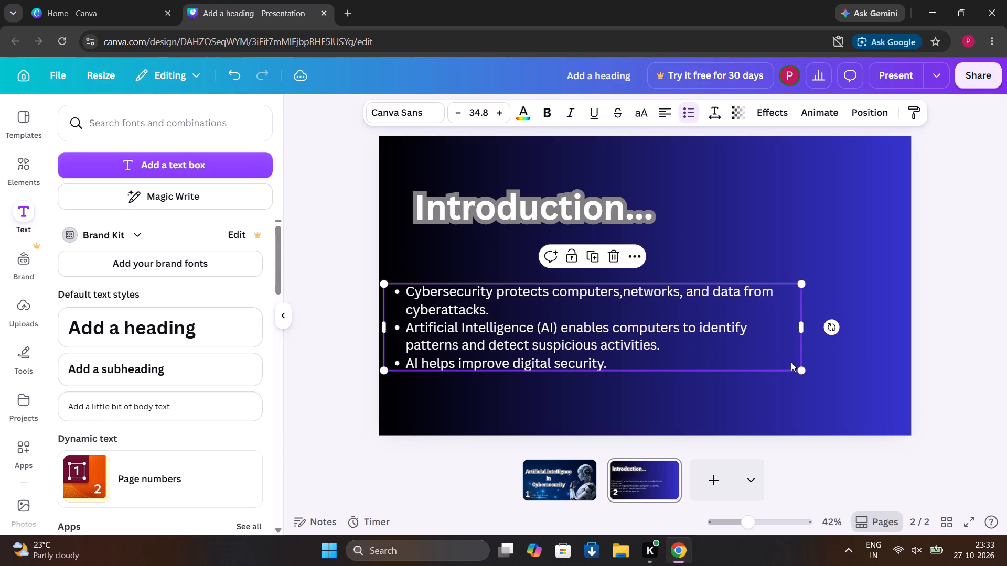
pyautogui.moveTo(802, 369); pyautogui.dragTo(840, 449)
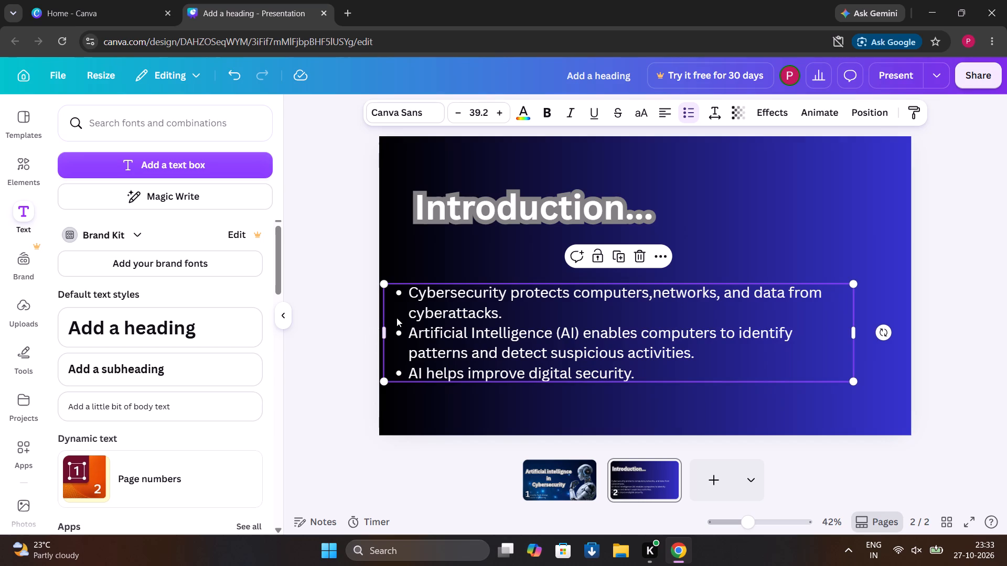
# Move the bulleted text box to the page's left edge and slightly lower, leaving more space beneath the heading.
pyautogui.moveTo(397, 318); pyautogui.dragTo(389, 281)
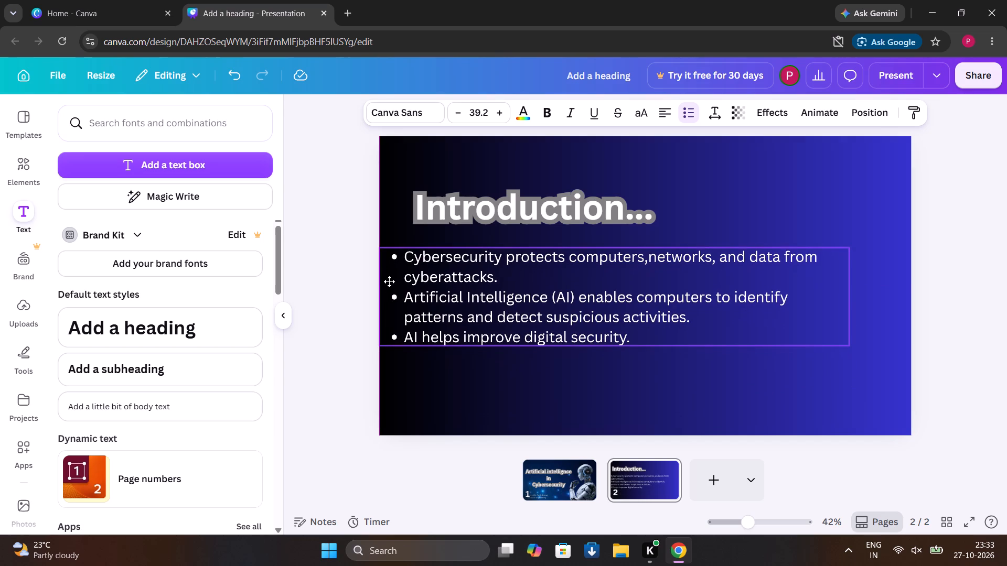
pyautogui.moveTo(389, 281); pyautogui.dragTo(392, 329)
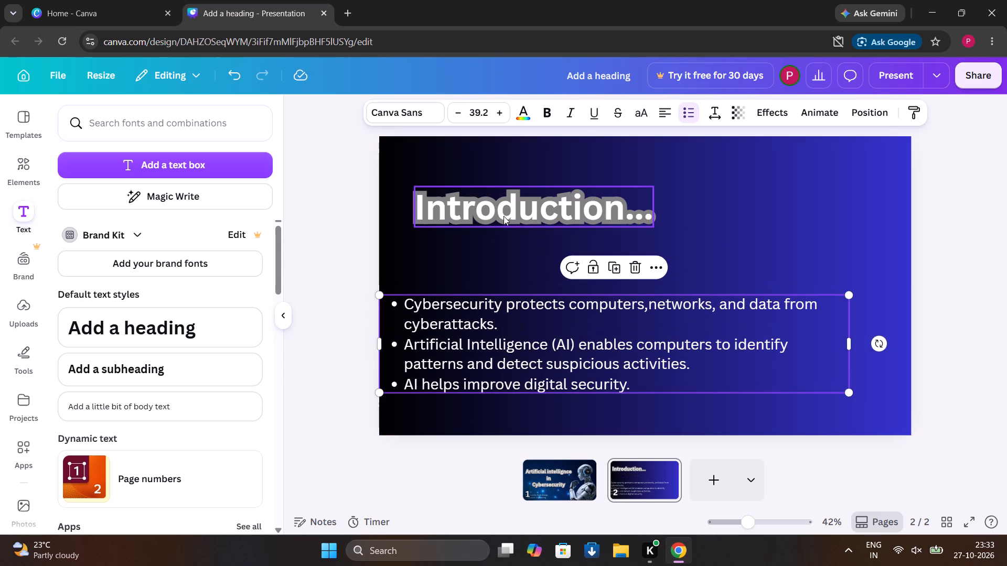
# Move the "Introduction..." heading slightly down and left, closer to the bulleted text, and deselect it.
pyautogui.moveTo(502, 216); pyautogui.dragTo(492, 232)
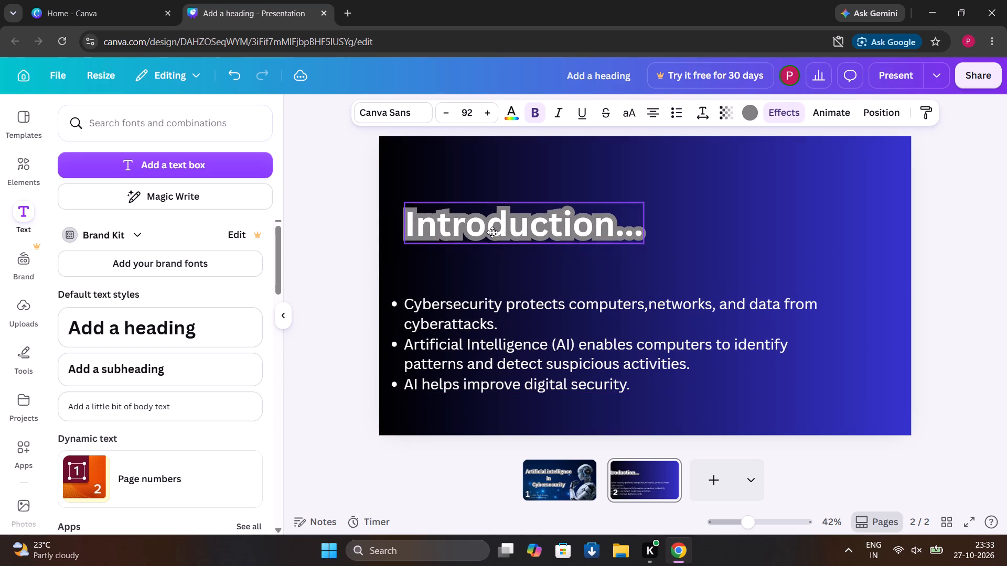
pyautogui.moveTo(492, 232); pyautogui.dragTo(490, 231)
pyautogui.click(478, 269)
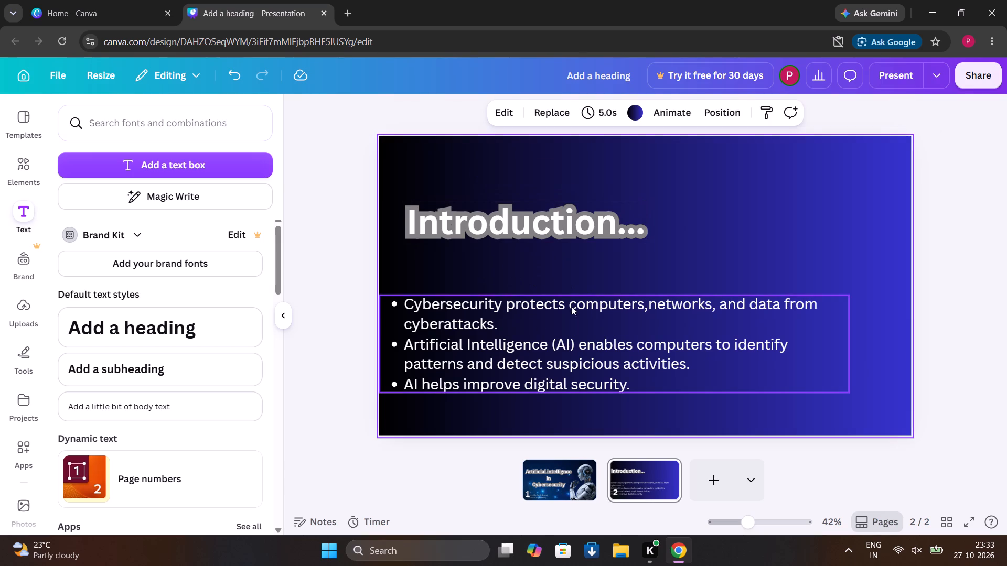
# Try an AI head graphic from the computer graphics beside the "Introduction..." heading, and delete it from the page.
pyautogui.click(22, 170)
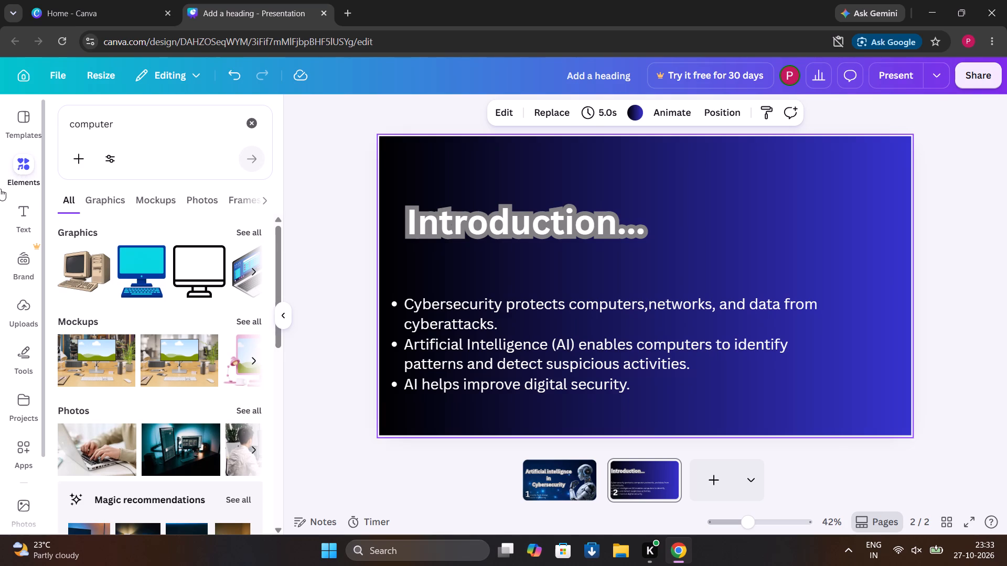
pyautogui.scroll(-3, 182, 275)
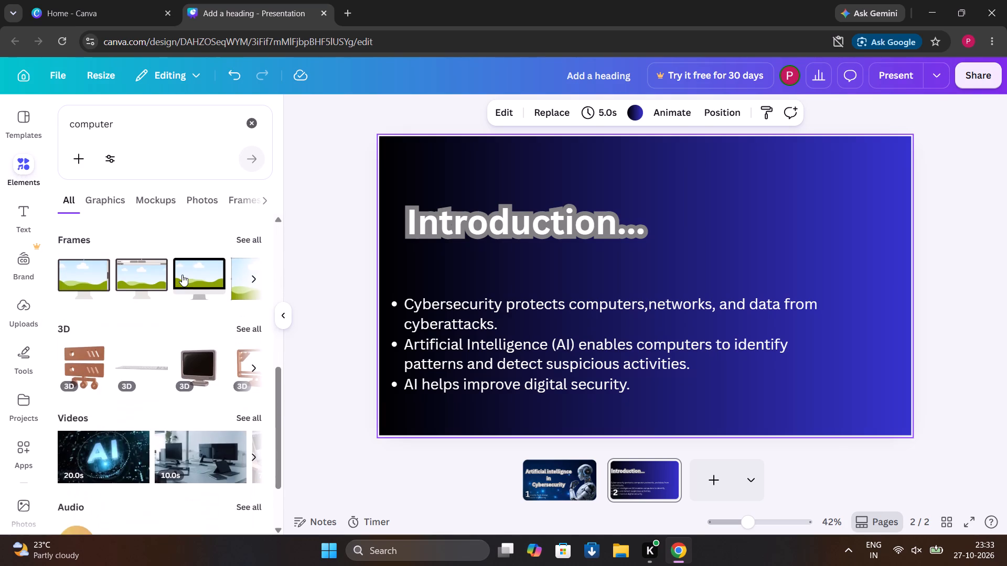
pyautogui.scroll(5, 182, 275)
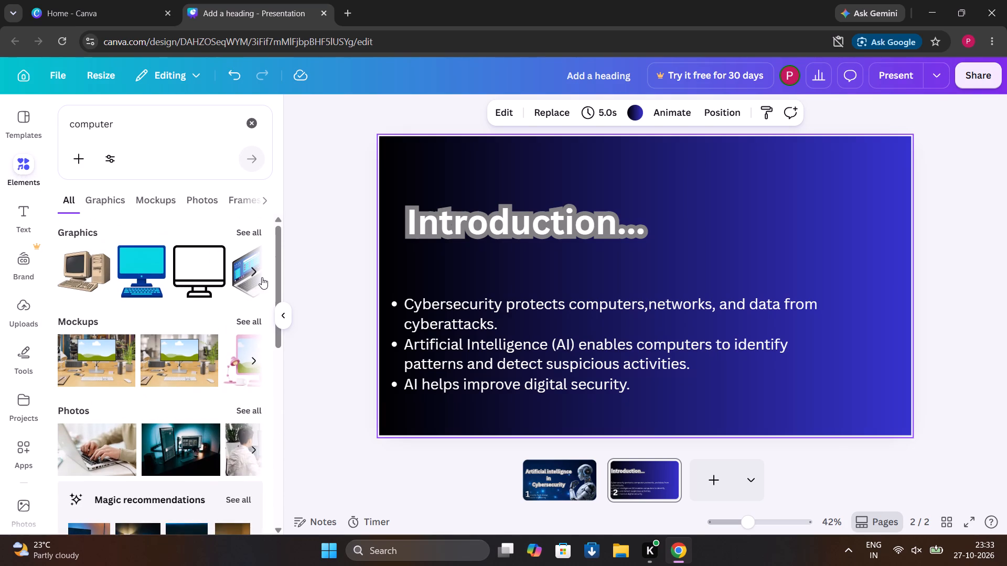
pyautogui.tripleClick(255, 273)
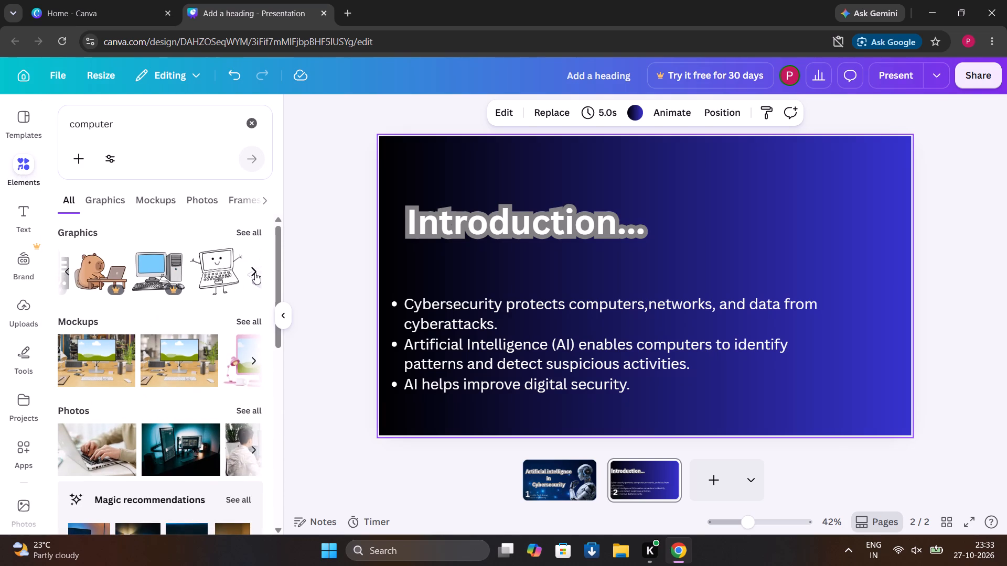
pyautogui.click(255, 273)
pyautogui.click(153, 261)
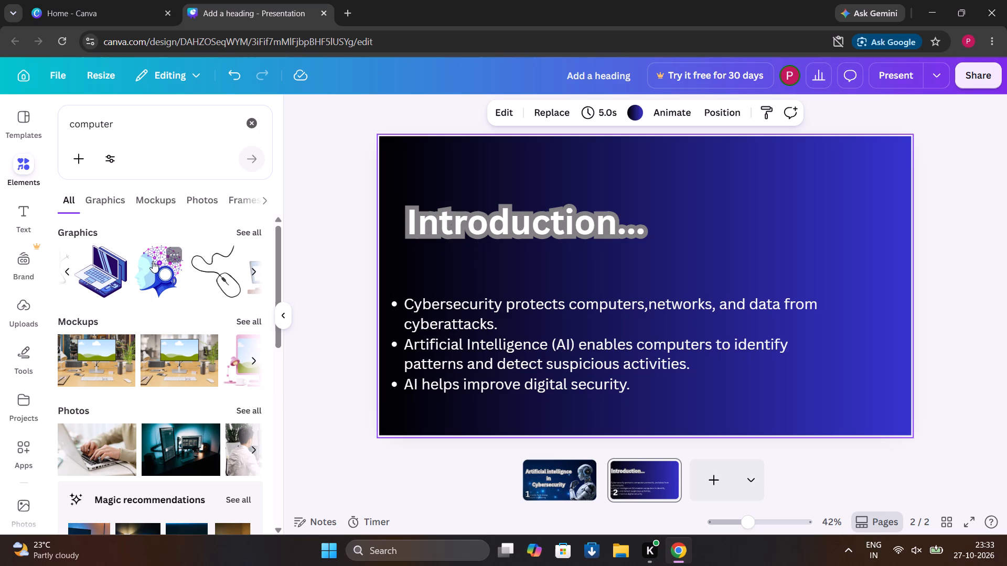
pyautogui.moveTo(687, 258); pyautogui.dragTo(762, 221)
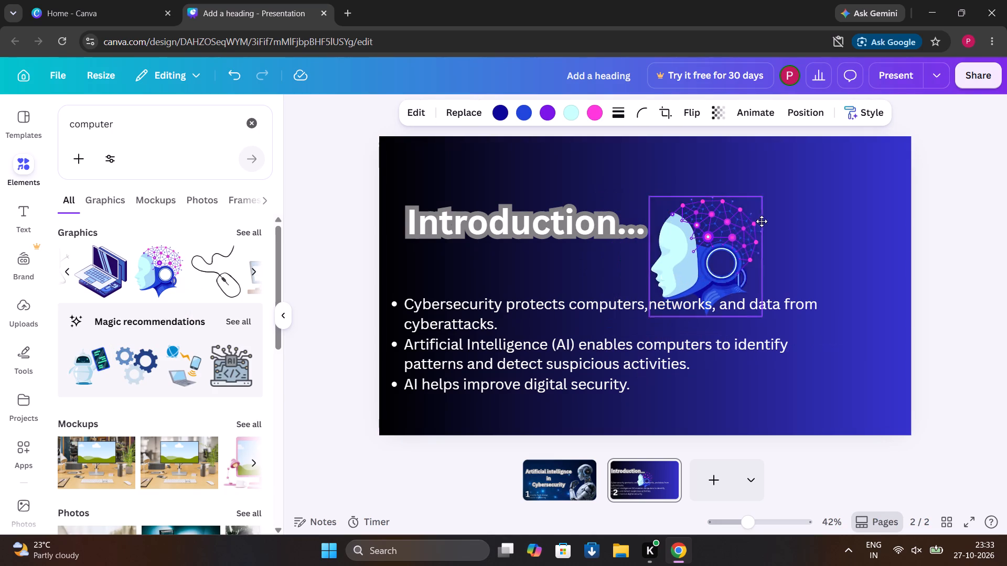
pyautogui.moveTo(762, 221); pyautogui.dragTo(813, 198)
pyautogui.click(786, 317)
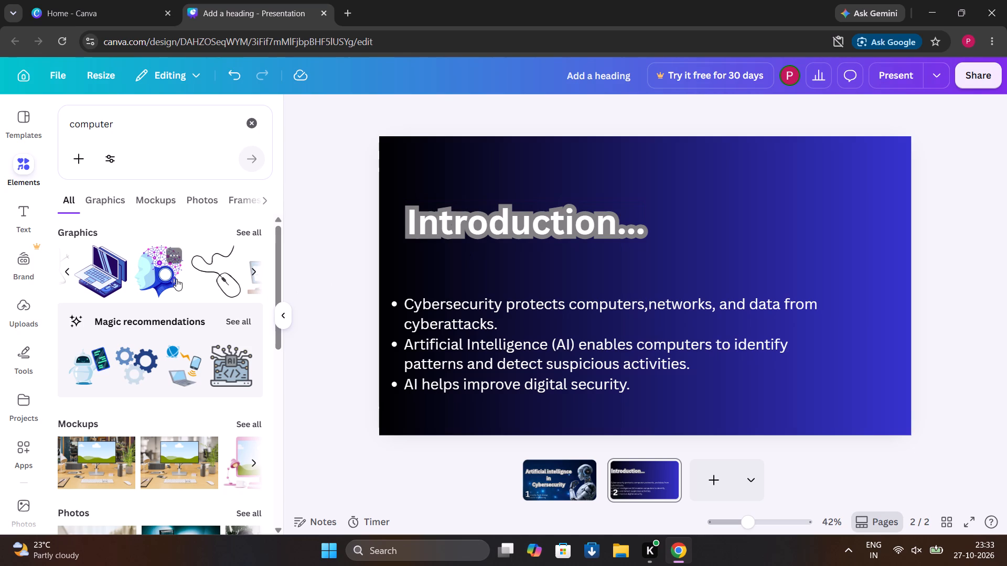
# Add the recommended AI laptop graphic with circuit lines to the Introduction page and place it in the page's upper-right area.
pyautogui.click(251, 275)
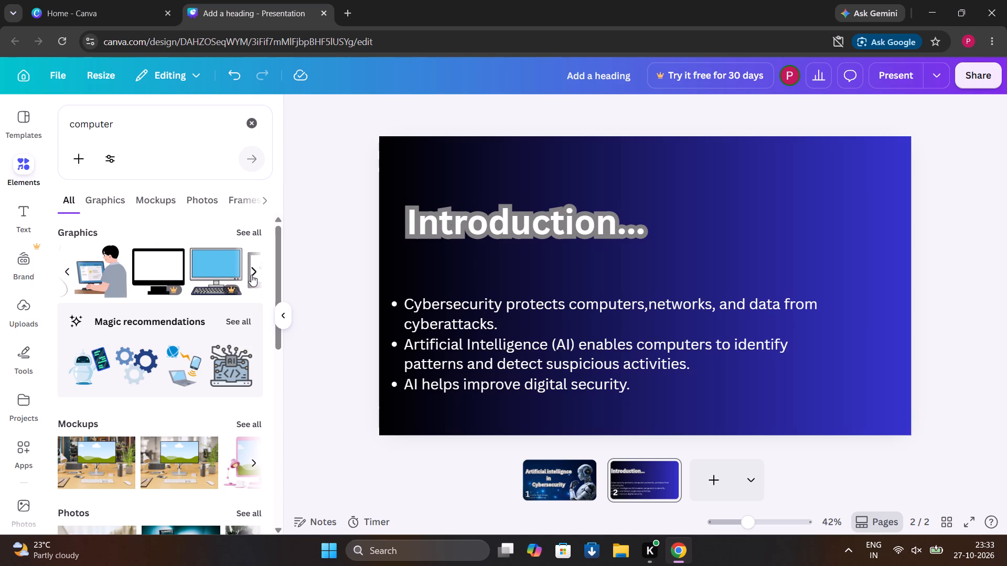
pyautogui.click(251, 275)
pyautogui.click(251, 275)
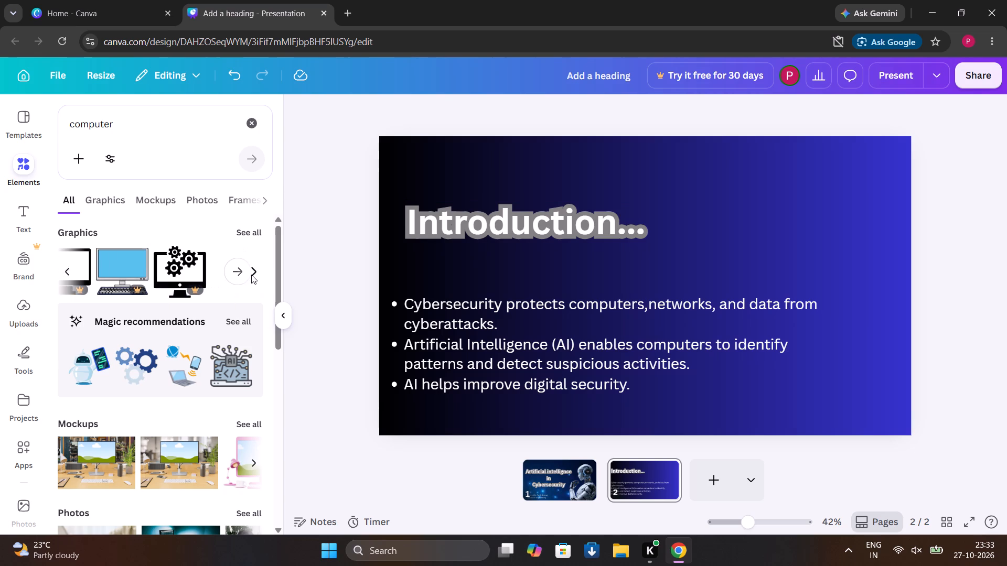
pyautogui.rightClick(135, 282)
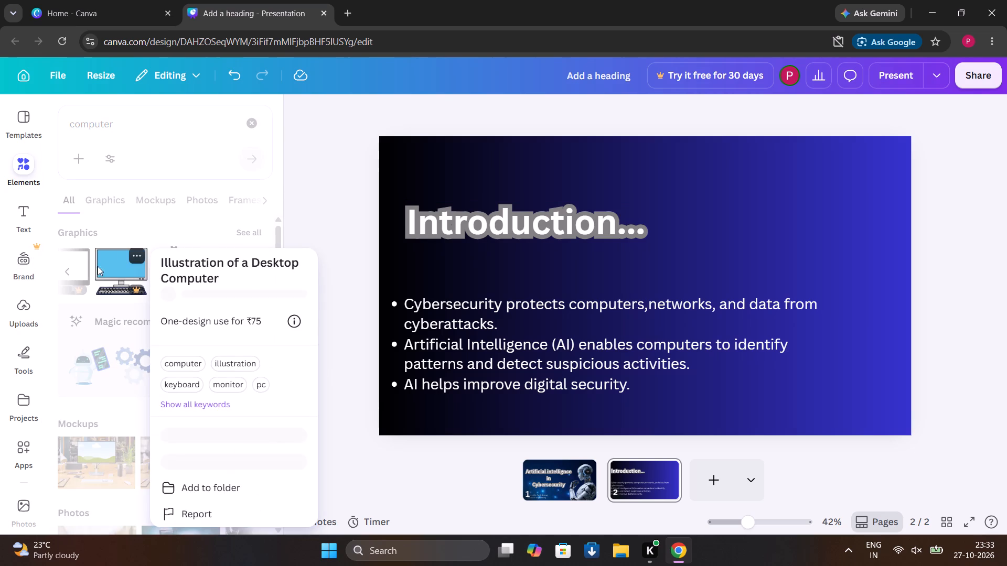
pyautogui.click(114, 281)
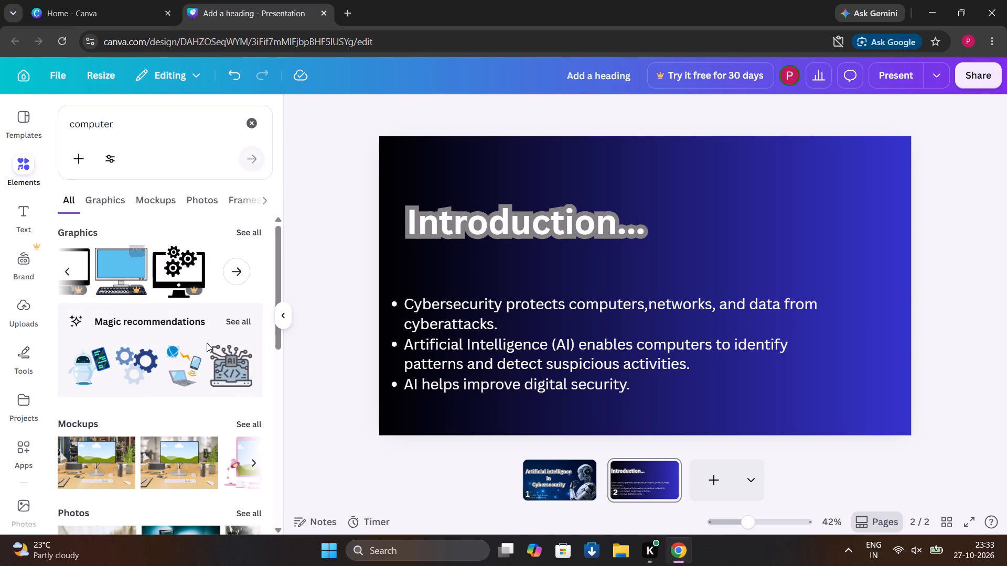
pyautogui.click(229, 365)
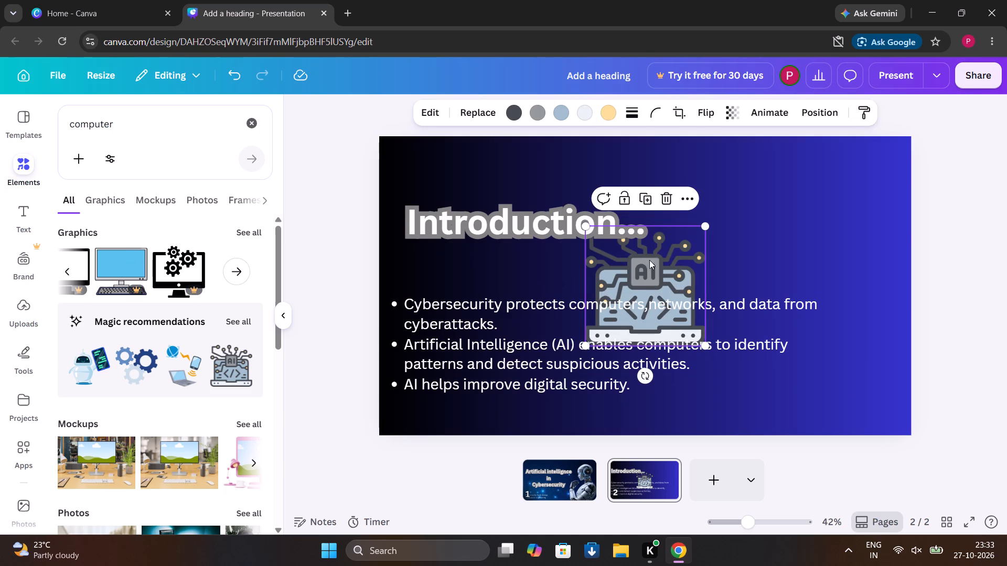
pyautogui.moveTo(658, 258); pyautogui.dragTo(787, 195)
pyautogui.moveTo(787, 195); pyautogui.dragTo(809, 193)
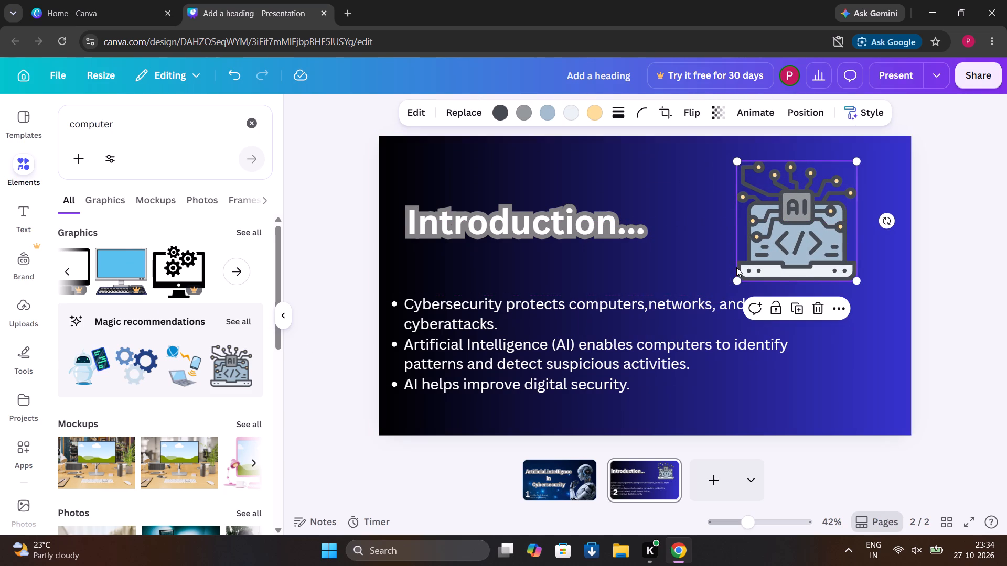
# Enlarge the AI laptop graphic to about 529 by 529, position it above the bulleted text near the page's upper-right corner, and deselect it.
pyautogui.moveTo(735, 281); pyautogui.dragTo(636, 277)
pyautogui.moveTo(746, 251); pyautogui.dragTo(768, 245)
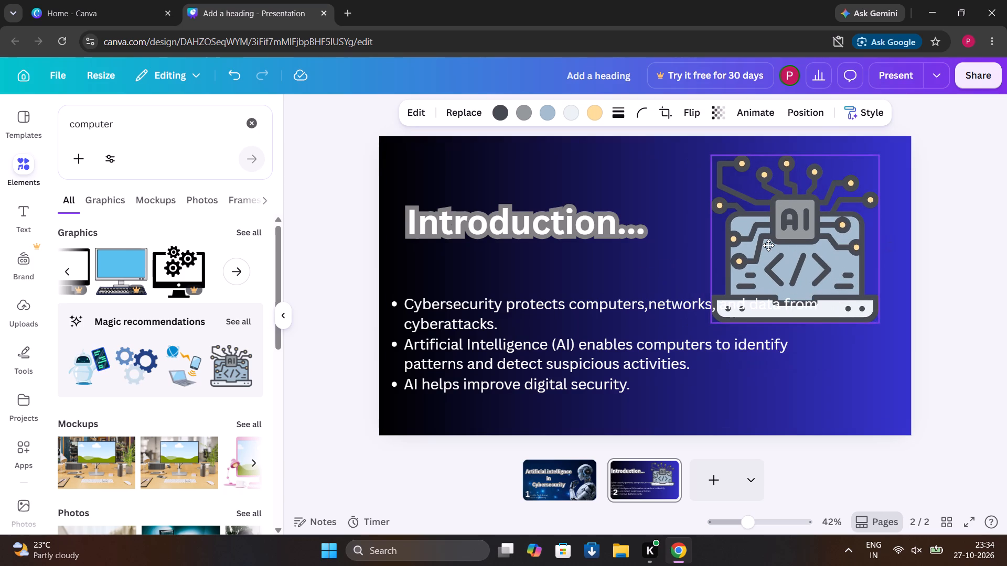
pyautogui.moveTo(768, 245); pyautogui.dragTo(766, 225)
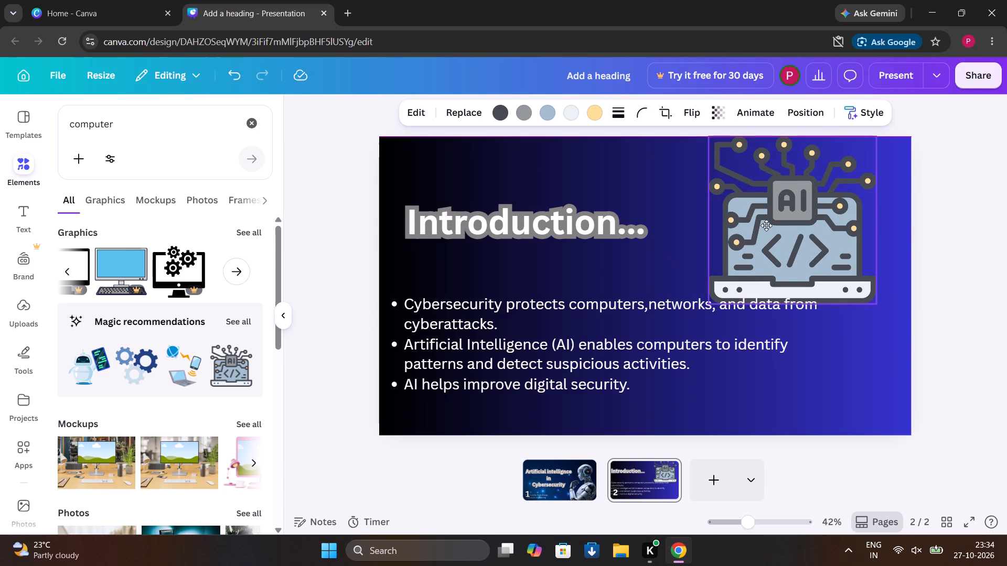
pyautogui.moveTo(766, 225); pyautogui.dragTo(796, 333)
pyautogui.moveTo(796, 333); pyautogui.dragTo(587, 345)
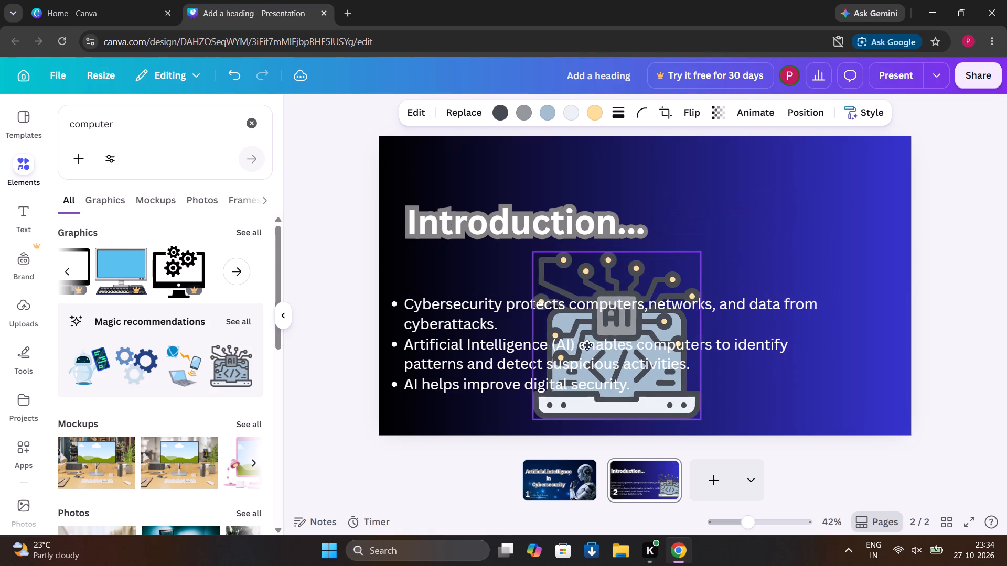
pyautogui.moveTo(587, 345); pyautogui.dragTo(764, 235)
pyautogui.moveTo(873, 312); pyautogui.dragTo(863, 278)
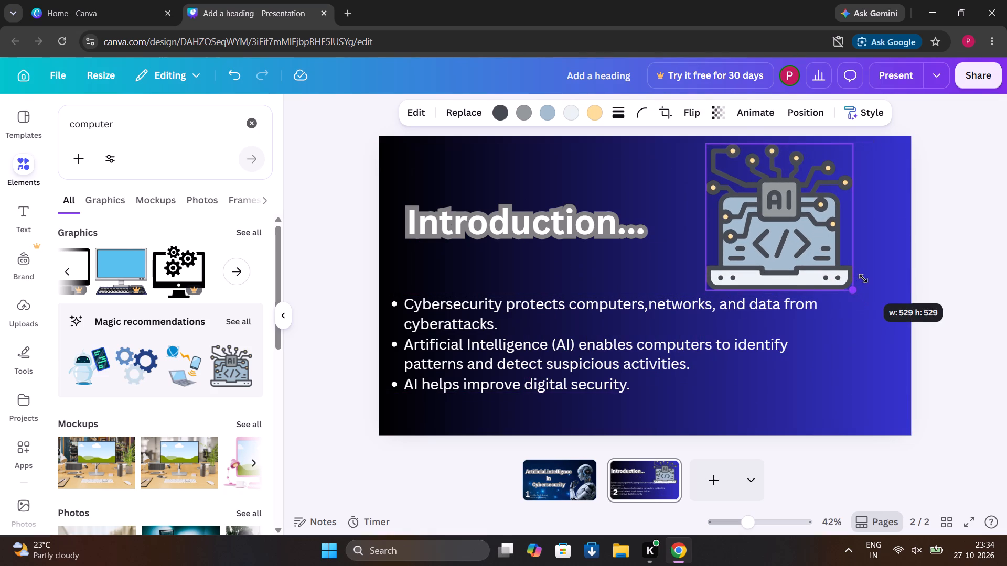
pyautogui.moveTo(863, 278); pyautogui.dragTo(864, 279)
pyautogui.moveTo(829, 245); pyautogui.dragTo(859, 243)
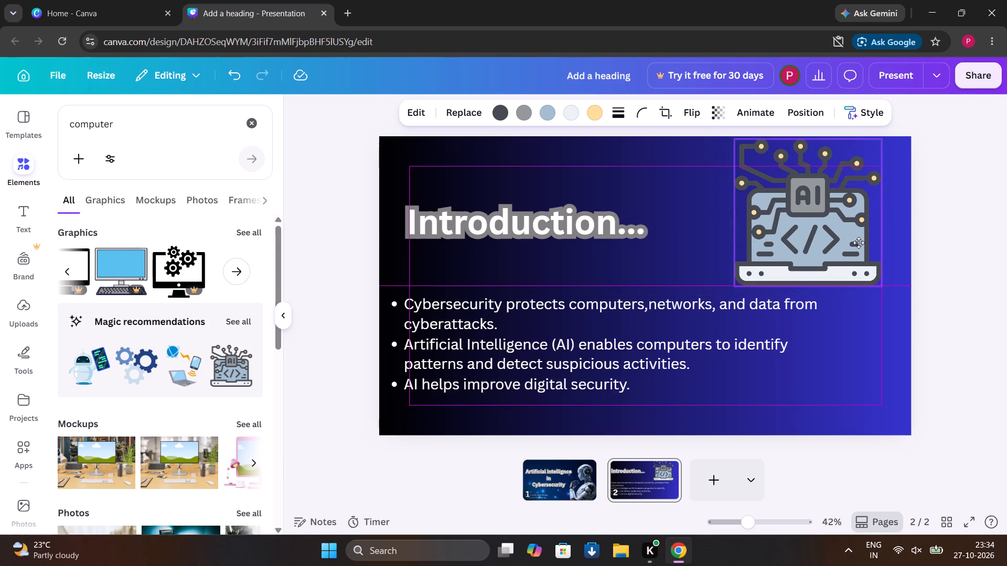
pyautogui.moveTo(859, 243); pyautogui.dragTo(862, 239)
pyautogui.click(890, 384)
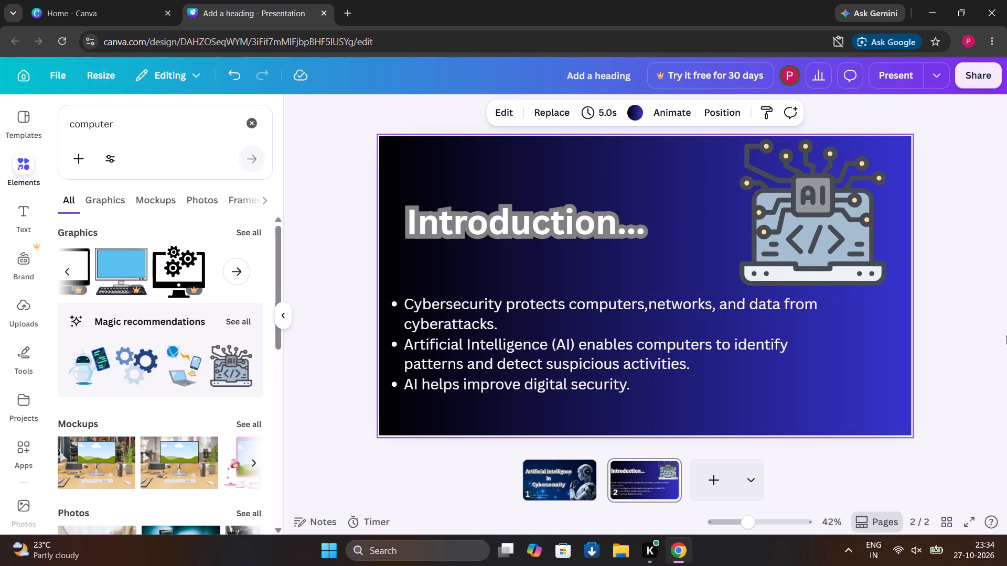
pyautogui.click(1006, 335)
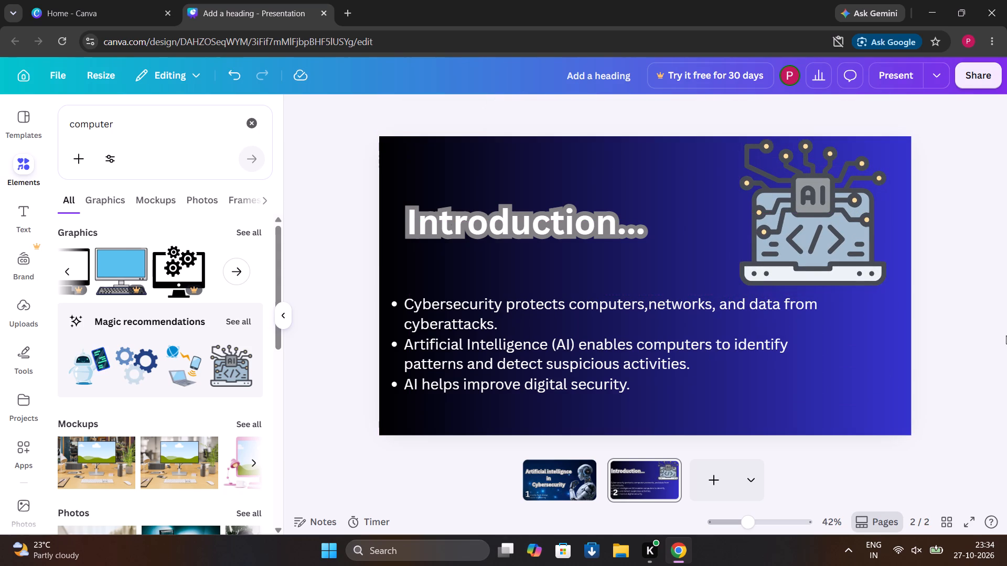
# Add a blank third page after the Introduction page.
pyautogui.click(717, 475)
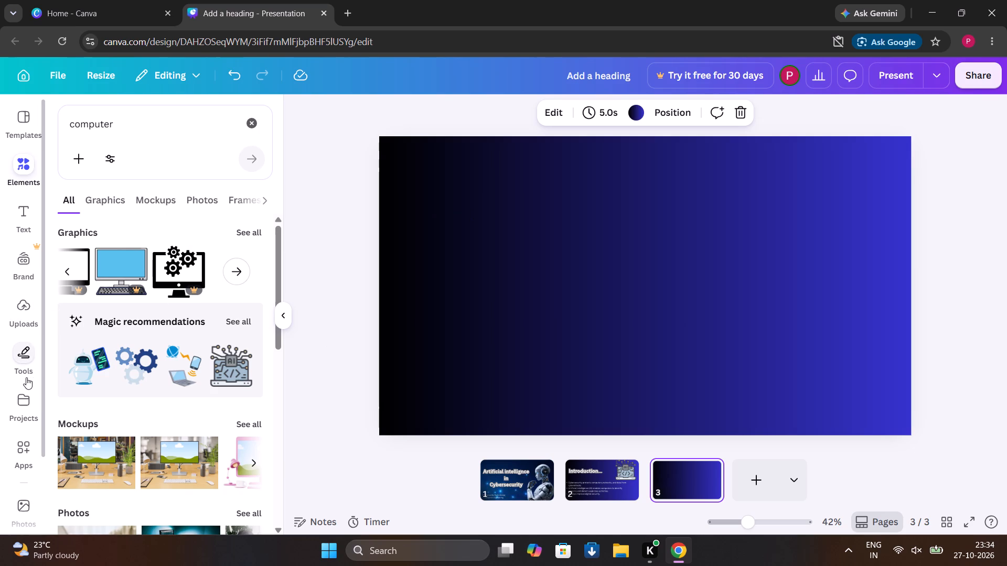
# Add a default heading text box to page 3 and move it to the page's upper-left area.
pyautogui.click(29, 226)
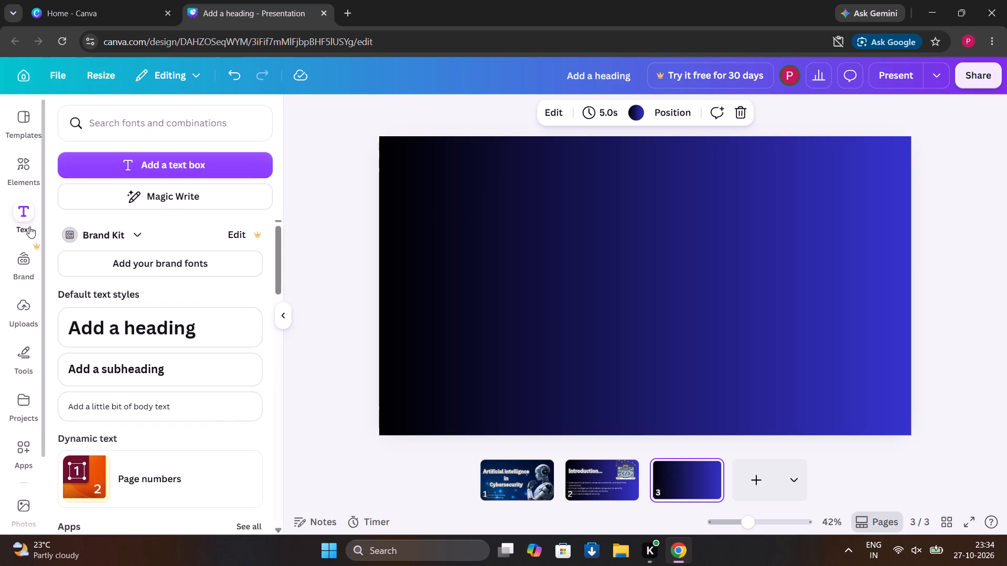
pyautogui.click(137, 310)
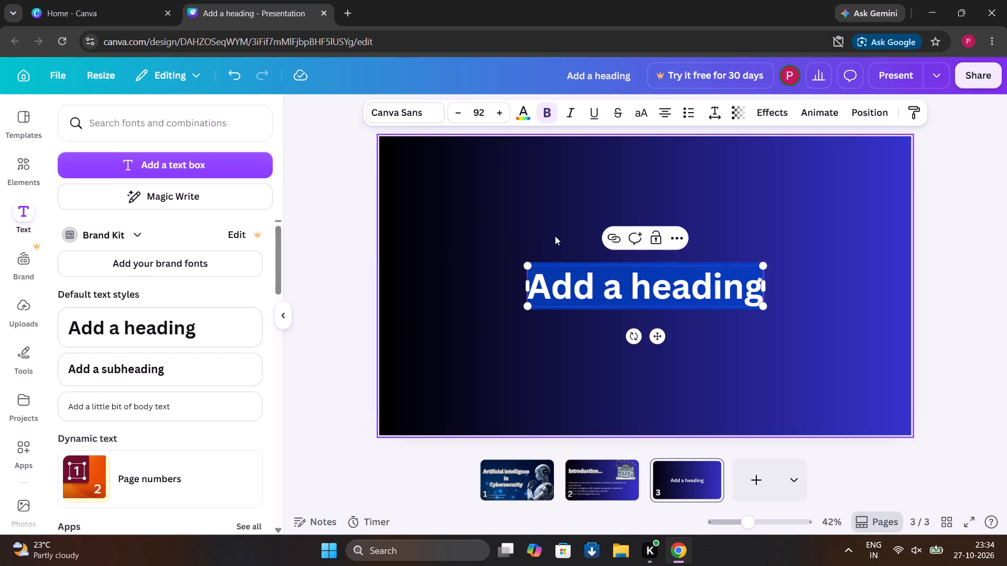
pyautogui.click(572, 276)
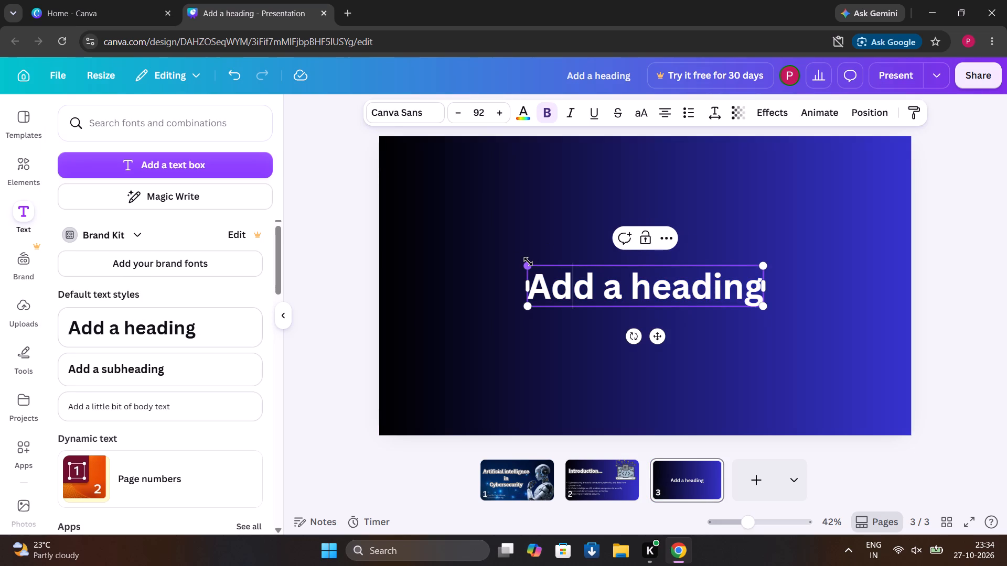
pyautogui.click(545, 267)
pyautogui.moveTo(541, 265); pyautogui.dragTo(439, 189)
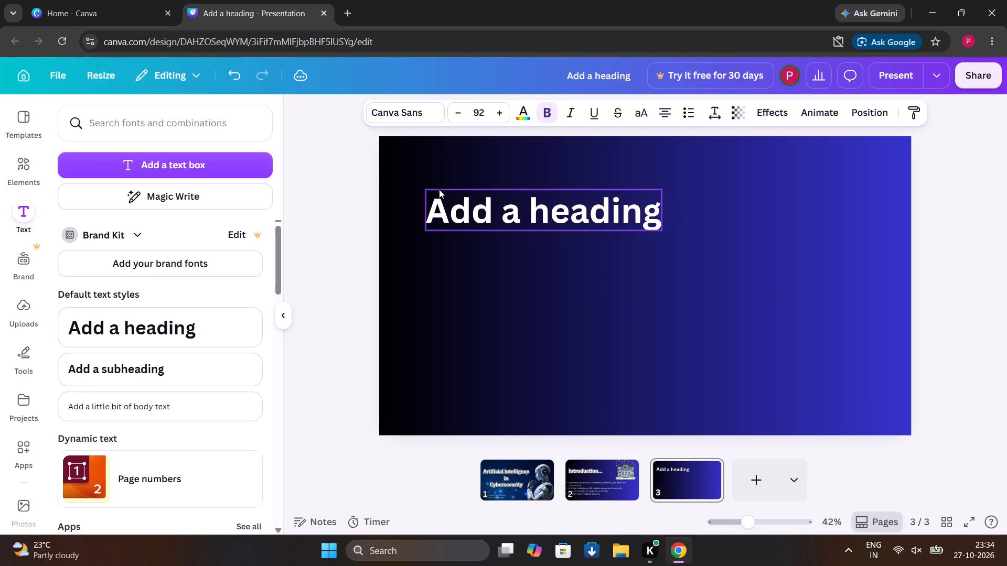
pyautogui.moveTo(439, 189); pyautogui.dragTo(435, 173)
# Replace the page 3 heading placeholder with "What is Ai in Cybersecurity...?".
pyautogui.click(650, 185)
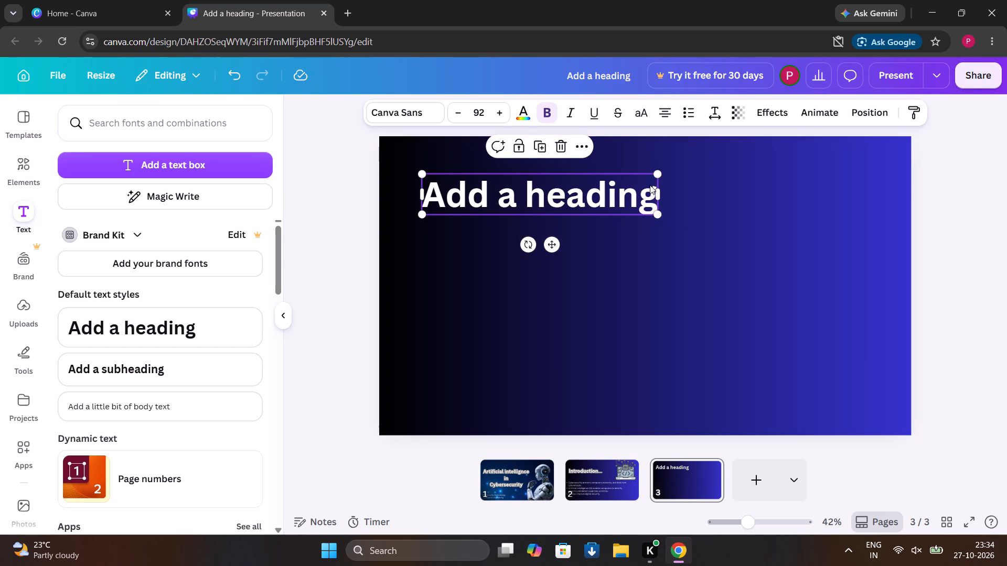
pyautogui.press('BackSpace')
pyautogui.write('Wj')
pyautogui.press('BackSpace')
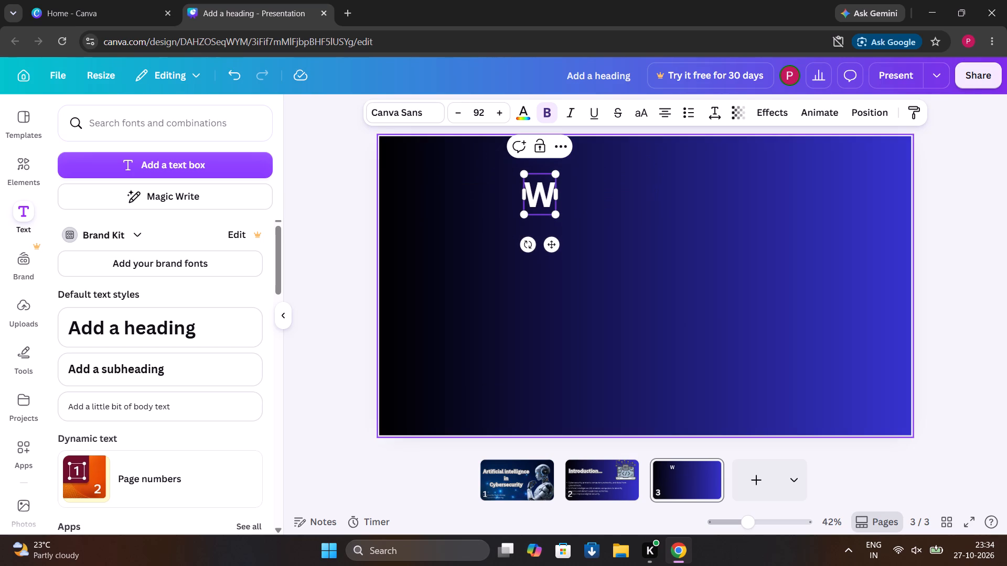
pyautogui.write('hat')
pyautogui.press('space')
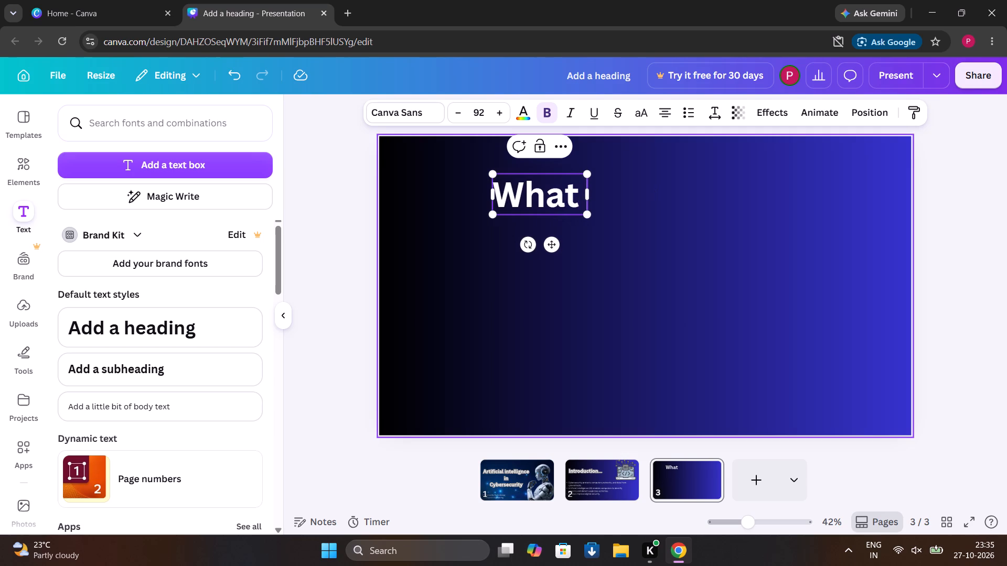
pyautogui.write('is')
pyautogui.press('space')
pyautogui.hotkey('shift', 'a')
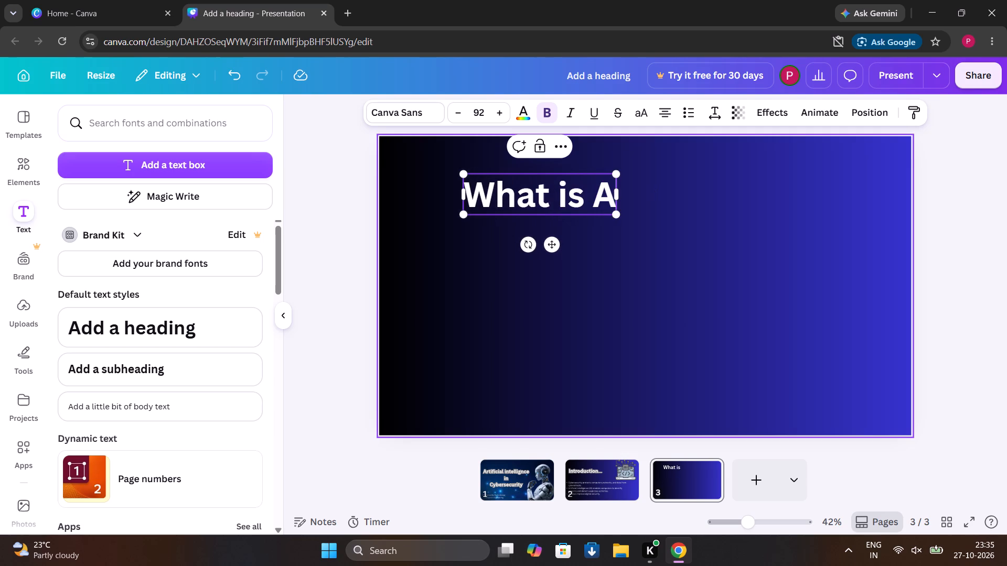
pyautogui.press('i')
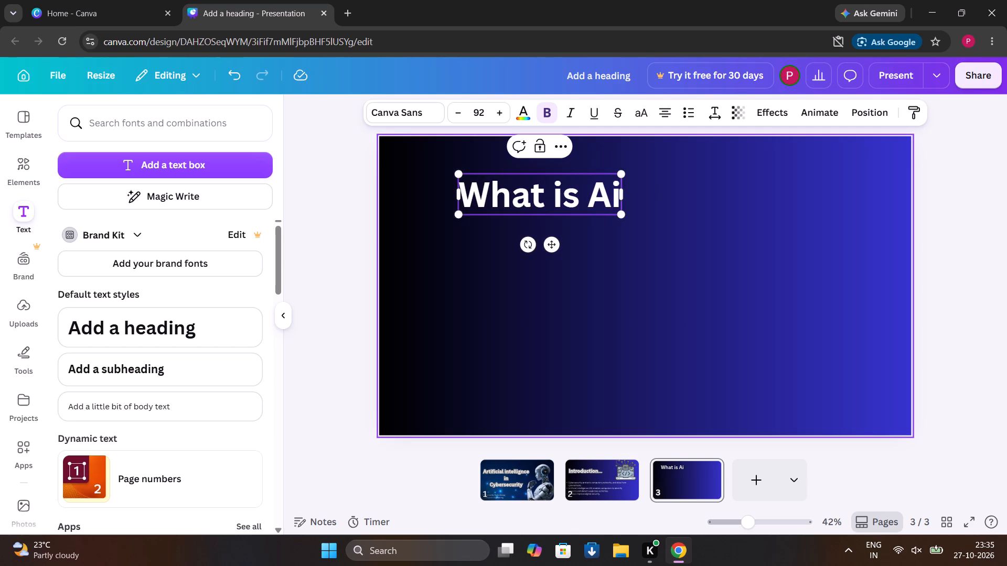
pyautogui.press('space')
pyautogui.write('in')
pyautogui.press('space')
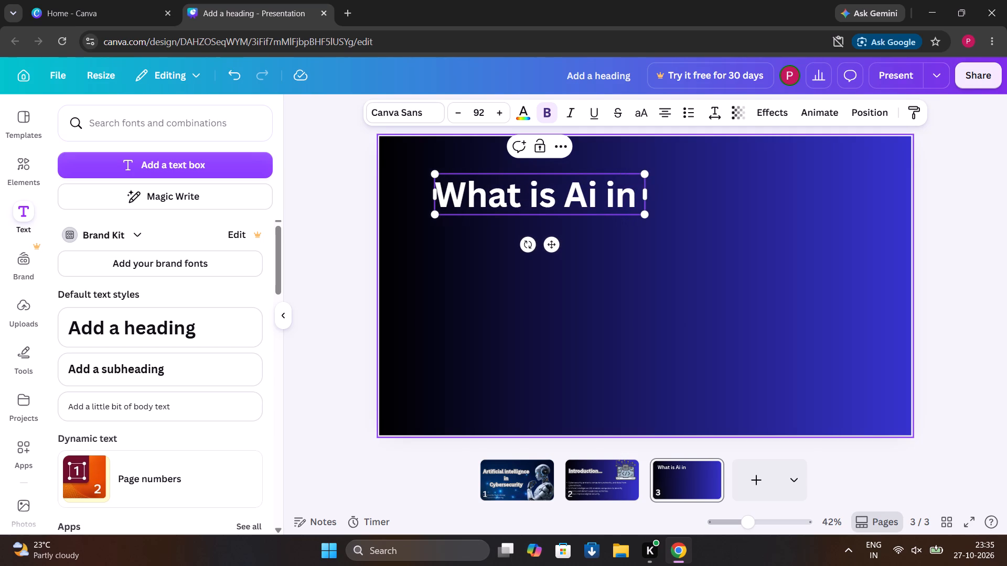
pyautogui.write('Cybersecurirt')
pyautogui.press('BackSpace')
pyautogui.press('BackSpace')
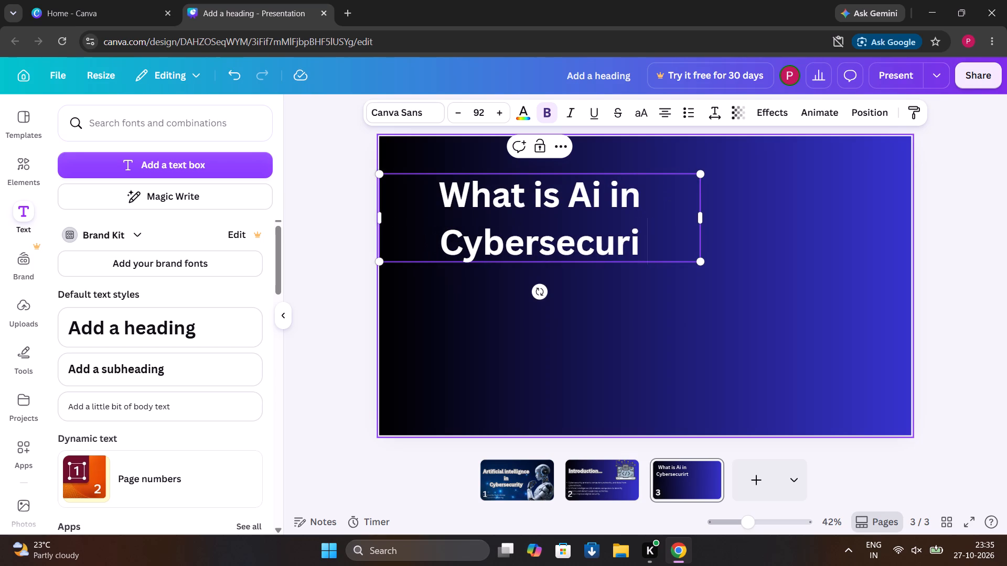
pyautogui.write('ty')
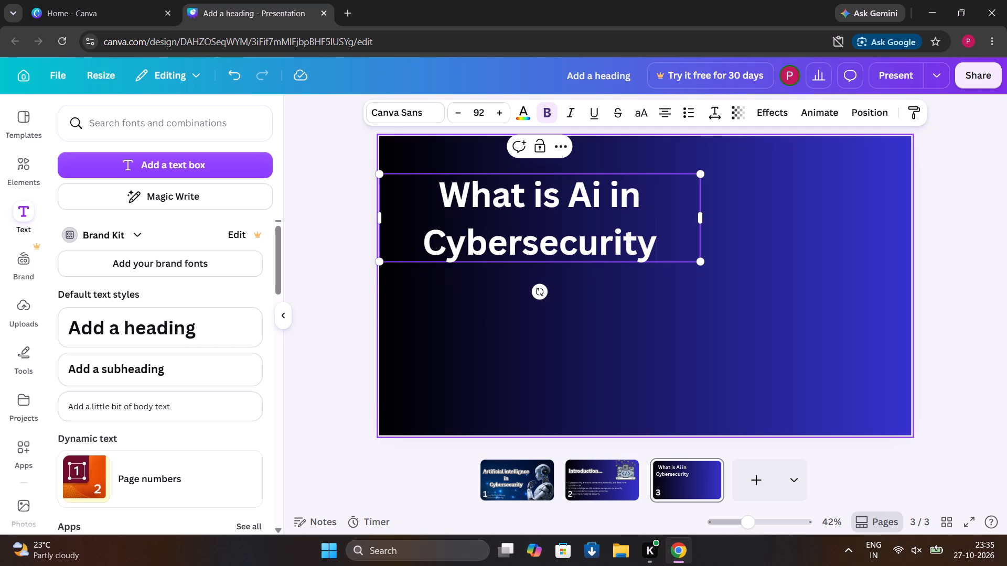
pyautogui.write('.../')
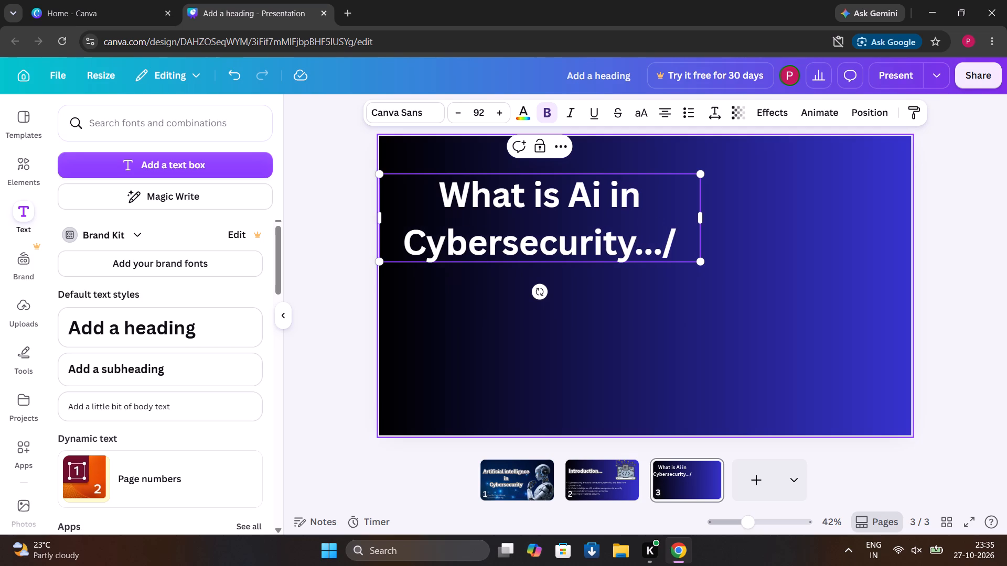
pyautogui.press('BackSpace')
pyautogui.hotkey('shift', '?')
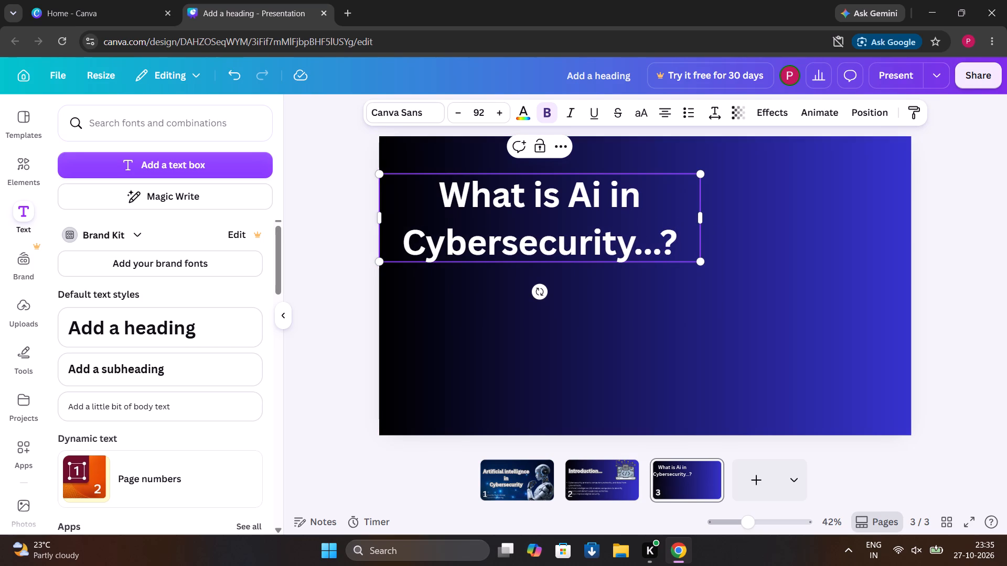
# Change "Ai" to "AI" in the page 3 heading and insert a line break after it.
pyautogui.click(604, 203)
pyautogui.press('BackSpace')
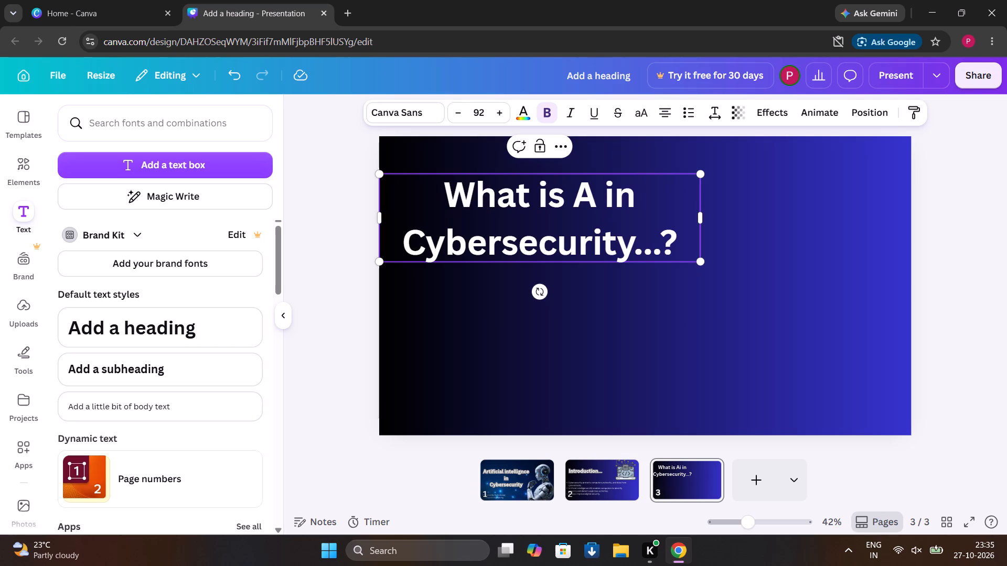
pyautogui.write('UI')
pyautogui.press('BackSpace')
pyautogui.press('BackSpace')
pyautogui.hotkey('shift', 'i')
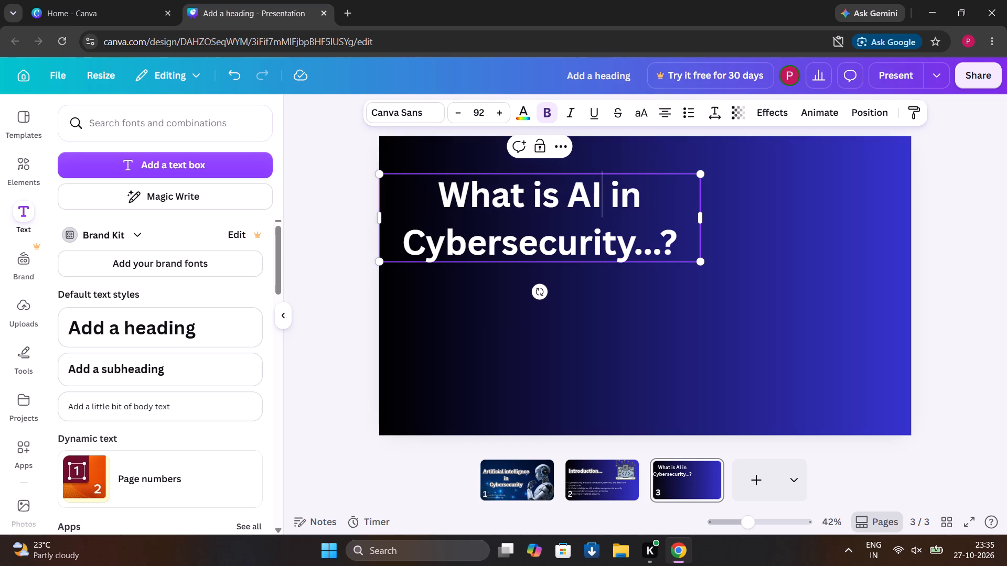
pyautogui.press('Return')
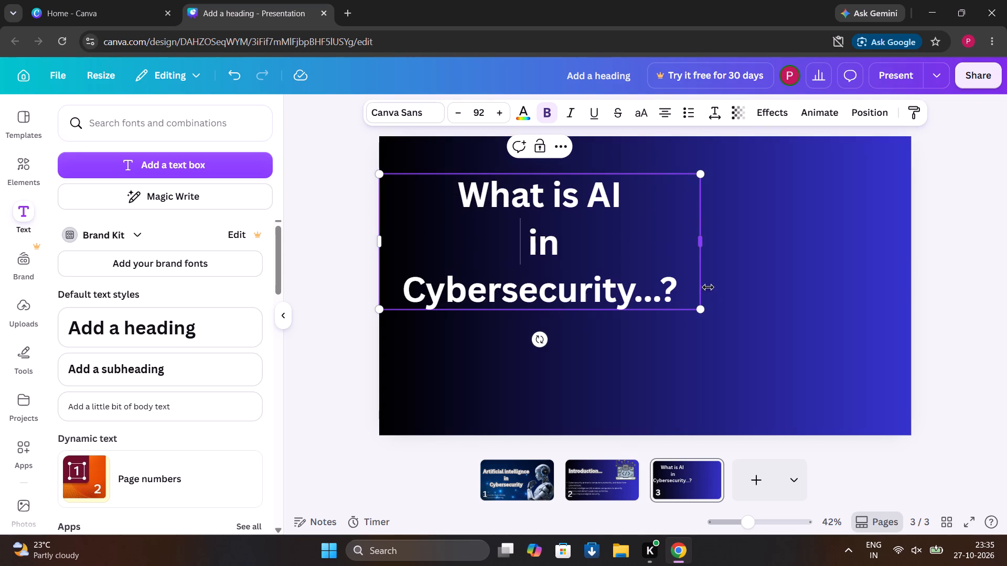
# Shrink the page 3 heading to font size about 76.2 and move it slightly inward from the page's left edge.
pyautogui.moveTo(697, 307); pyautogui.dragTo(666, 249)
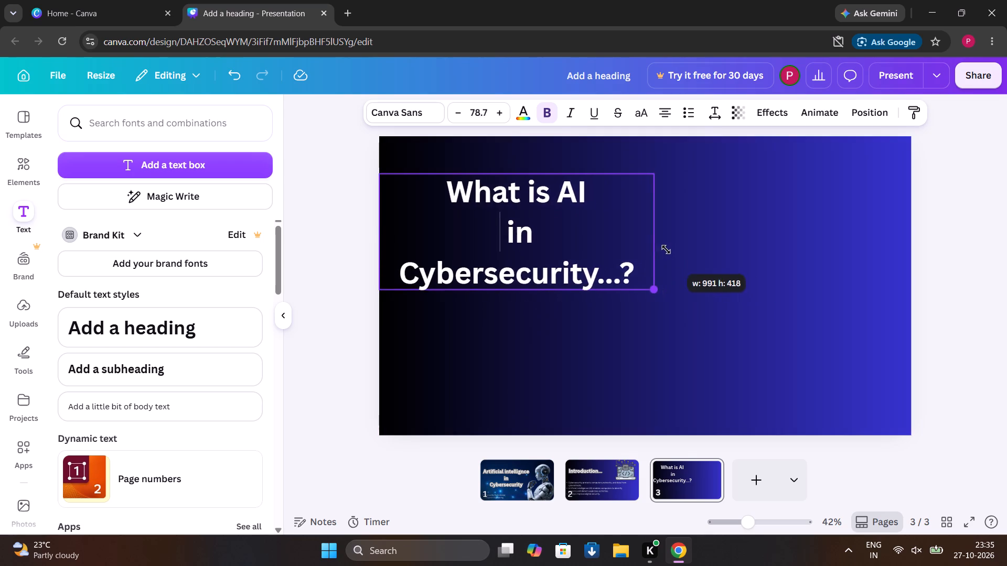
pyautogui.moveTo(666, 249); pyautogui.dragTo(660, 242)
pyautogui.moveTo(612, 225); pyautogui.dragTo(631, 207)
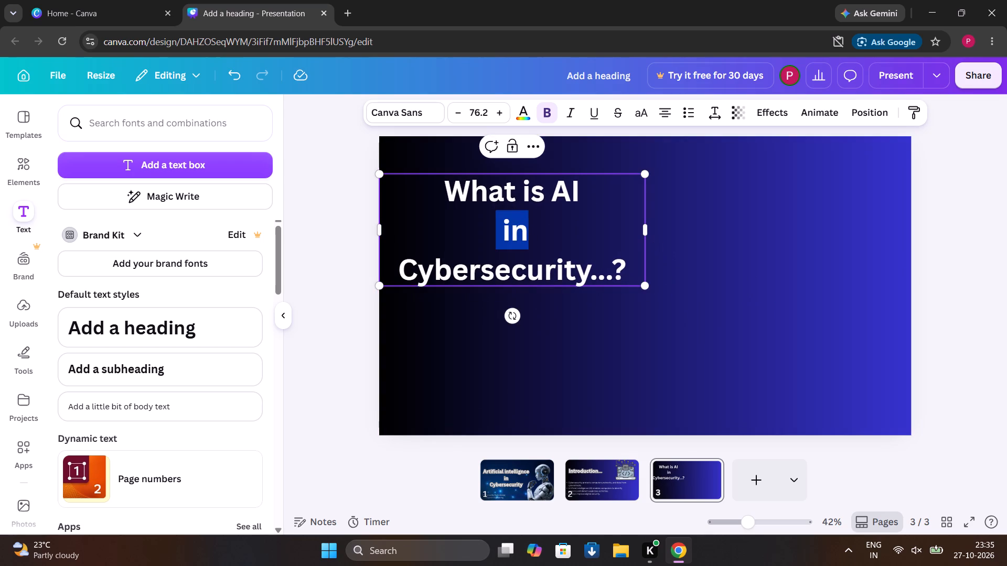
pyautogui.moveTo(631, 207); pyautogui.dragTo(650, 193)
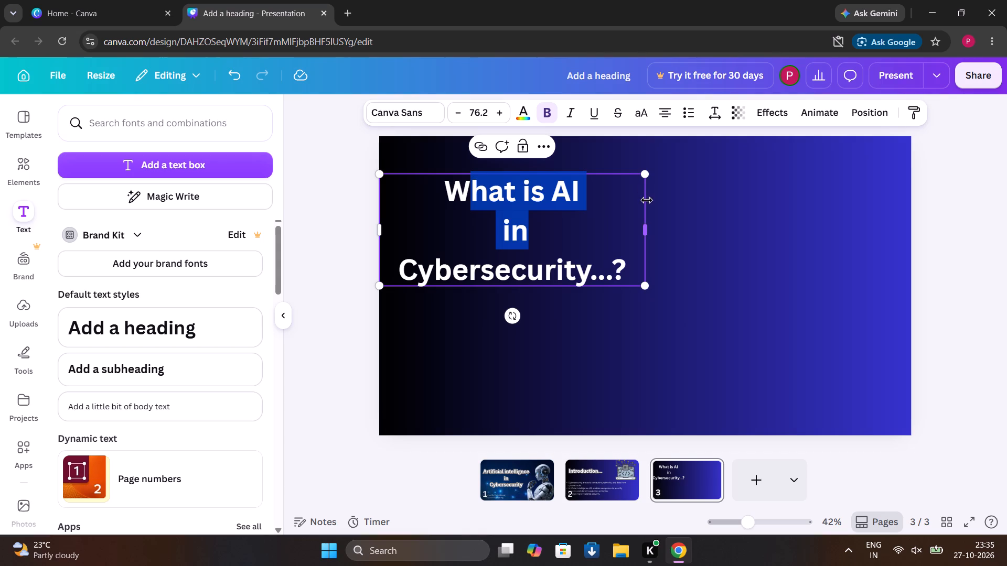
pyautogui.click(614, 219)
pyautogui.moveTo(614, 219); pyautogui.dragTo(642, 204)
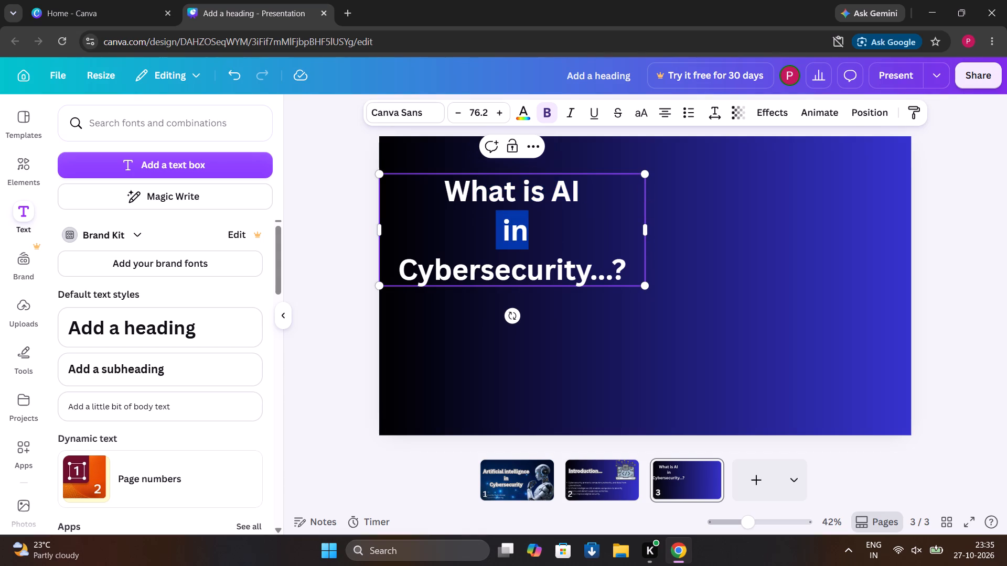
pyautogui.moveTo(642, 204); pyautogui.dragTo(643, 203)
pyautogui.click(609, 228)
pyautogui.click(632, 273)
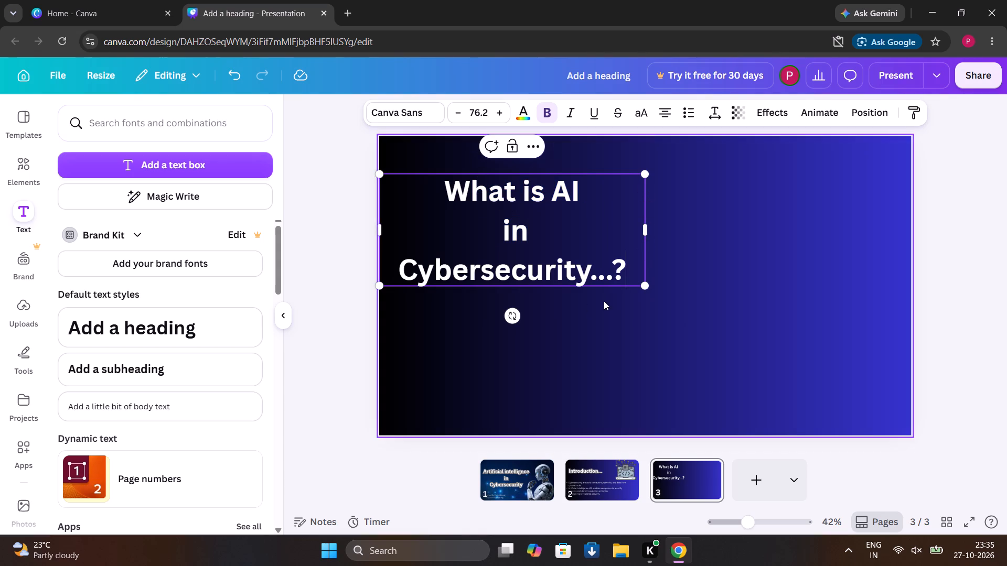
pyautogui.moveTo(539, 286); pyautogui.dragTo(584, 258)
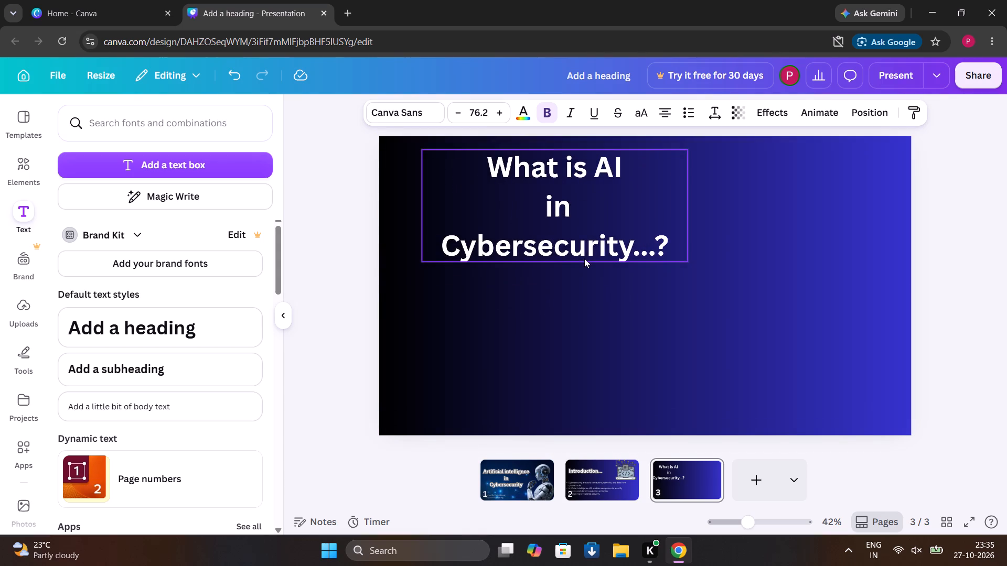
pyautogui.moveTo(584, 258); pyautogui.dragTo(572, 275)
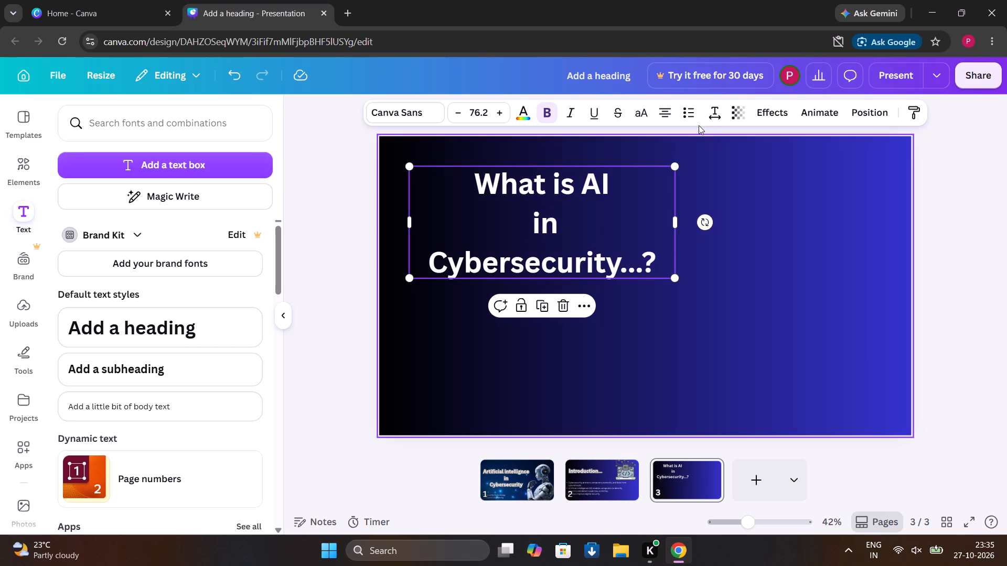
# Apply the Outline text effect to the page 3 heading with thickness 200 and deselect it.
pyautogui.click(768, 114)
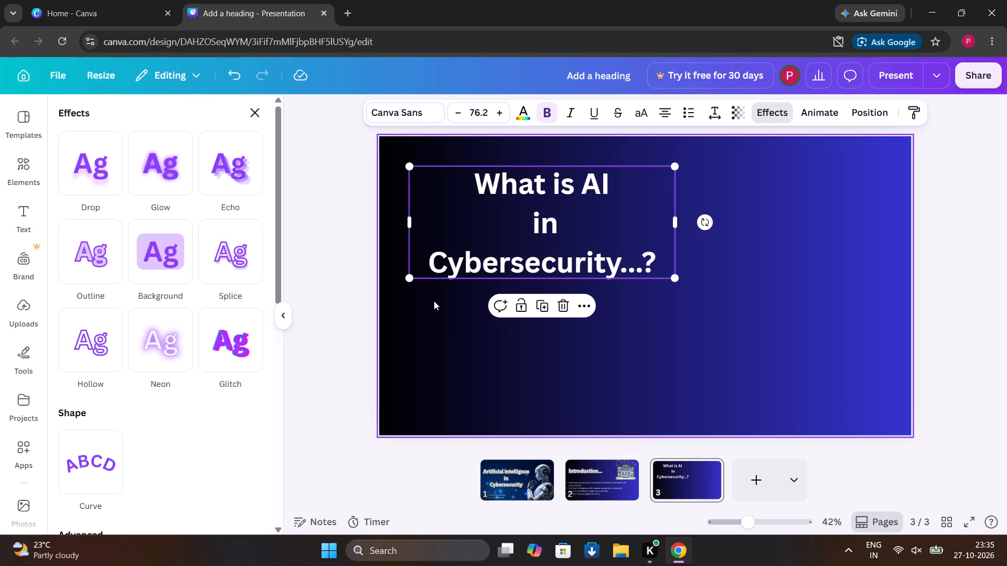
pyautogui.click(97, 268)
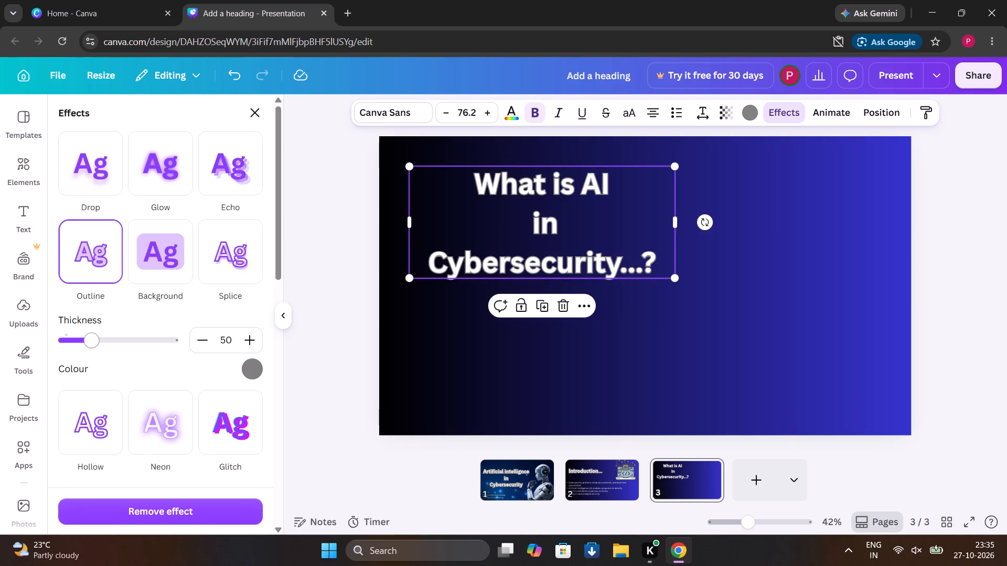
pyautogui.moveTo(94, 341); pyautogui.dragTo(319, 308)
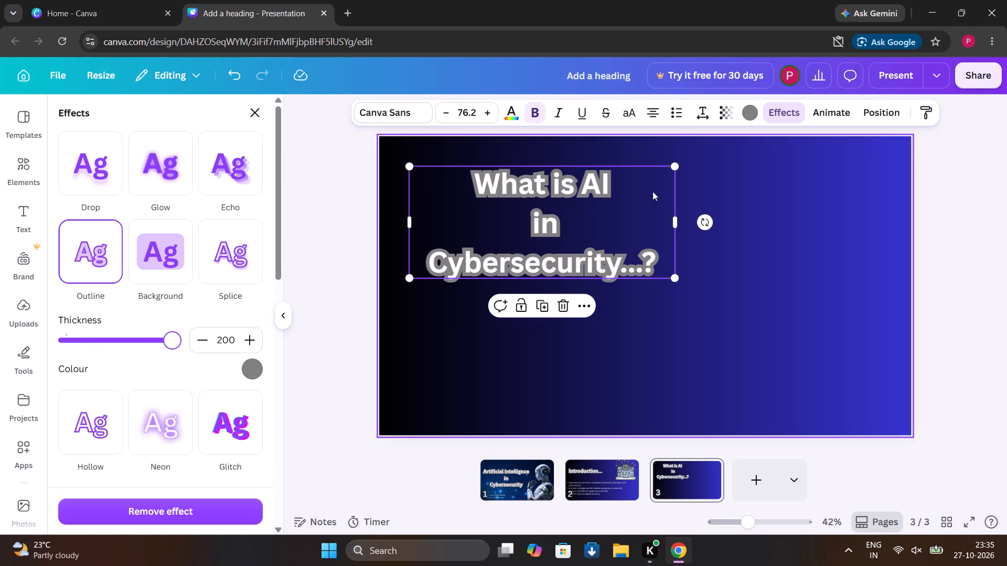
pyautogui.click(722, 197)
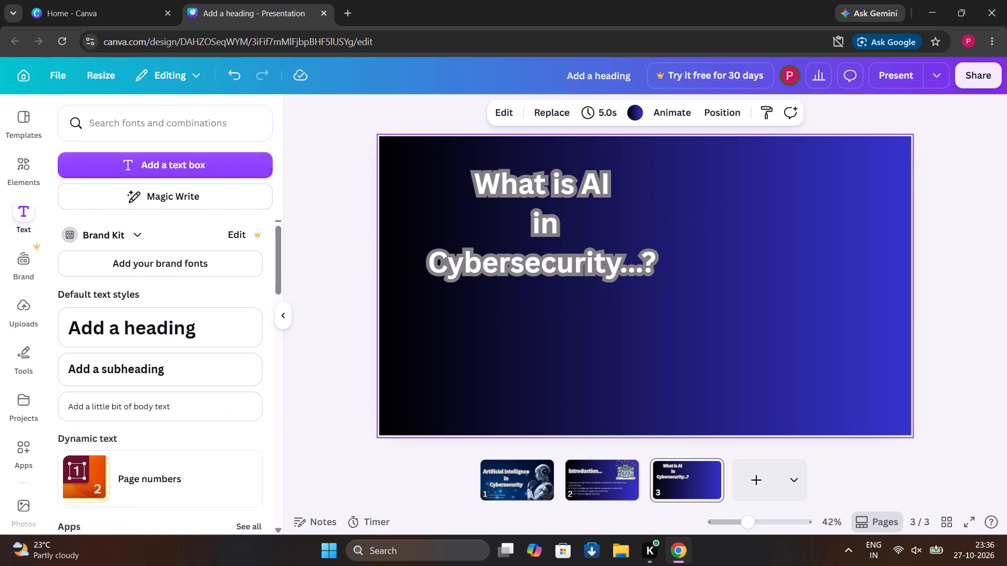
pyautogui.click(195, 91)
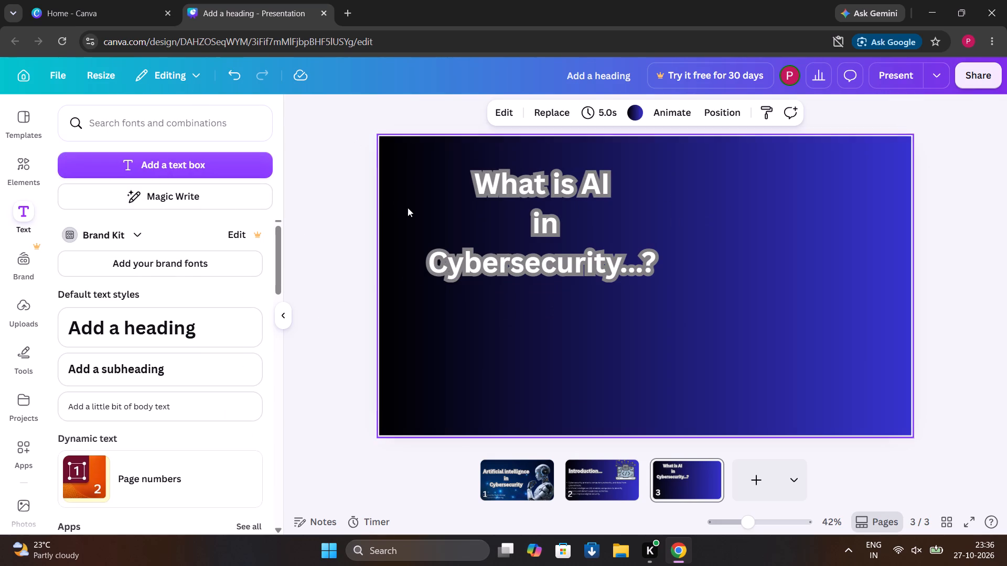
# Capitalise the S so the heading reads "CyberSecurity...?" and place that word on its own line below "in".
pyautogui.doubleClick(521, 267)
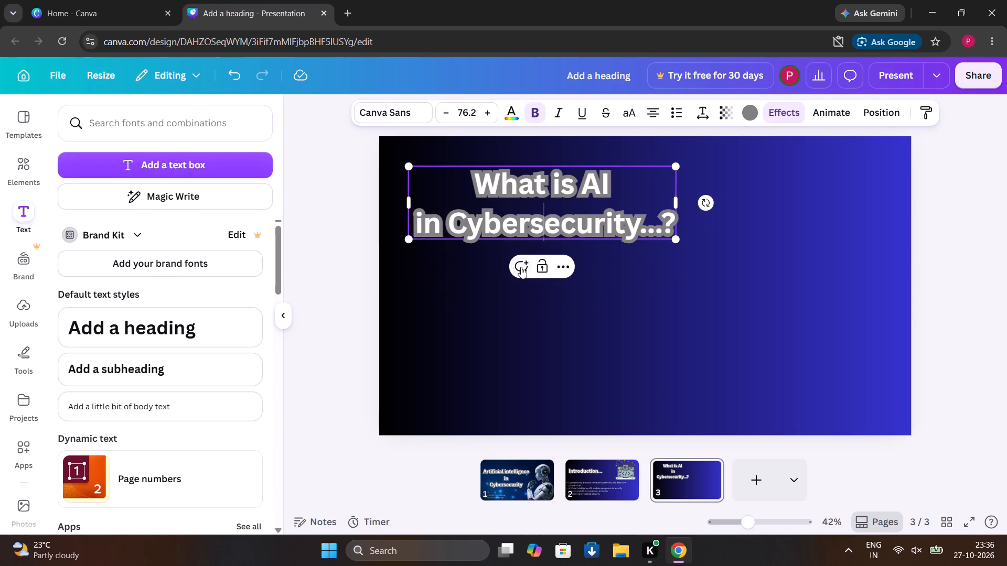
pyautogui.press('BackSpace')
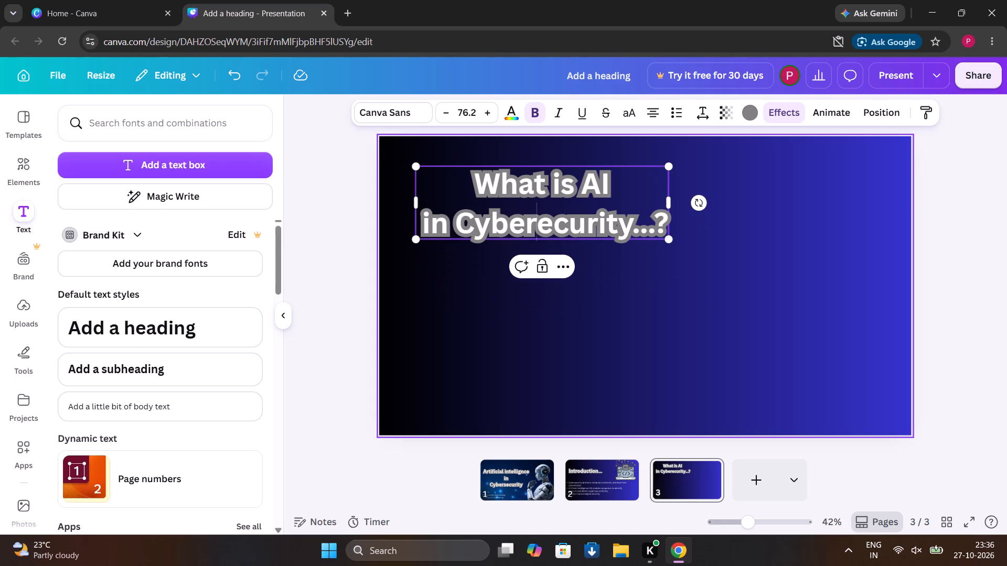
pyautogui.hotkey('shift', 's')
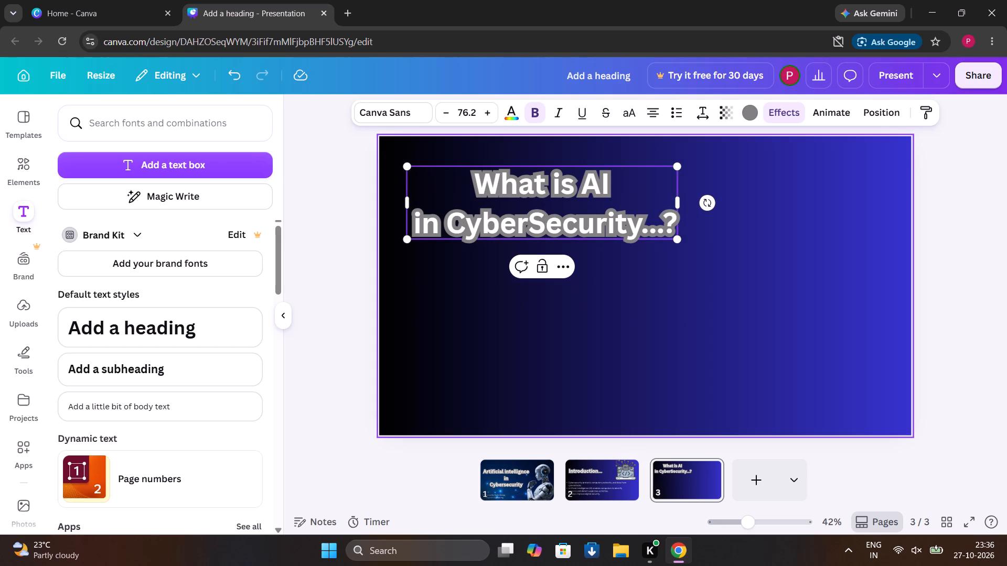
pyautogui.click(443, 230)
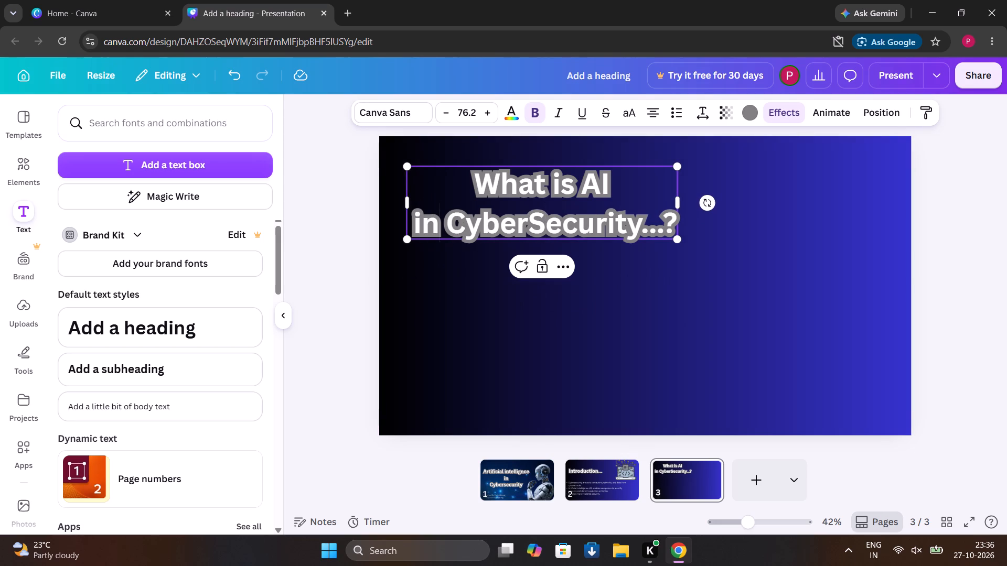
pyautogui.press('Return')
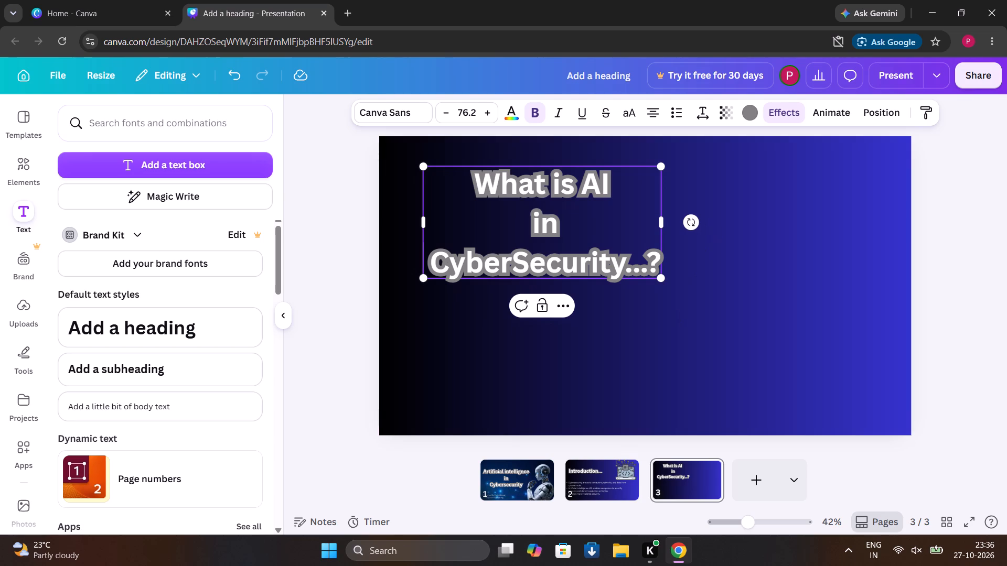
# Add an extra space on each side of "is" in the heading's first line and deselect the heading.
pyautogui.click(543, 190)
pyautogui.press('space')
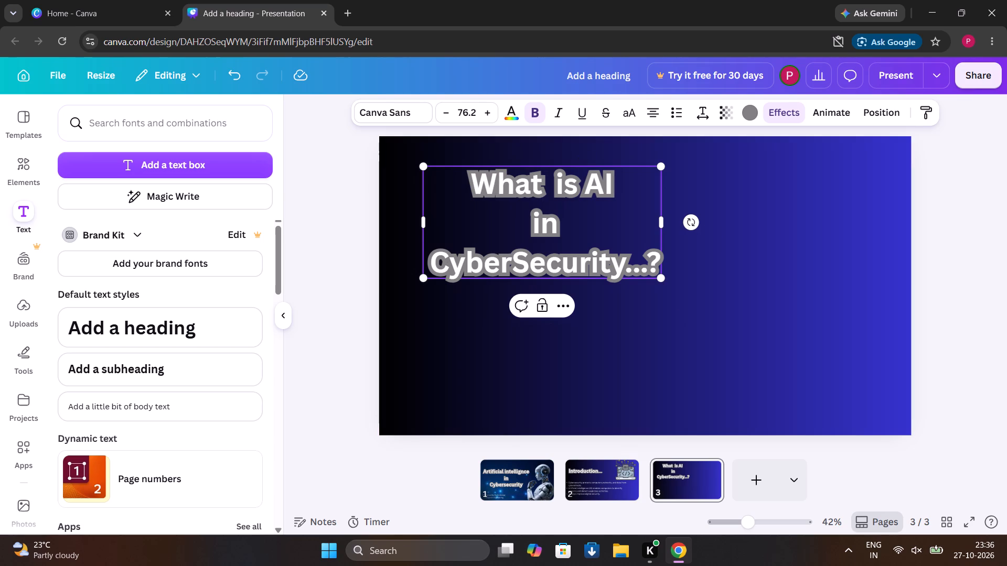
pyautogui.click(572, 177)
pyautogui.press('space')
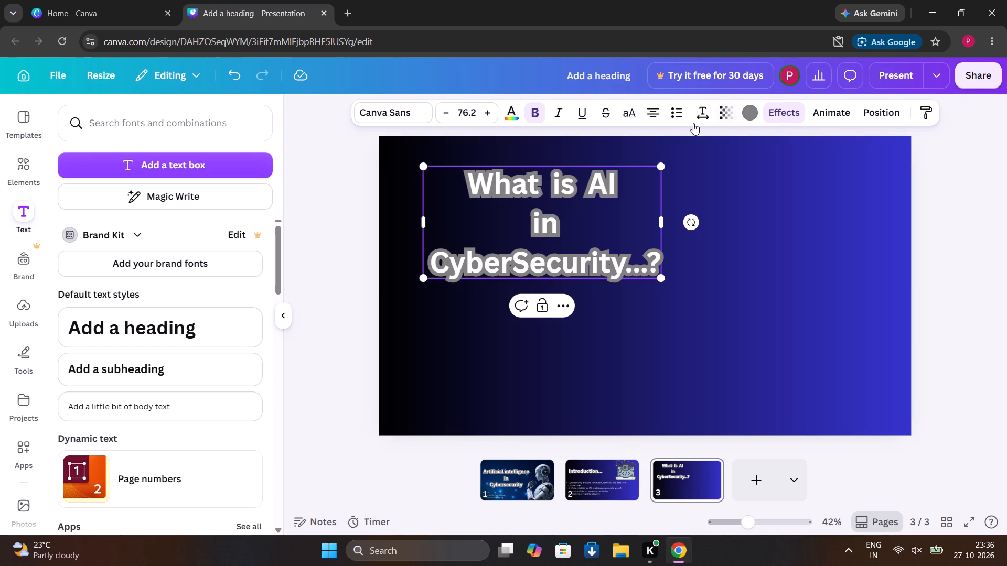
pyautogui.click(712, 274)
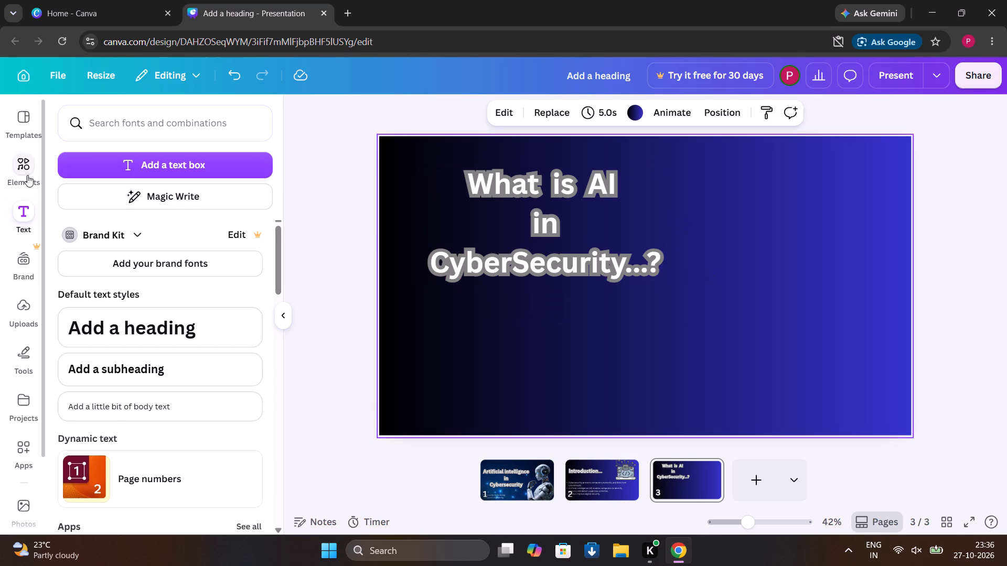
# Search the elements library for "cyber security".
pyautogui.moveTo(27, 175); pyautogui.dragTo(136, 128)
pyautogui.click(19, 173)
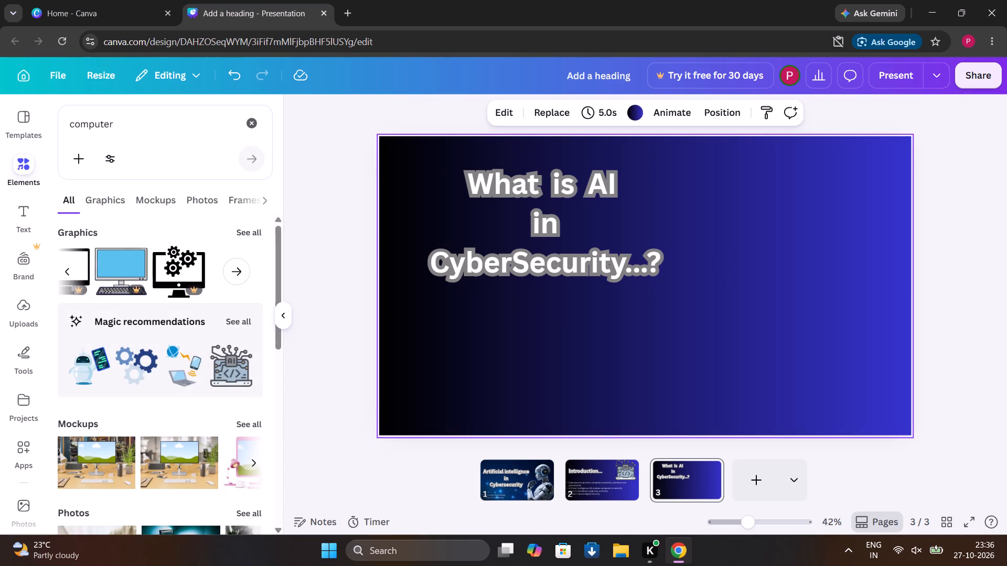
pyautogui.click(157, 153)
pyautogui.moveTo(187, 125); pyautogui.dragTo(248, 125)
pyautogui.click(248, 125)
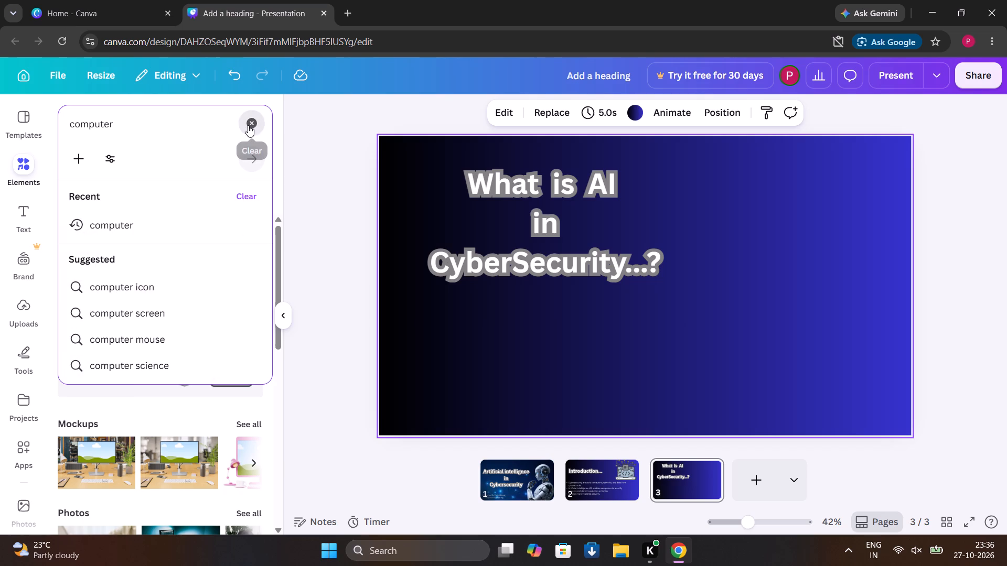
pyautogui.write('cybet')
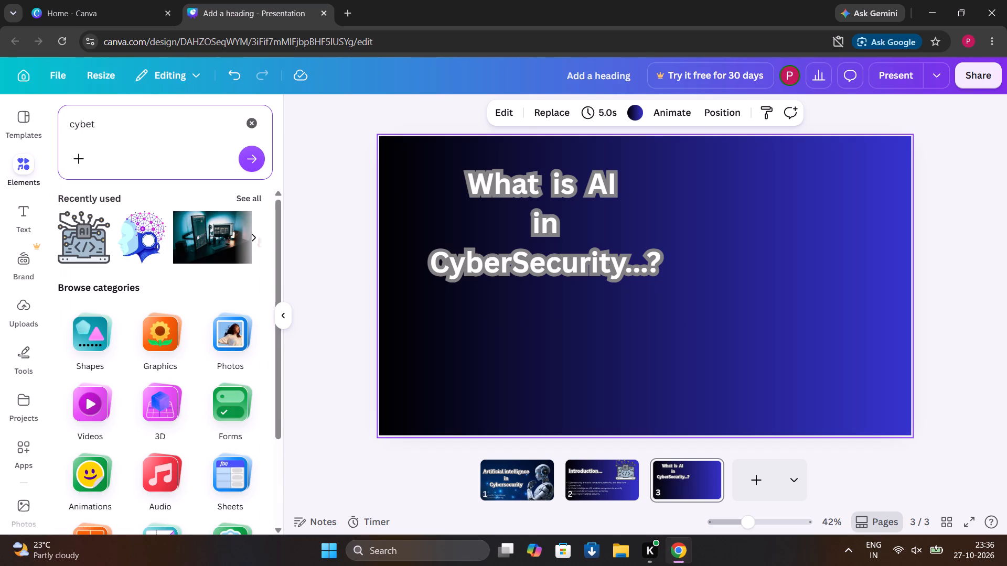
pyautogui.press('BackSpace')
pyautogui.press('r')
pyautogui.click(121, 230)
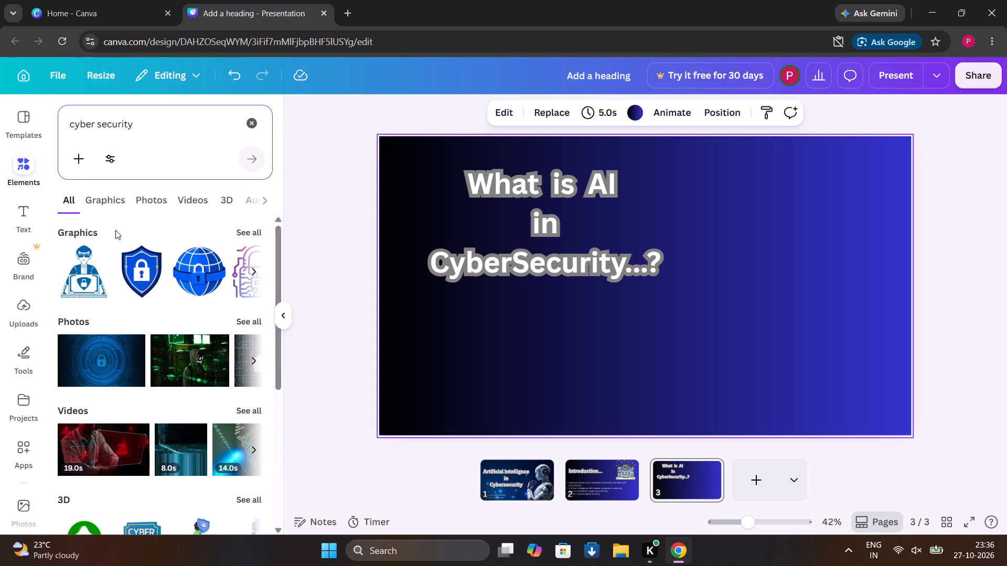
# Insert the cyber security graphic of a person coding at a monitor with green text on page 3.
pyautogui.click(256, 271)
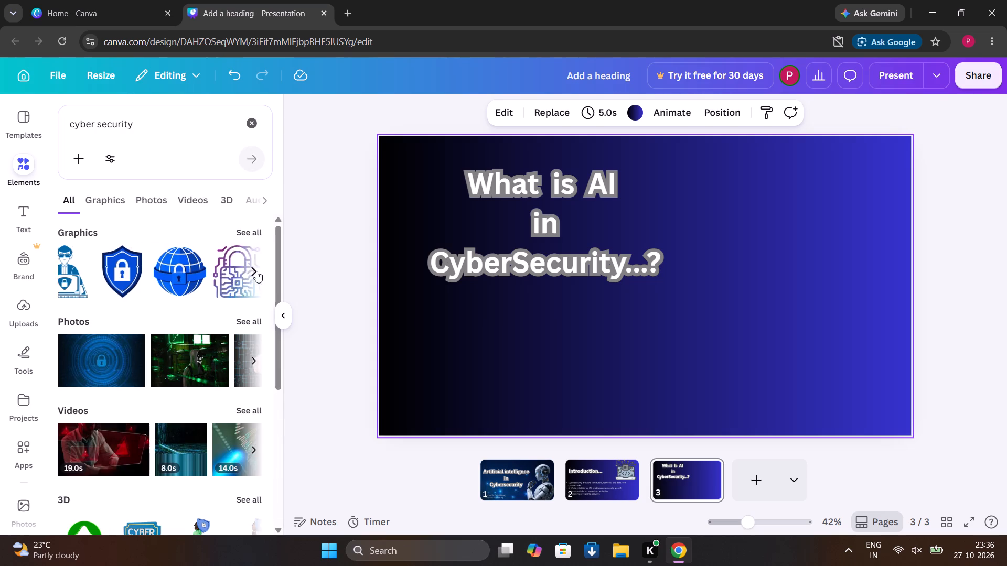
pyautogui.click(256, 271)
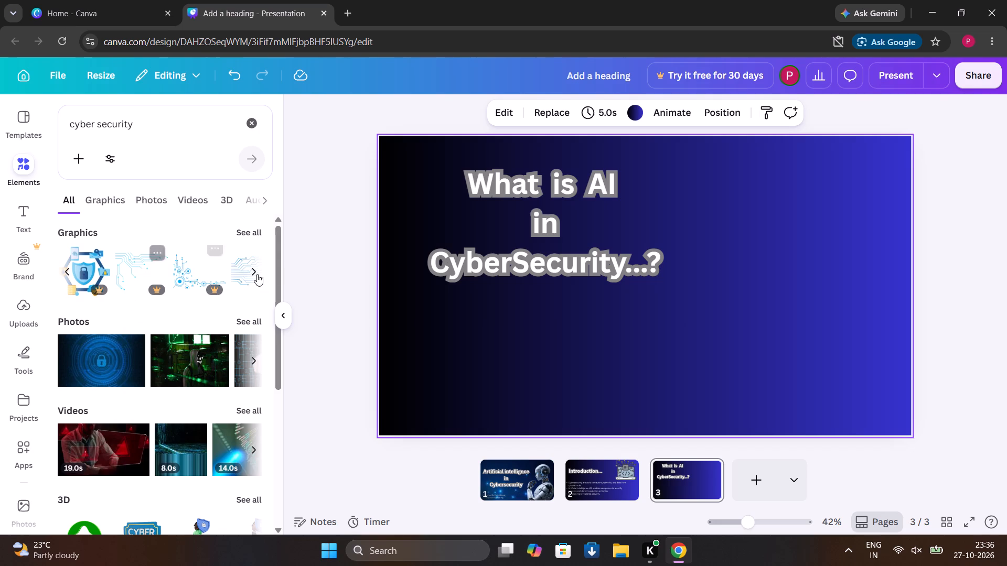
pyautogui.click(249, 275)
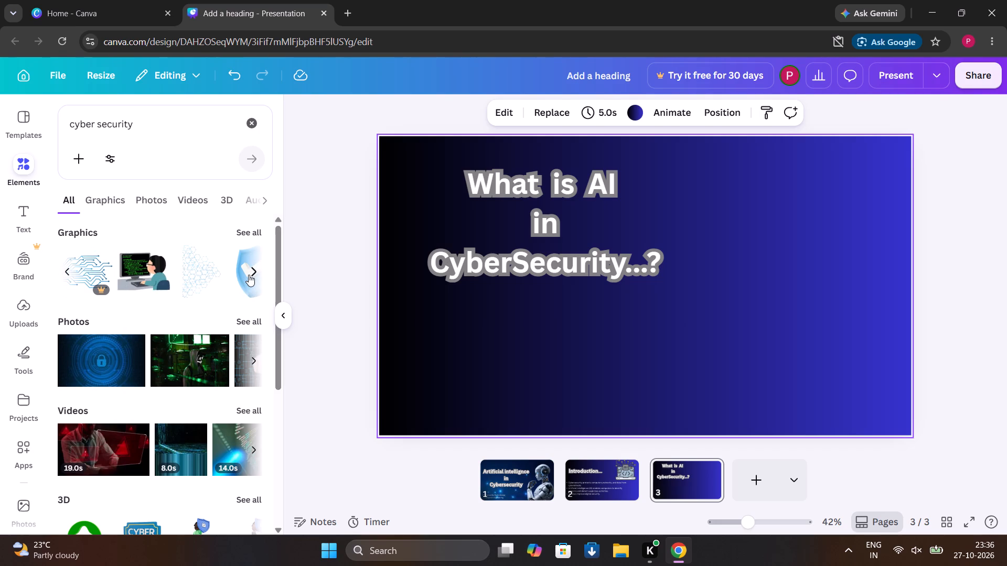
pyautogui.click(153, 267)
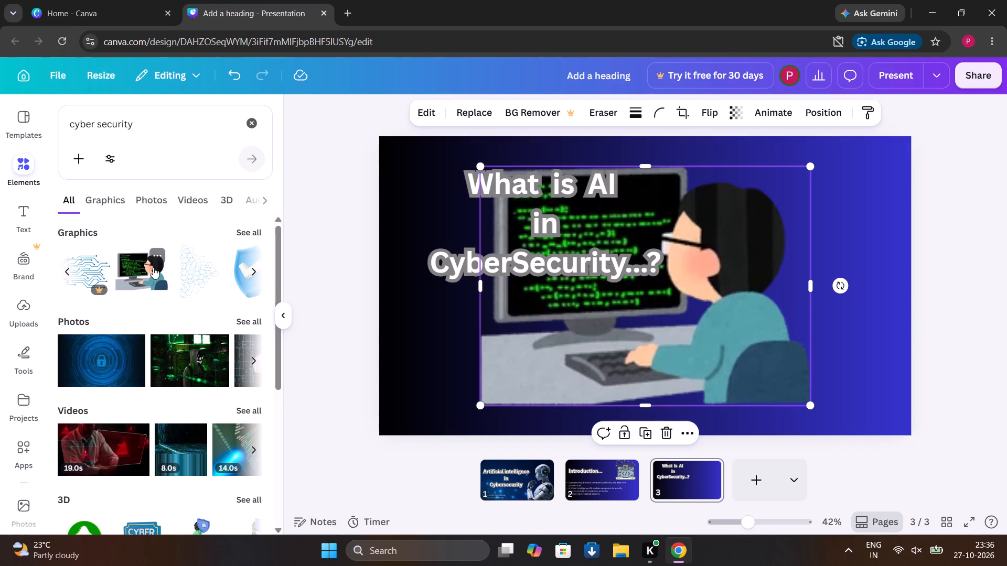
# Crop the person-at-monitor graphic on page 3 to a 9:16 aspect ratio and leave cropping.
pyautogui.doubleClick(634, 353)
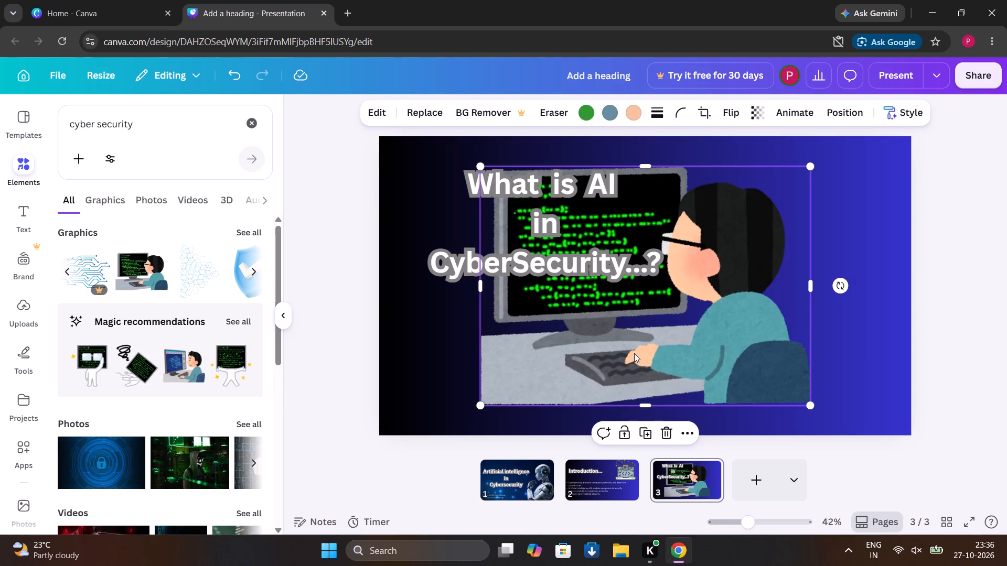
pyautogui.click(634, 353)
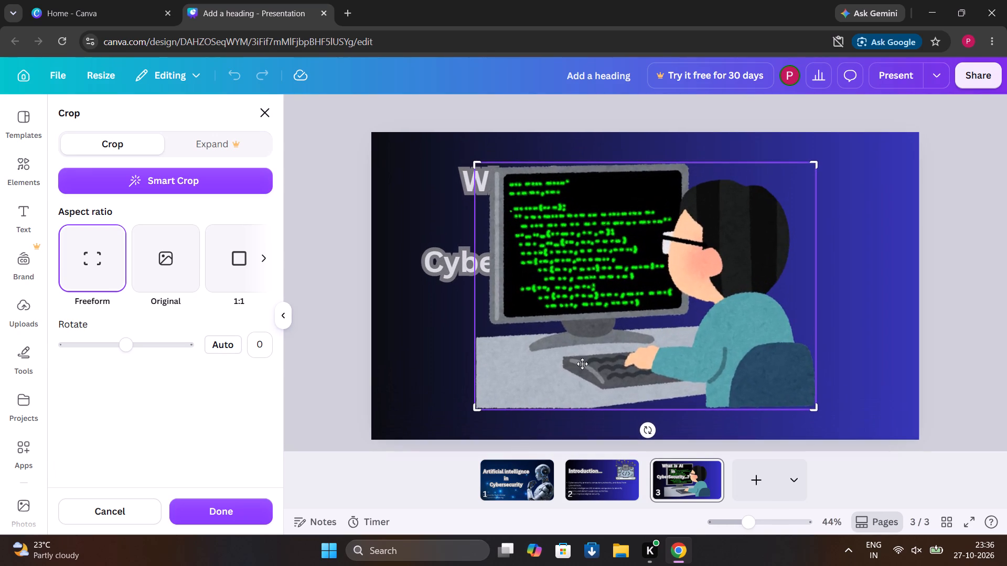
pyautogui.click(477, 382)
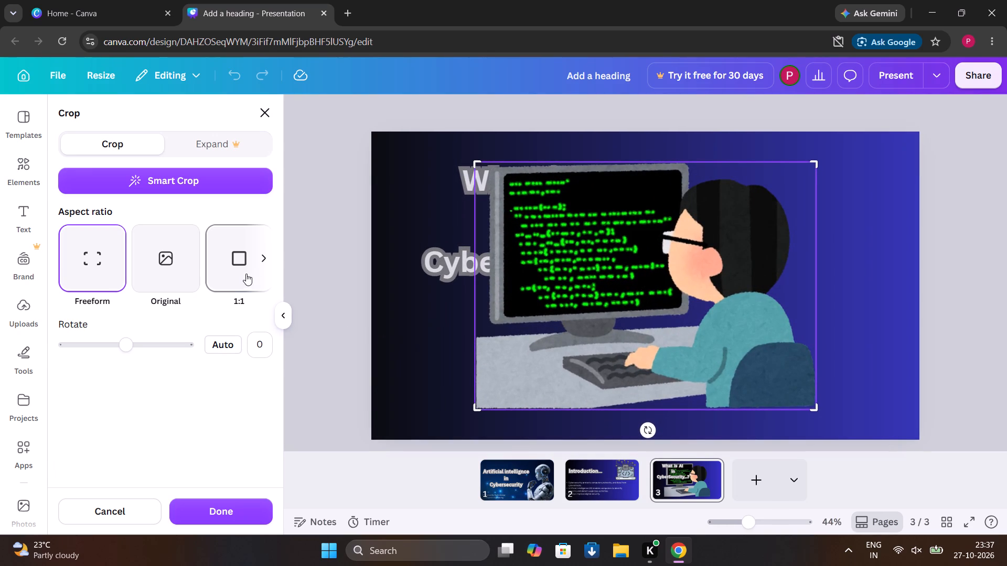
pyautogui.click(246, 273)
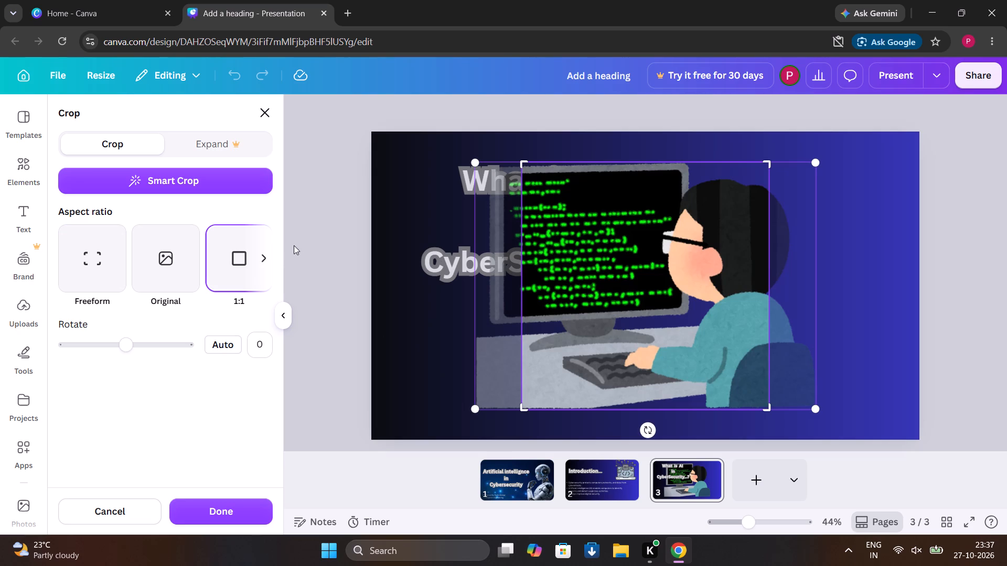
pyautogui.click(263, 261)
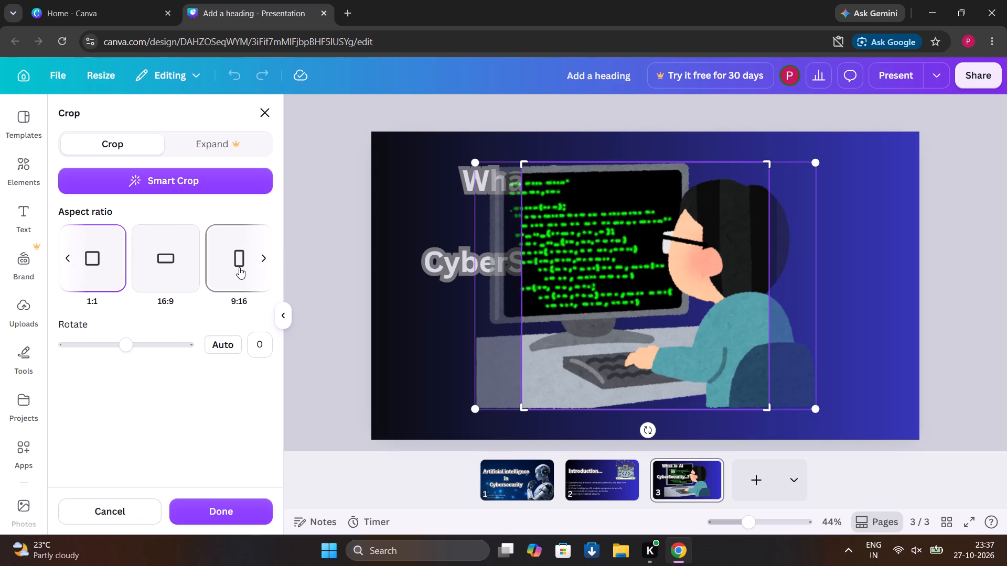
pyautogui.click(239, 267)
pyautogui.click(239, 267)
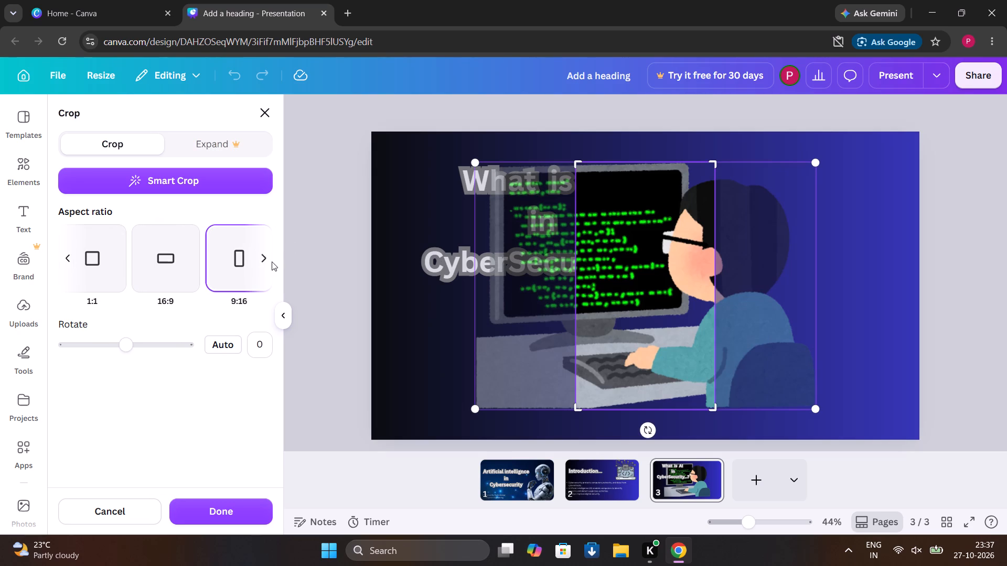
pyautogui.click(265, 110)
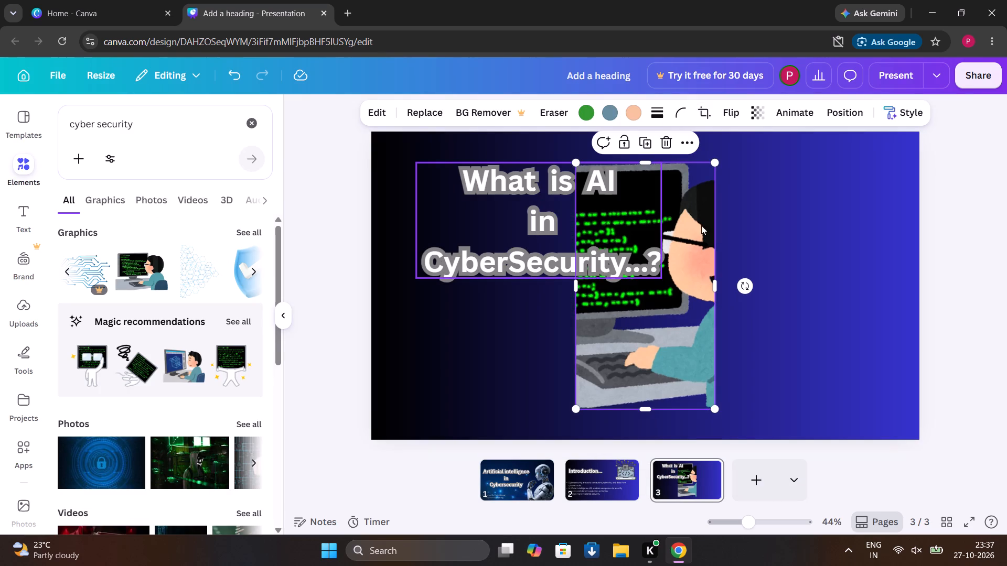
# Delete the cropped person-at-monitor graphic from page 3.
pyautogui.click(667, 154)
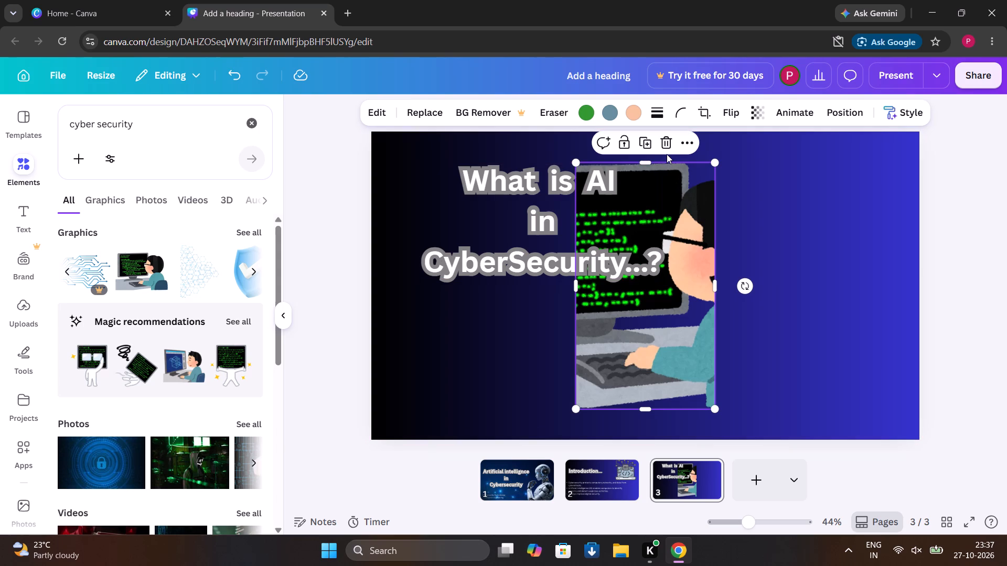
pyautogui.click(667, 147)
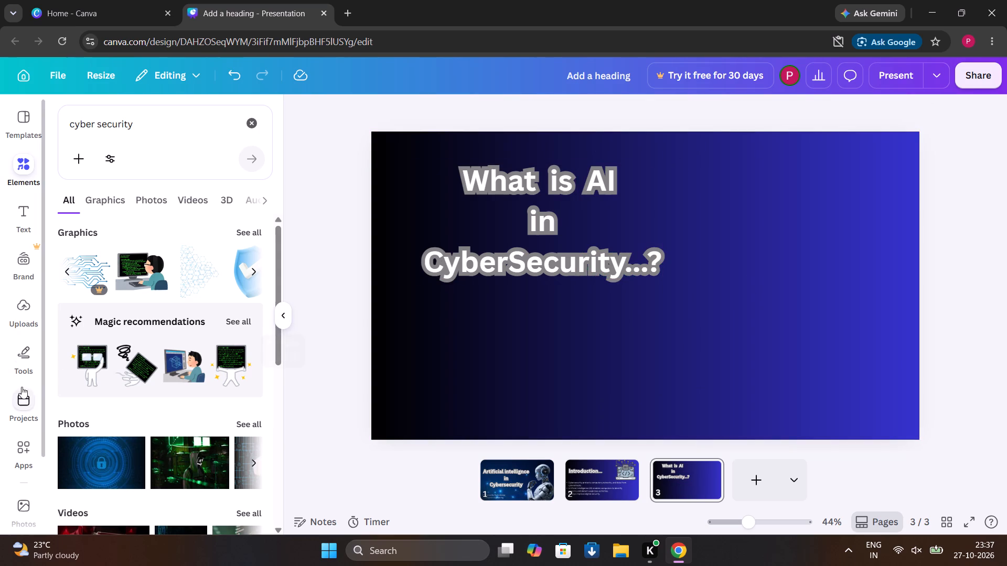
# Look through the cyber security graphics and insert the blue figure with a padlock-shield laptop on page 3.
pyautogui.click(258, 275)
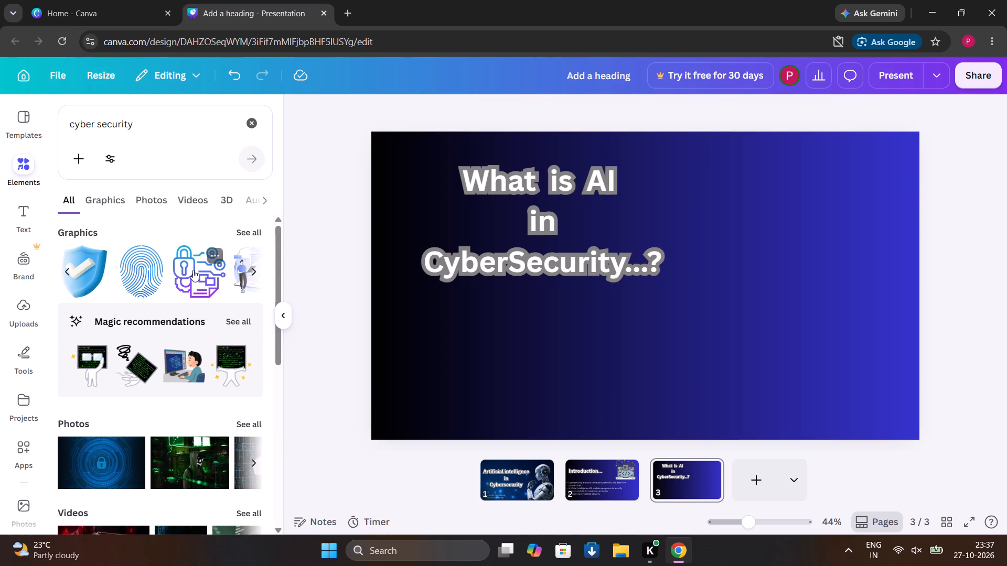
pyautogui.click(250, 275)
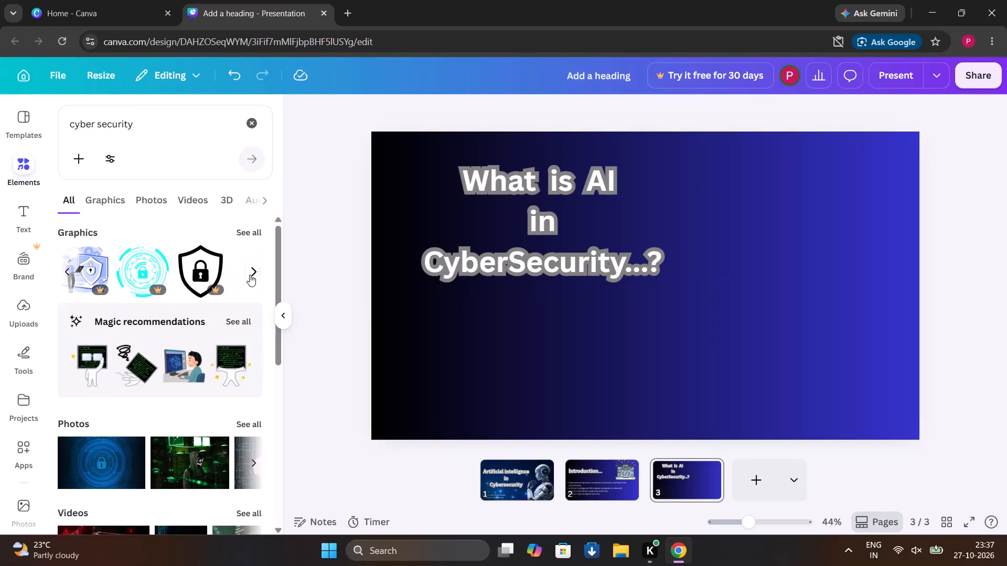
pyautogui.click(250, 275)
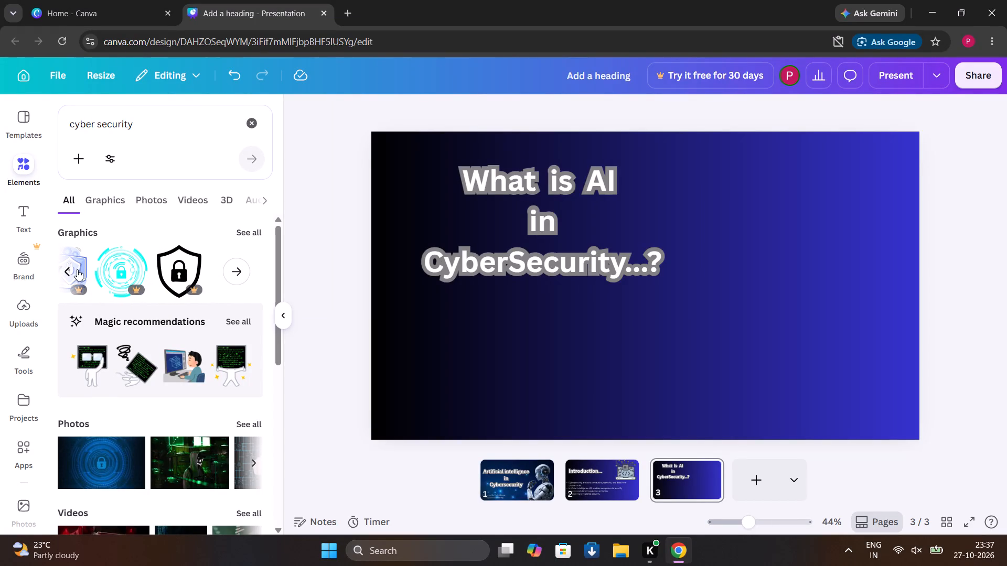
pyautogui.tripleClick(71, 269)
pyautogui.tripleClick(71, 269)
pyautogui.tripleClick(71, 269)
pyautogui.tripleClick(71, 269)
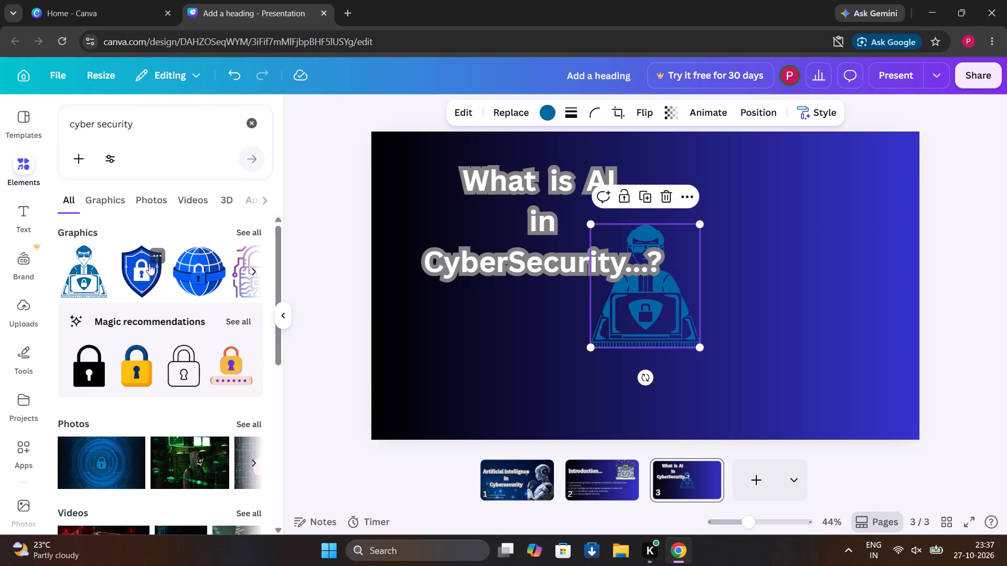
# Move the blue laptop figure over the page 3 heading and enlarge it to about 920 by 1,040.
pyautogui.moveTo(663, 314); pyautogui.dragTo(667, 313)
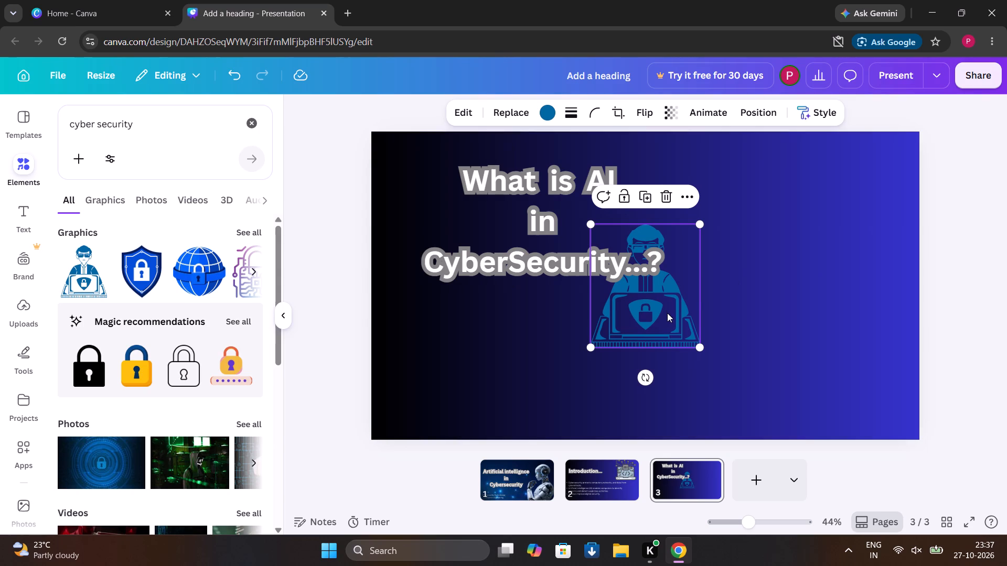
pyautogui.moveTo(667, 313); pyautogui.dragTo(503, 272)
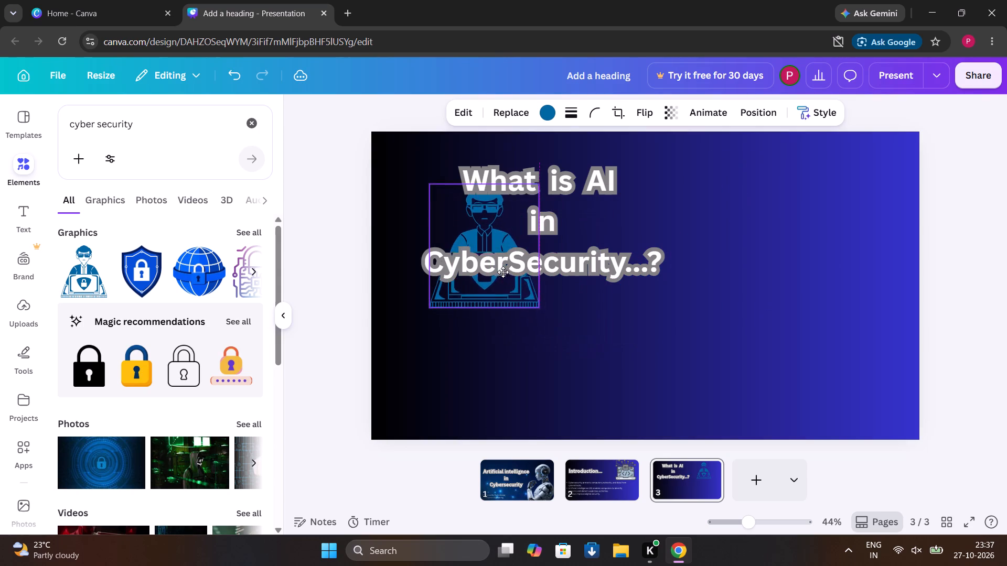
pyautogui.moveTo(503, 272); pyautogui.dragTo(501, 261)
pyautogui.moveTo(540, 295); pyautogui.dragTo(626, 301)
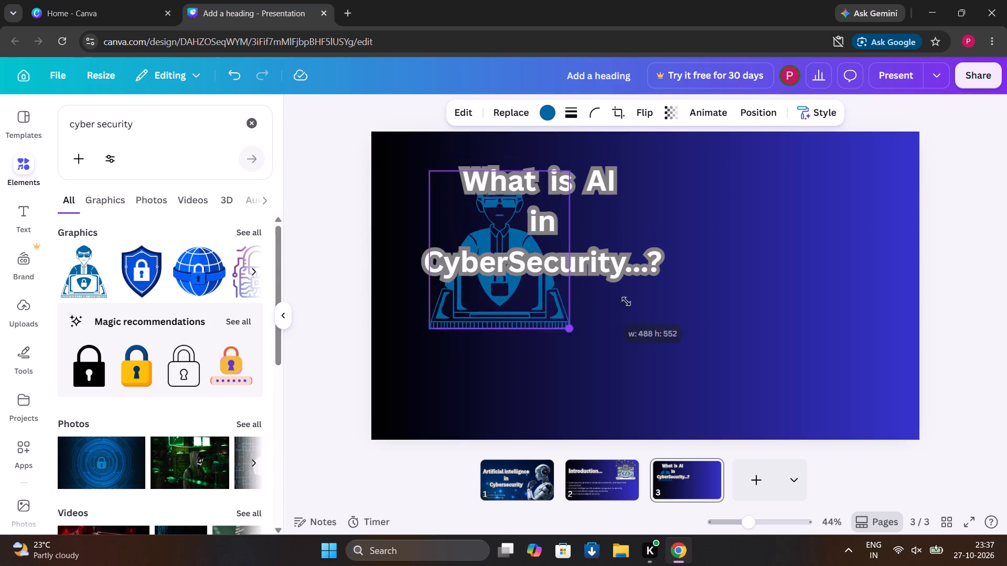
pyautogui.moveTo(626, 301); pyautogui.dragTo(850, 330)
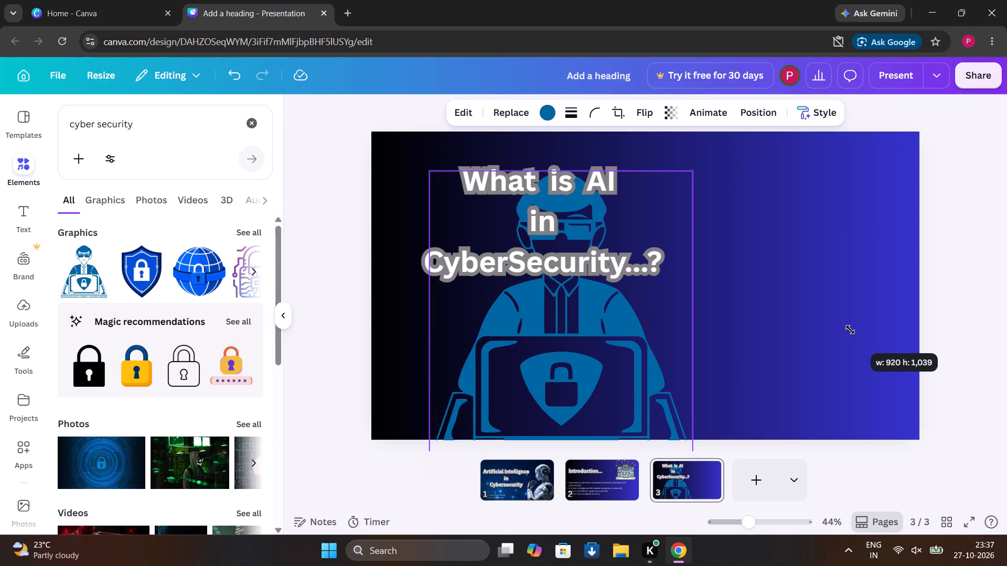
pyautogui.moveTo(850, 330); pyautogui.dragTo(846, 330)
# Reposition the enlarged blue figure so it fits within the page's height, slightly left of the page centre.
pyautogui.moveTo(638, 357); pyautogui.dragTo(674, 312)
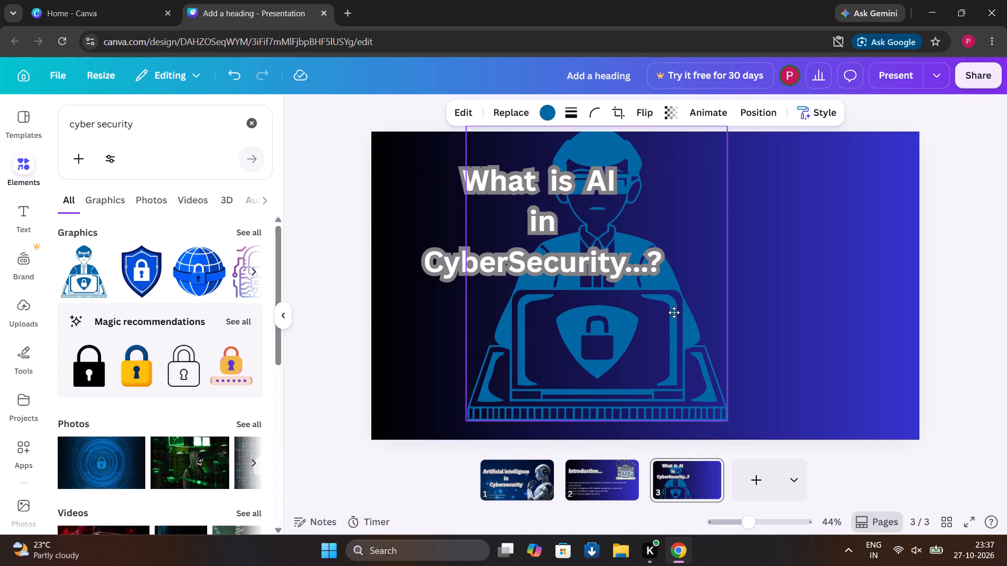
pyautogui.moveTo(674, 312); pyautogui.dragTo(671, 318)
pyautogui.click(671, 317)
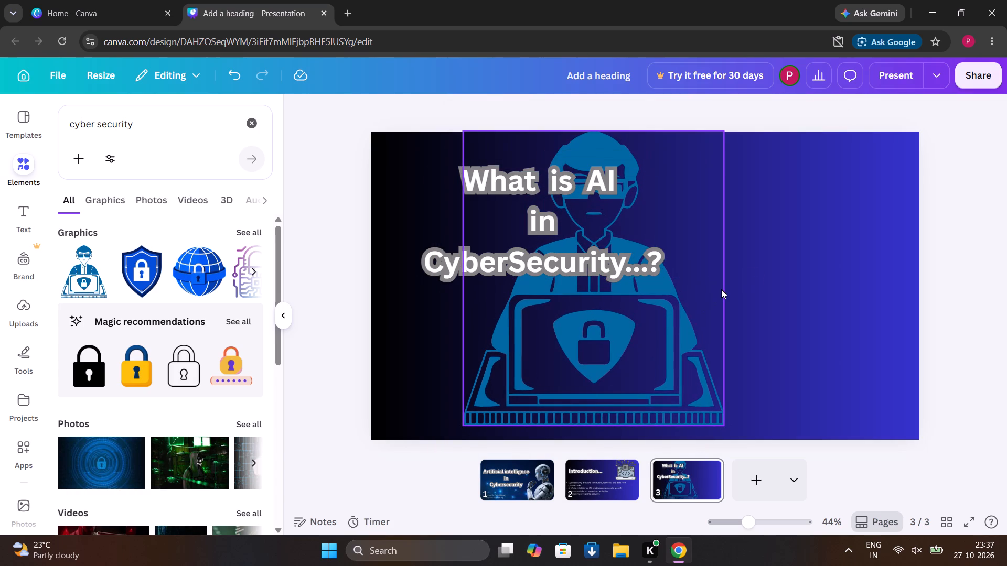
pyautogui.moveTo(721, 289); pyautogui.dragTo(736, 282)
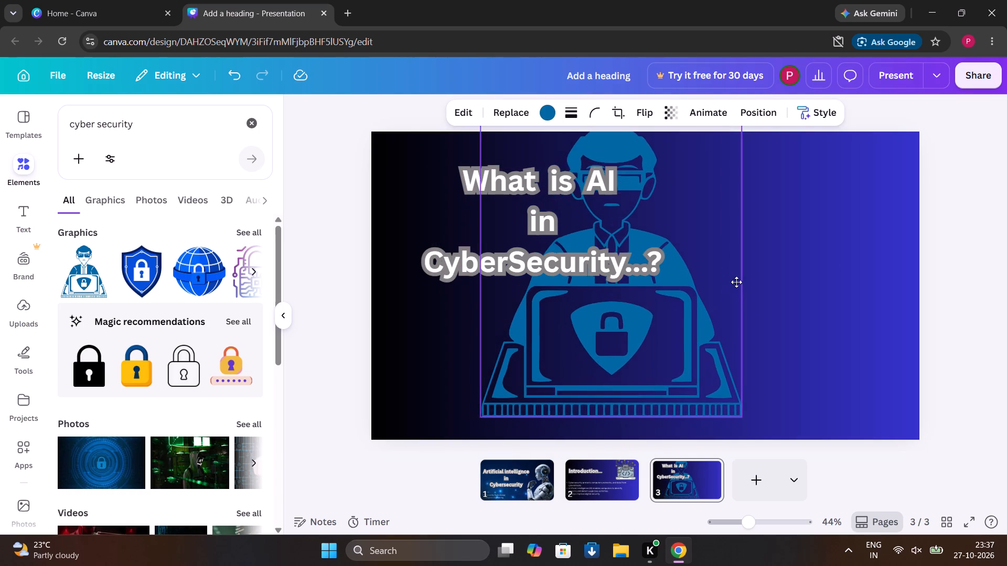
pyautogui.moveTo(736, 282); pyautogui.dragTo(714, 296)
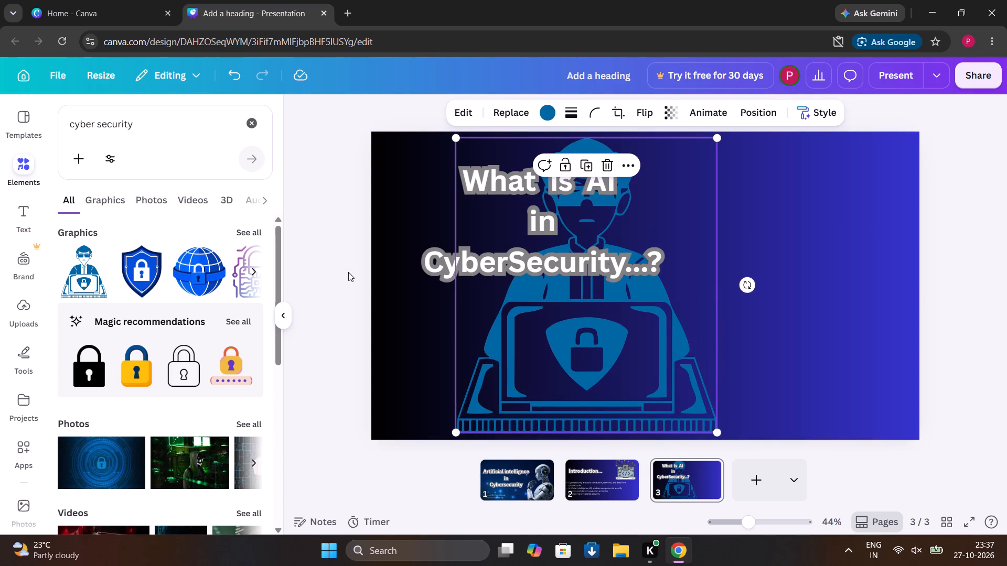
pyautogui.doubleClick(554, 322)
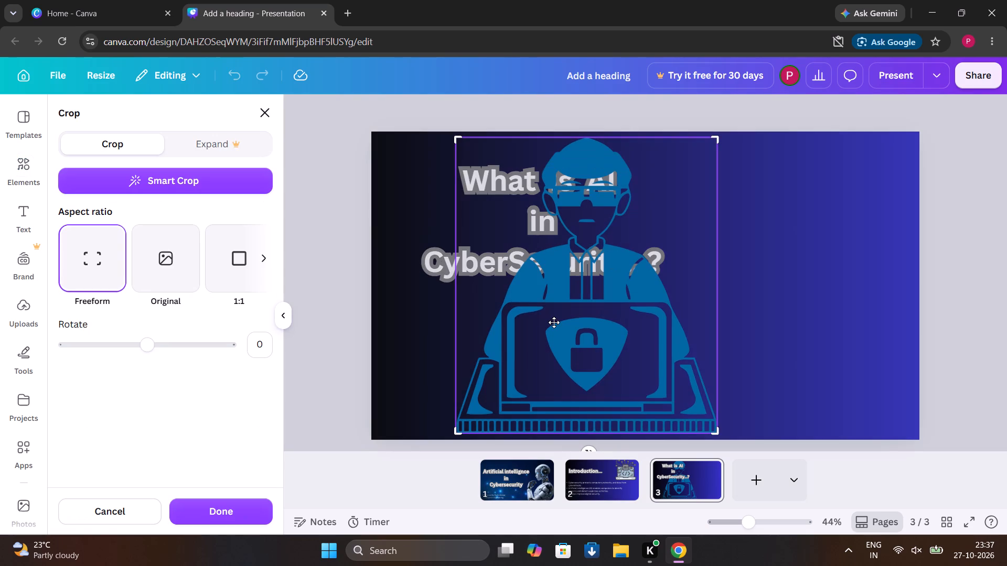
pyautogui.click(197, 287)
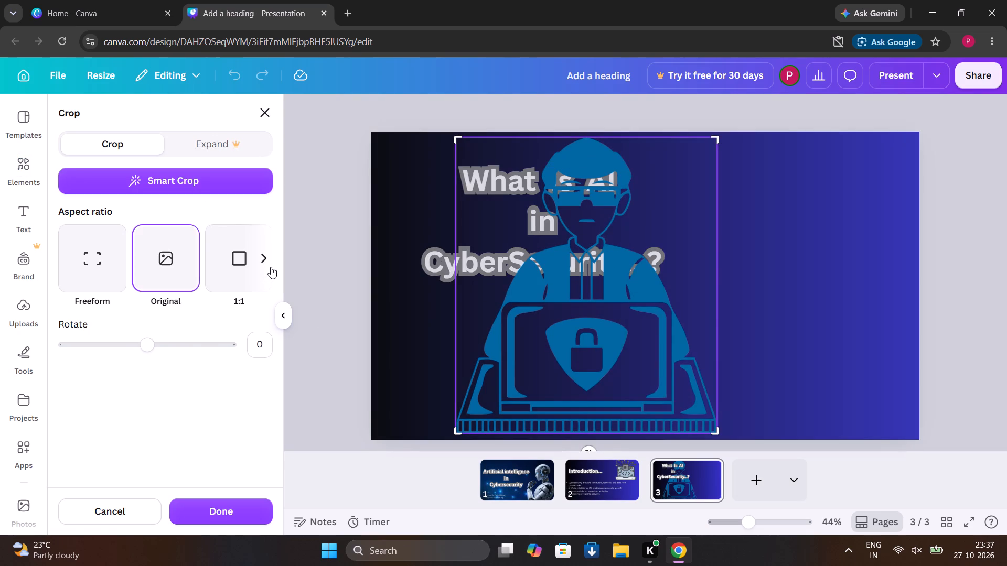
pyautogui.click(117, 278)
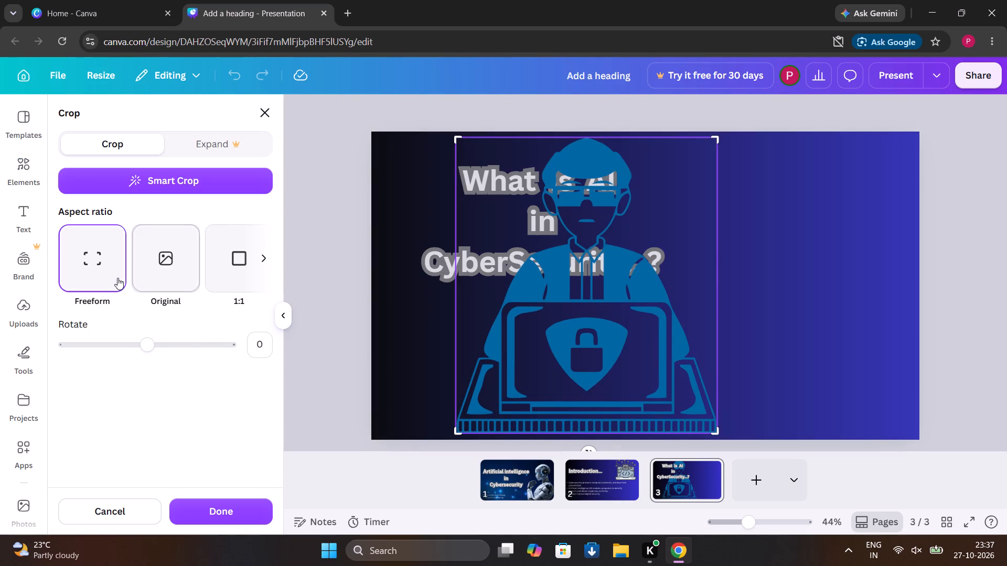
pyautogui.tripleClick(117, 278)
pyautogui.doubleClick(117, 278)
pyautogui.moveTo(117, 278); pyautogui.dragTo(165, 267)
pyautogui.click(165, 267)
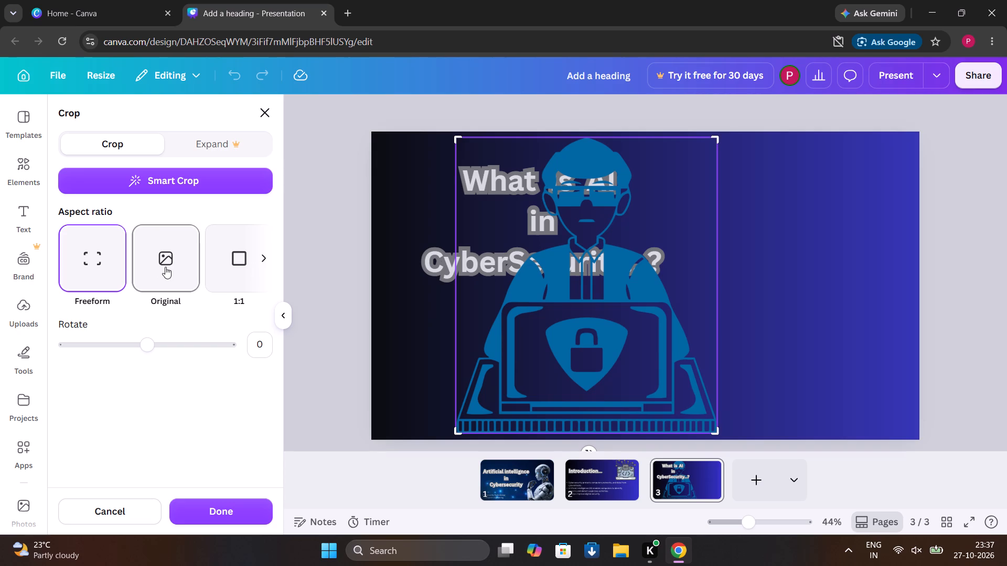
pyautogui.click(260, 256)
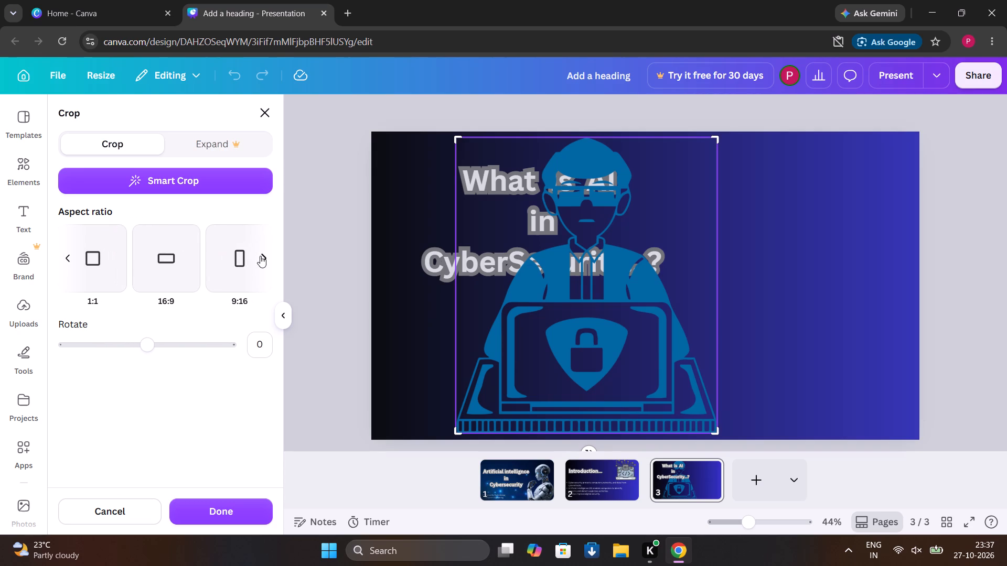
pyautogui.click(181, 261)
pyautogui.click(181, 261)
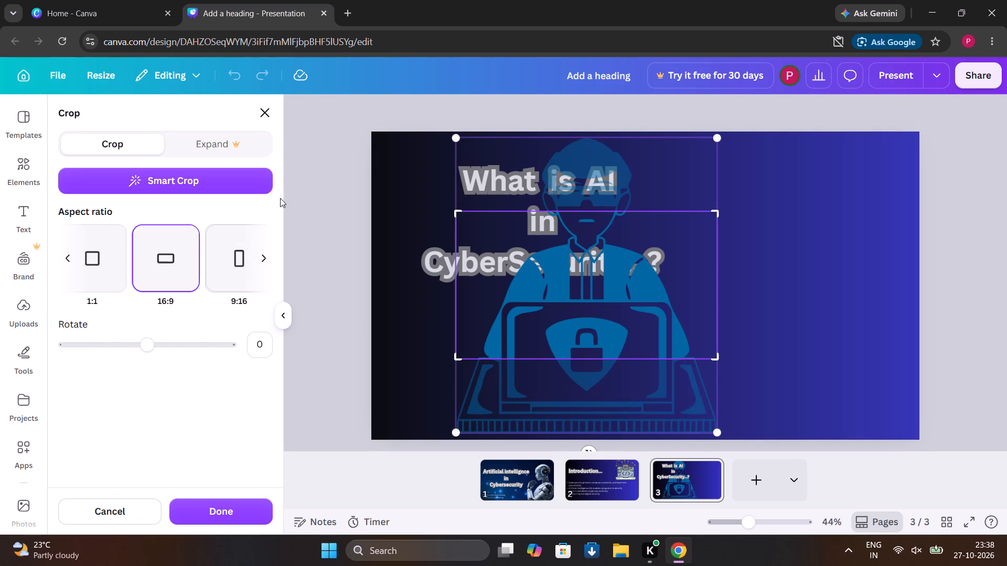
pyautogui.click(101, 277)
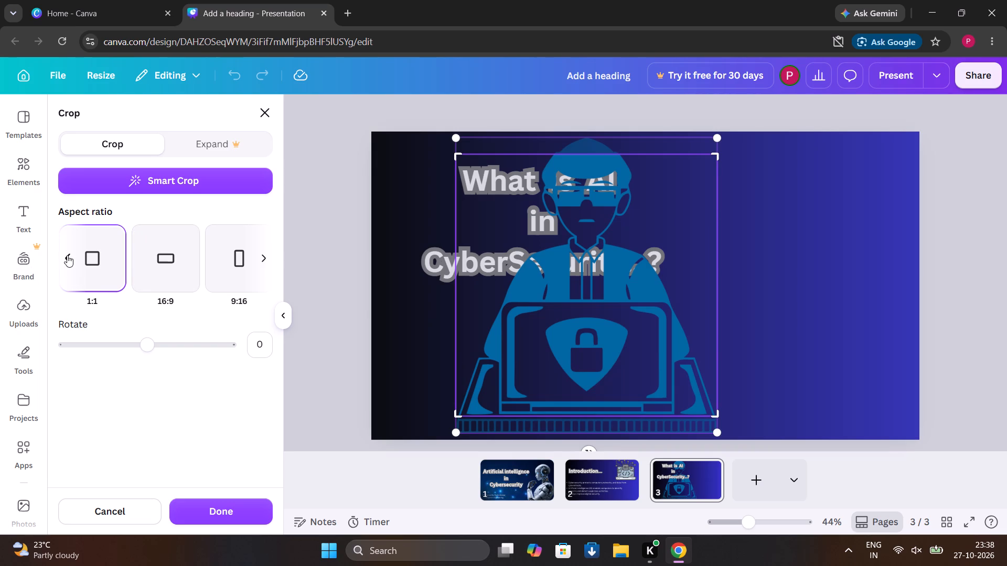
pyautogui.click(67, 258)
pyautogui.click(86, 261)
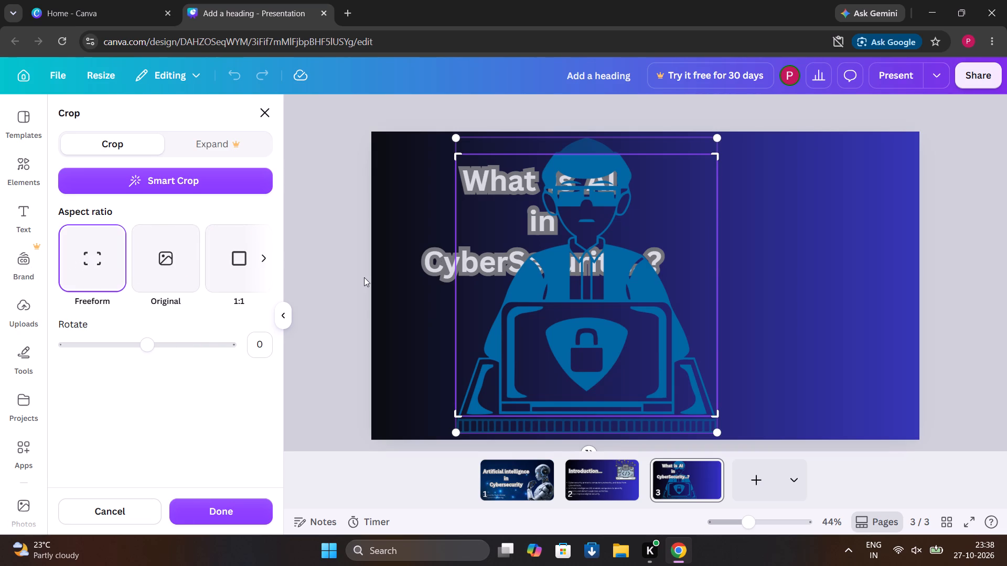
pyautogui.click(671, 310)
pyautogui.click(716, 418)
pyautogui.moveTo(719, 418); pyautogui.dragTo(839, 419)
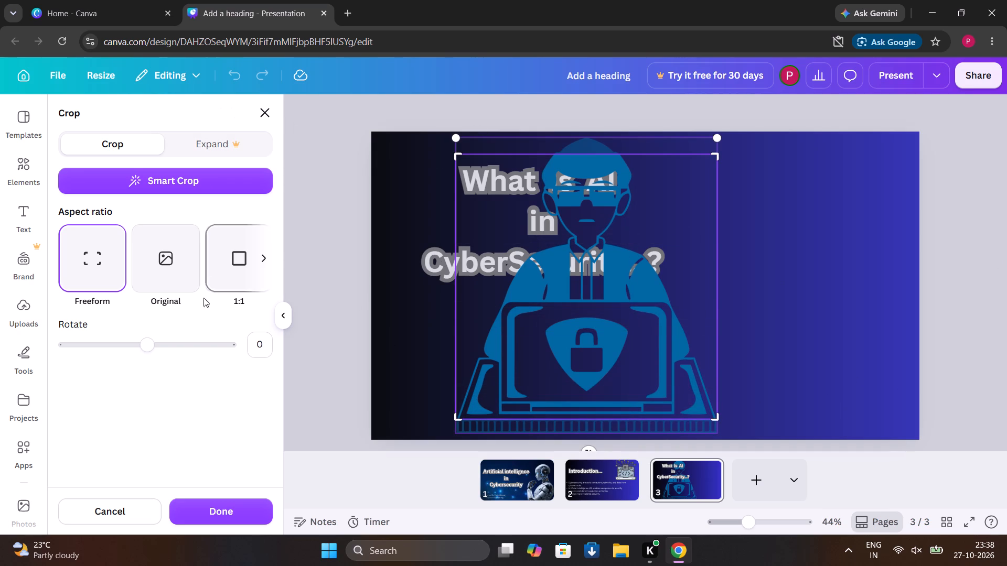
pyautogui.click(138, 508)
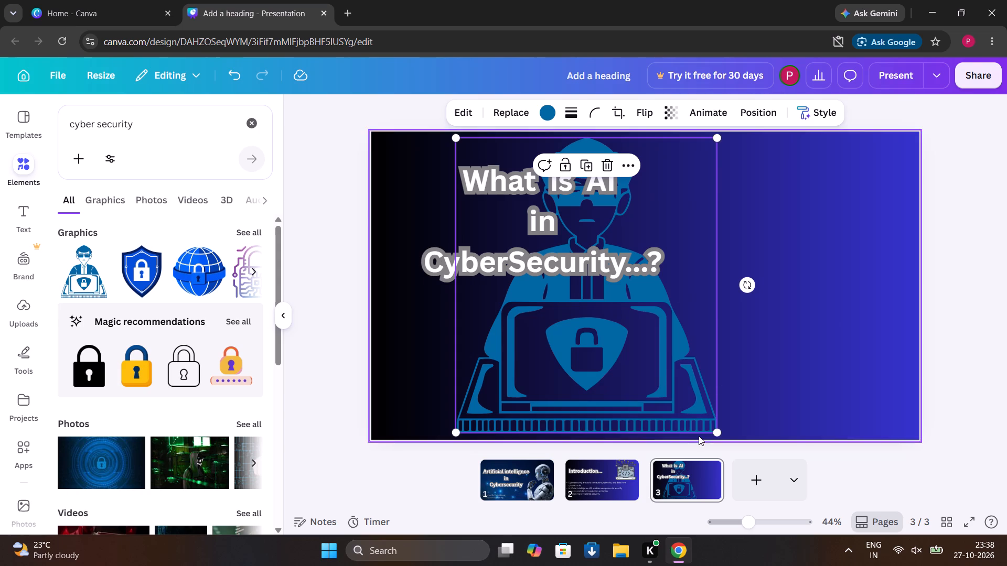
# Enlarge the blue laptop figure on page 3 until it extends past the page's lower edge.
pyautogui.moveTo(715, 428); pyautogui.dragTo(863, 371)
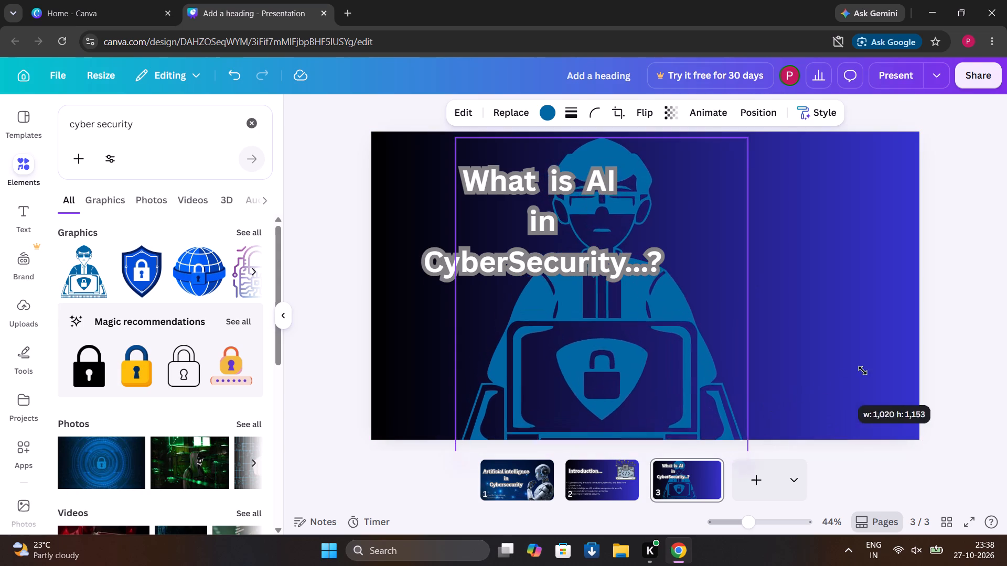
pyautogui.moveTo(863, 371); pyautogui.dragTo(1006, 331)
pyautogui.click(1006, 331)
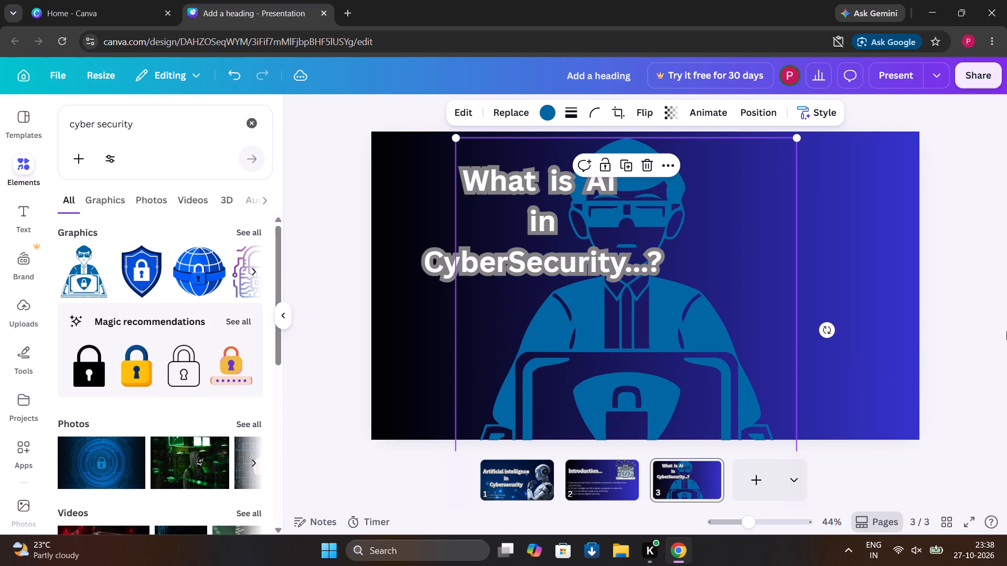
# Delete the enlarged blue laptop figure from page 3.
pyautogui.click(650, 288)
pyautogui.click(648, 168)
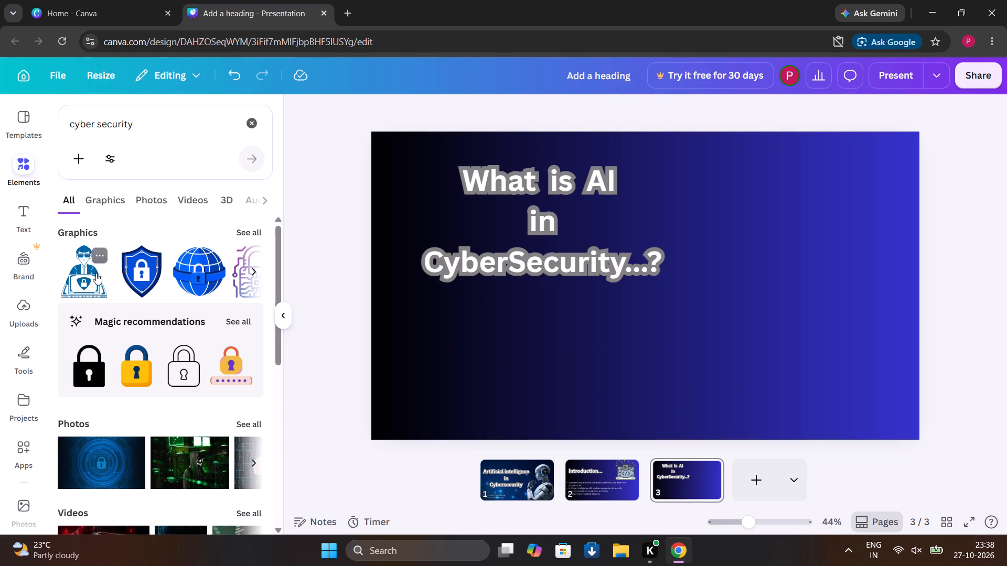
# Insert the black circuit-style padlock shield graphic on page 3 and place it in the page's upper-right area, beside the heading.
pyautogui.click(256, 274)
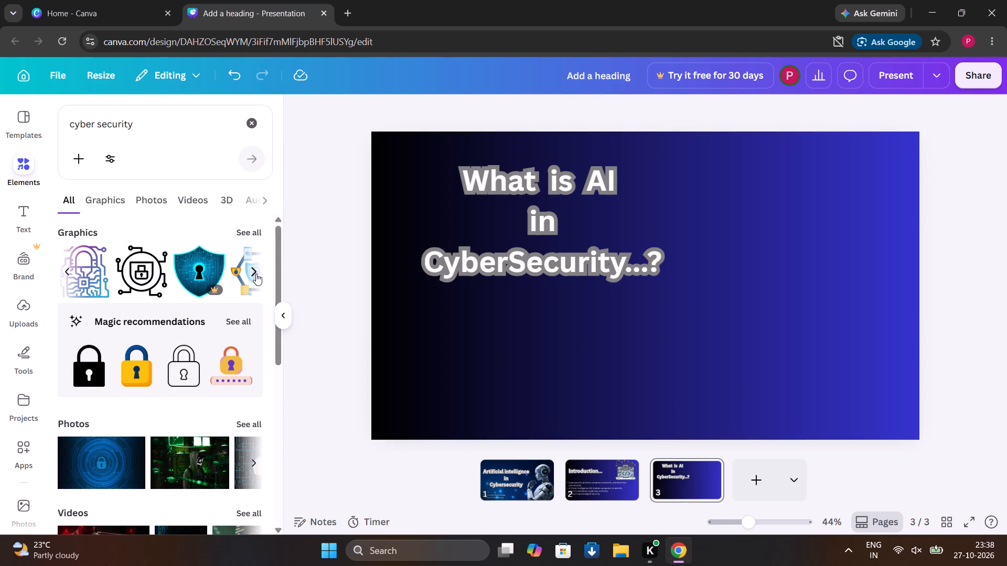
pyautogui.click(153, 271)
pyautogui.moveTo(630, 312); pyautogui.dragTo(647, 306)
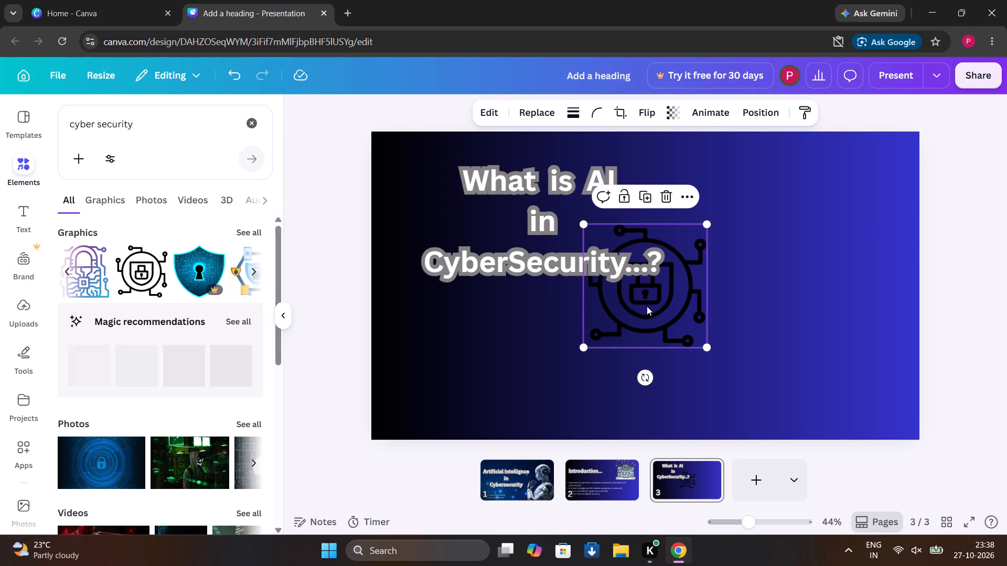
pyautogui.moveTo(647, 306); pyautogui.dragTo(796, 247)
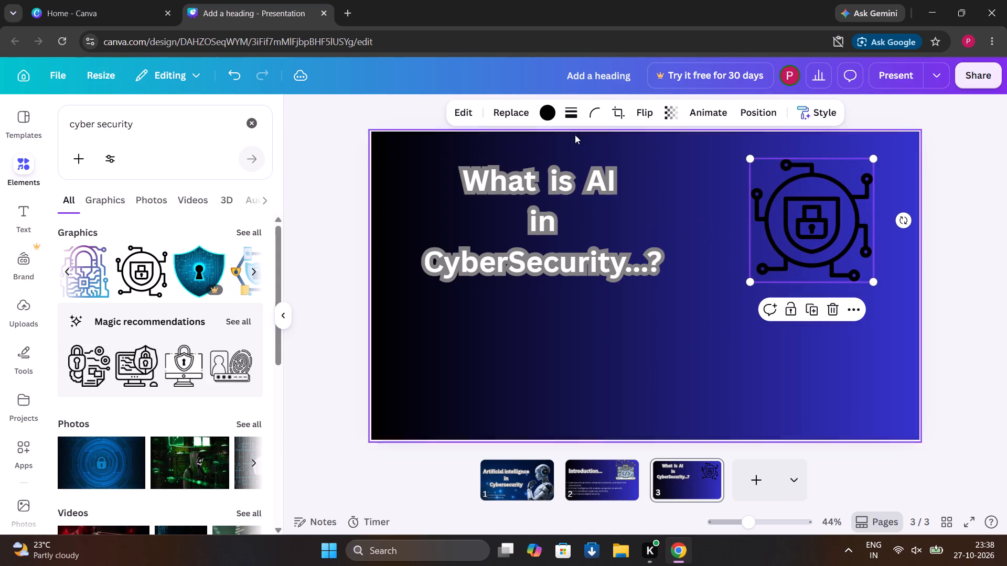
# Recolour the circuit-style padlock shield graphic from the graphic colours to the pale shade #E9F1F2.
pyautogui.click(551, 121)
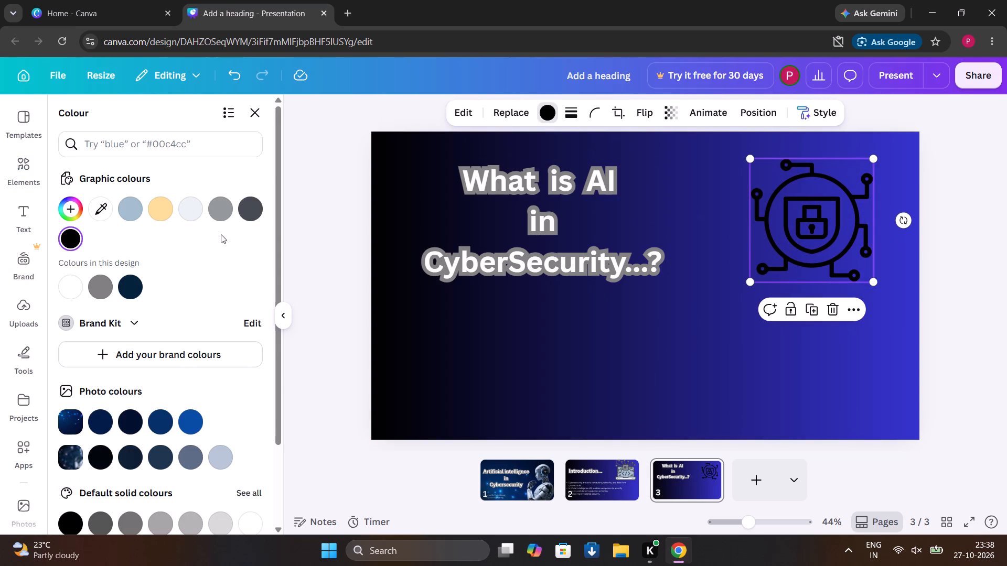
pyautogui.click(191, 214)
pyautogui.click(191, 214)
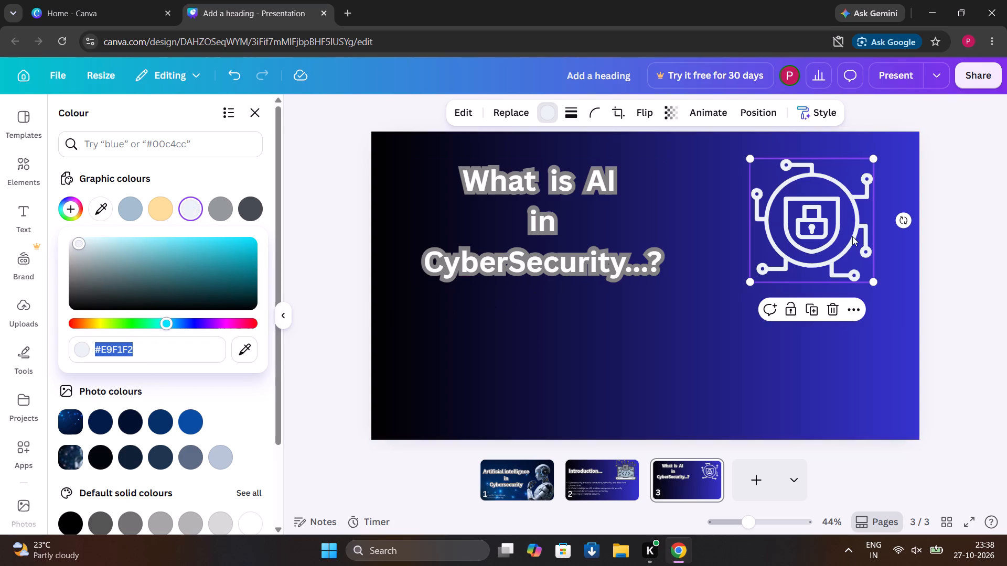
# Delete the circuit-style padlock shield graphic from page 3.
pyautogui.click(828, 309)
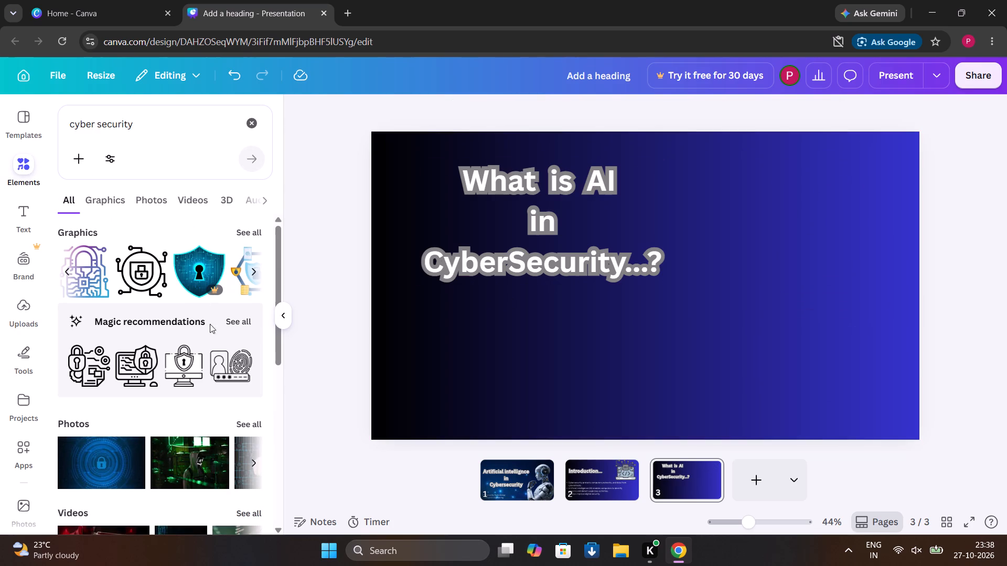
# Insert the solid blue shield with a white padlock on page 3, trim its lower edge slightly and place it at the page's upper right.
pyautogui.click(69, 265)
pyautogui.click(140, 270)
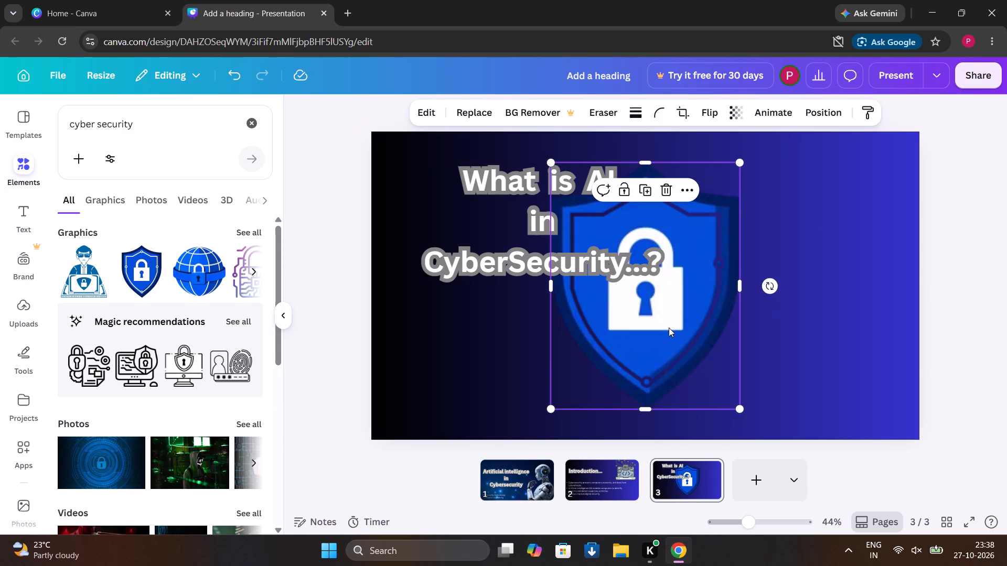
pyautogui.moveTo(647, 407); pyautogui.dragTo(658, 363)
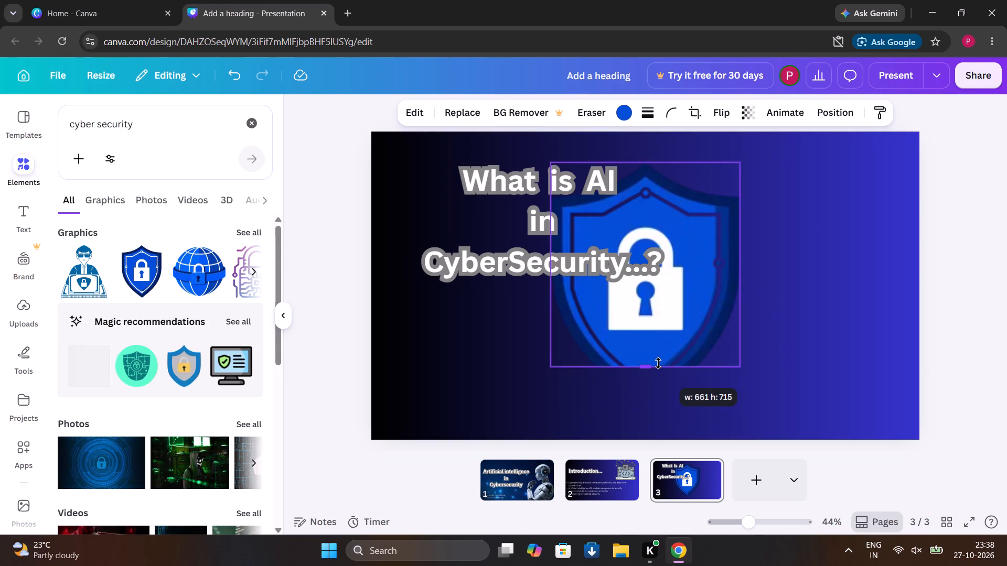
pyautogui.moveTo(658, 363); pyautogui.dragTo(657, 401)
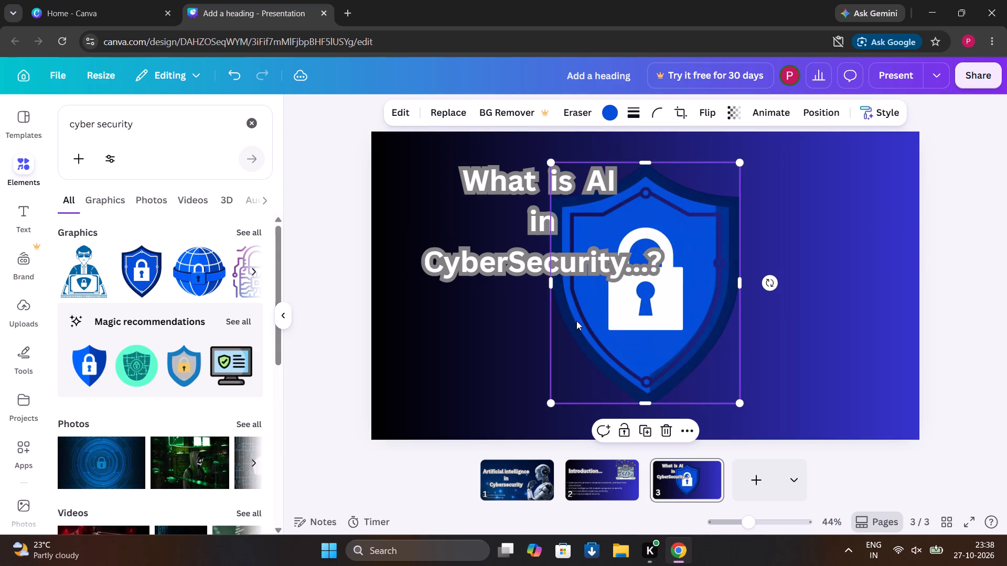
pyautogui.moveTo(561, 284); pyautogui.dragTo(690, 266)
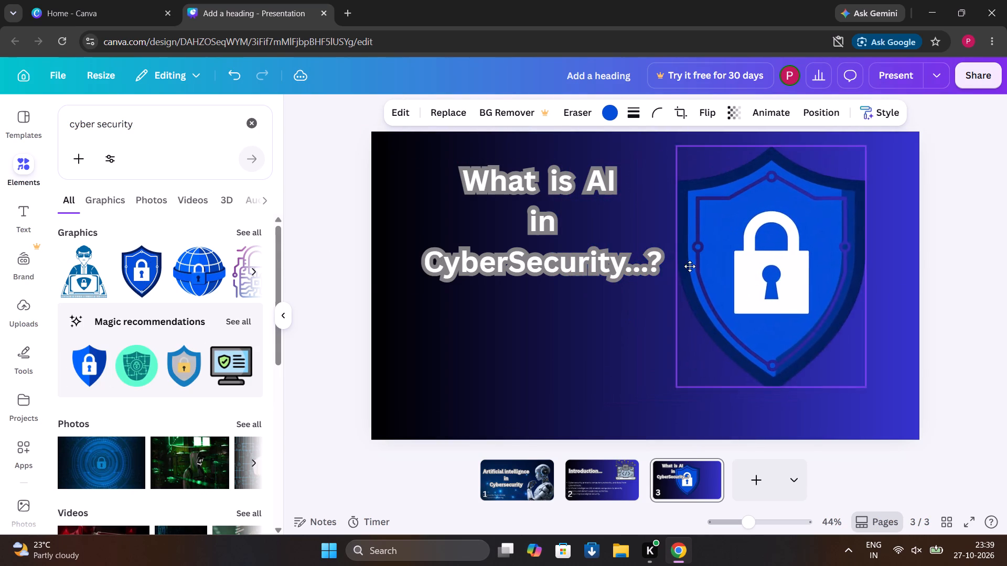
pyautogui.moveTo(690, 266); pyautogui.dragTo(717, 256)
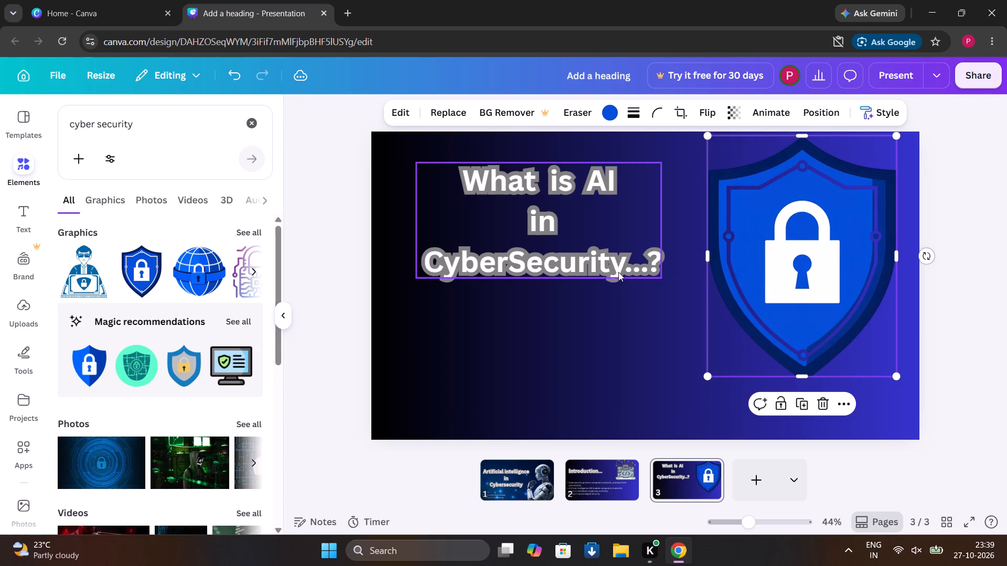
# Move the "What is AI in CyberSecurity...?" heading slightly up and left, nearer the page's top edge.
pyautogui.moveTo(553, 269); pyautogui.dragTo(553, 267)
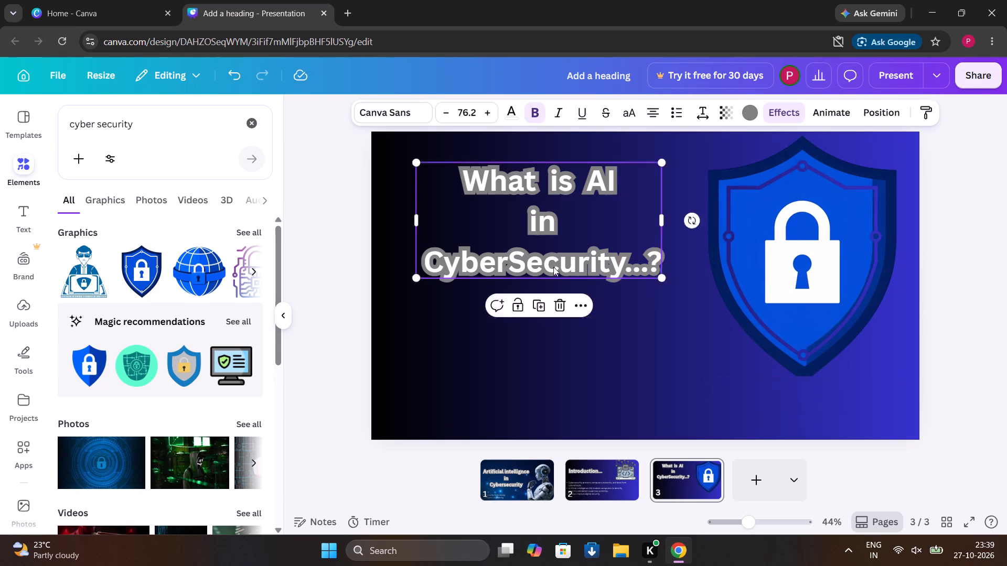
pyautogui.moveTo(553, 267); pyautogui.dragTo(542, 253)
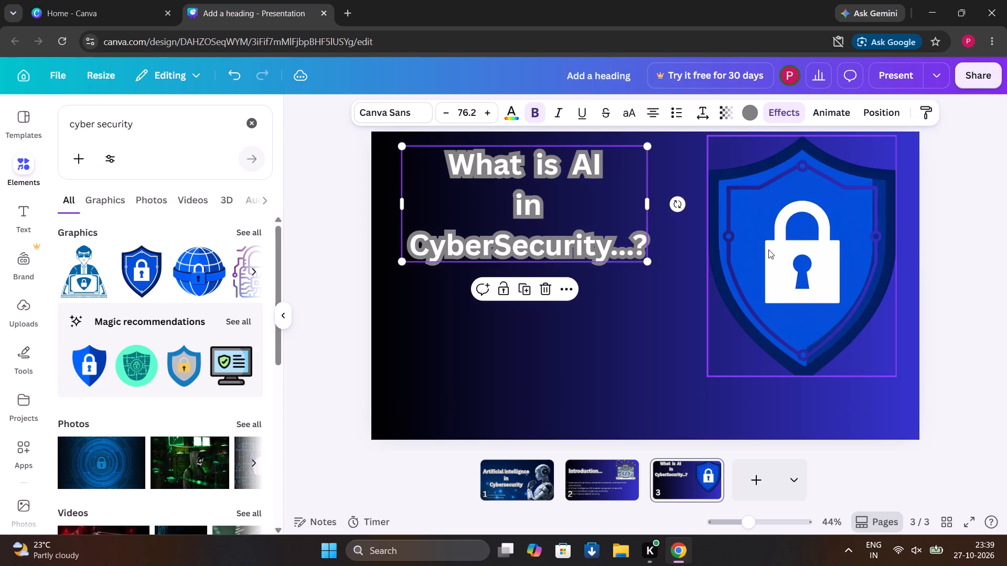
# Recolour the shield's blue areas on page 3, trying purple #cb6ce6 before choosing white.
pyautogui.click(768, 249)
pyautogui.click(614, 115)
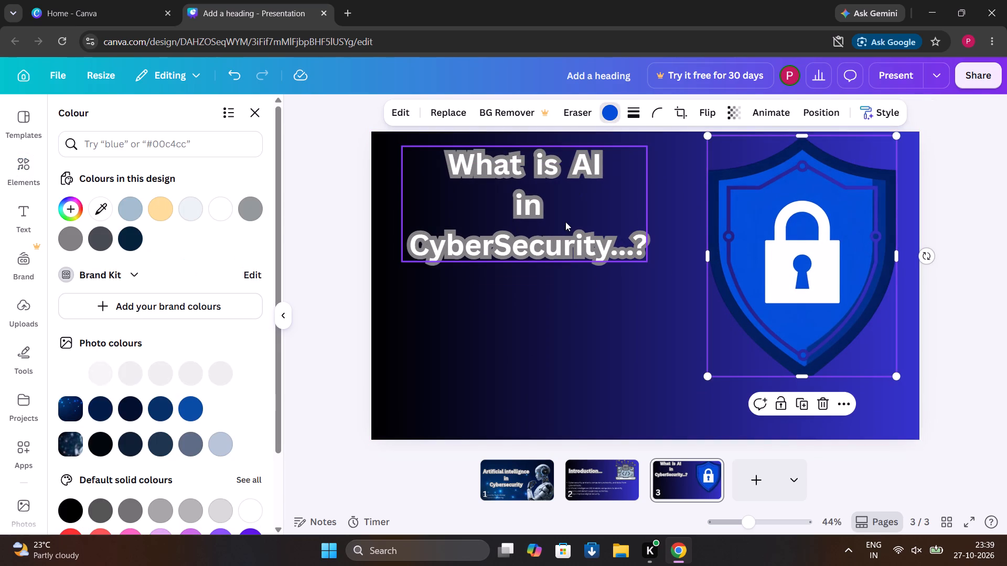
pyautogui.scroll(-2, 202, 447)
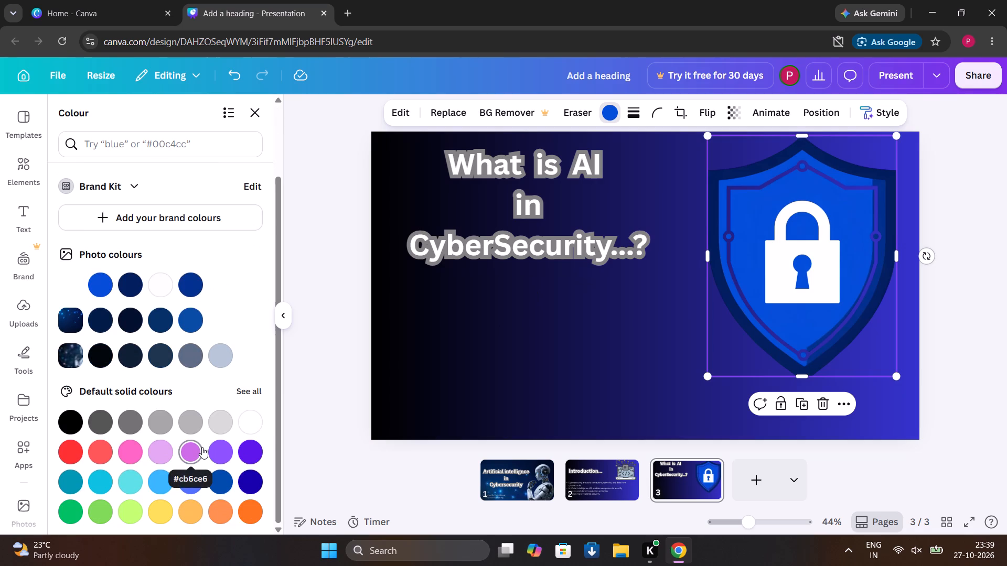
pyautogui.click(202, 447)
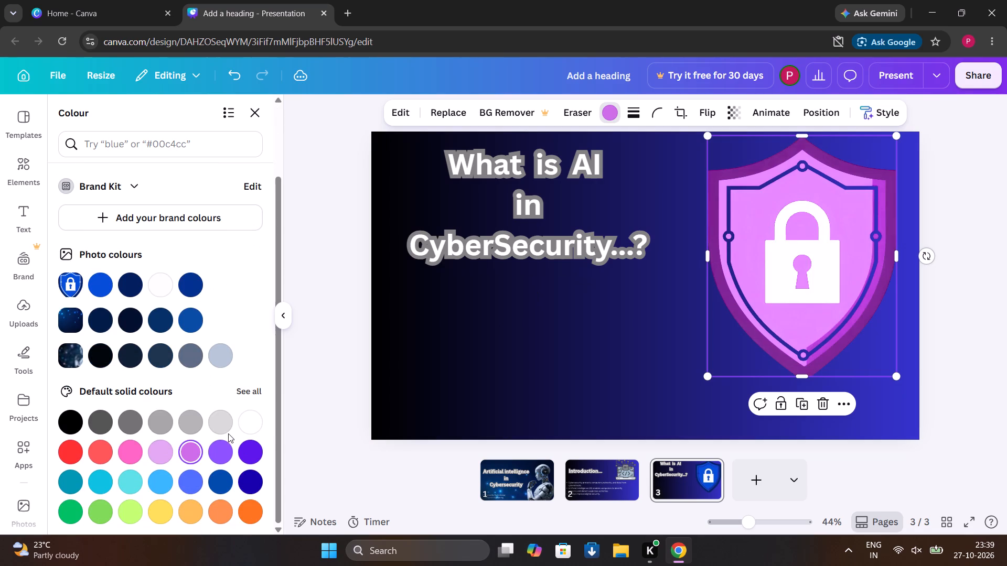
pyautogui.click(243, 422)
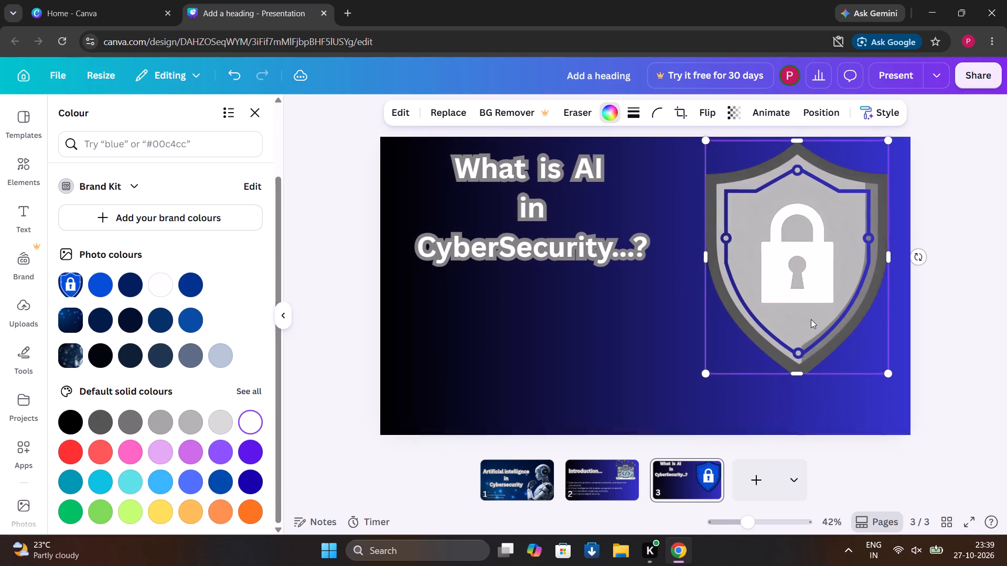
pyautogui.click(549, 305)
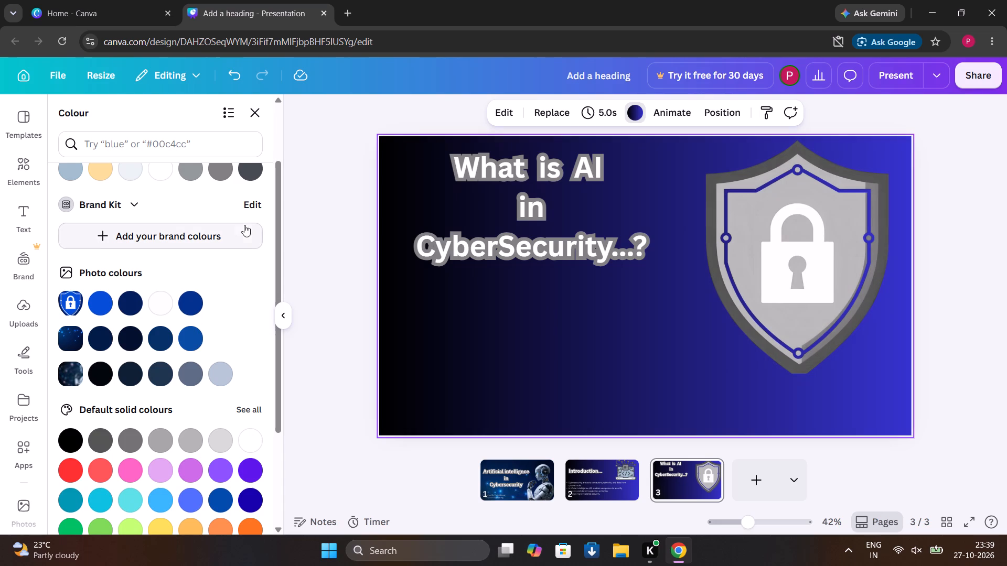
# Add a body text box below the heading on page 3, clear its placeholder text and format it as a bulleted list.
pyautogui.hscroll(-4, 241, 223)
pyautogui.click(22, 208)
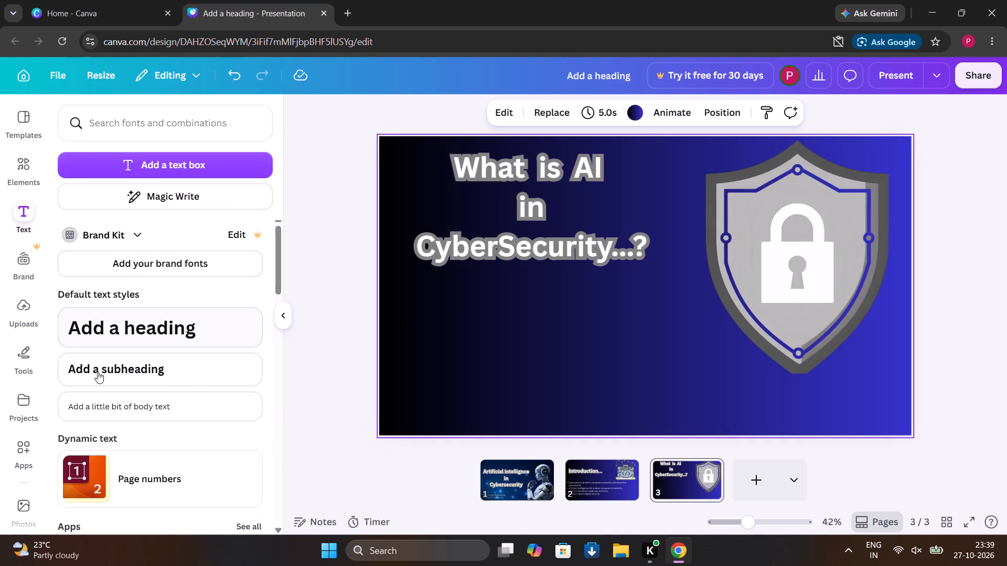
pyautogui.click(106, 399)
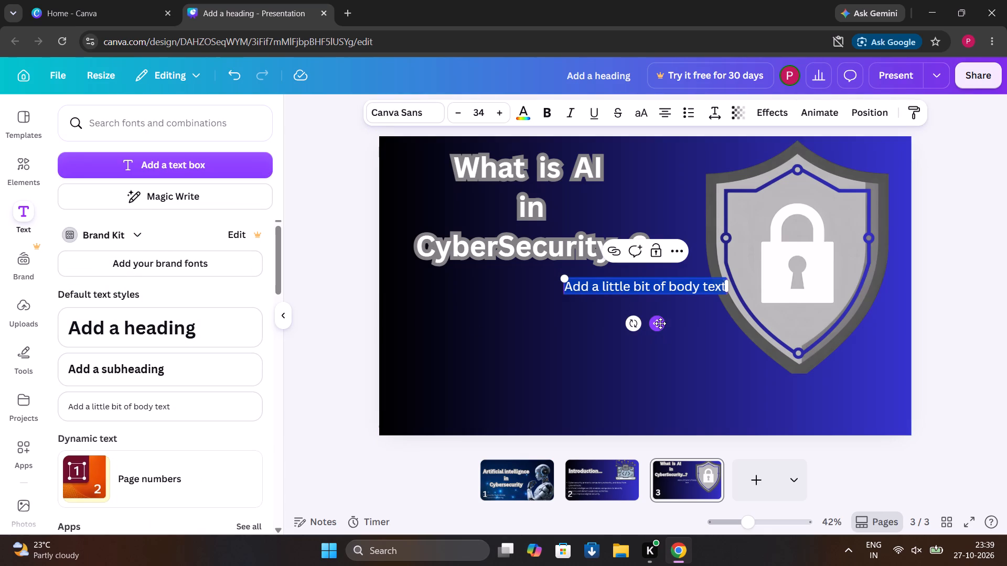
pyautogui.moveTo(660, 323); pyautogui.dragTo(530, 335)
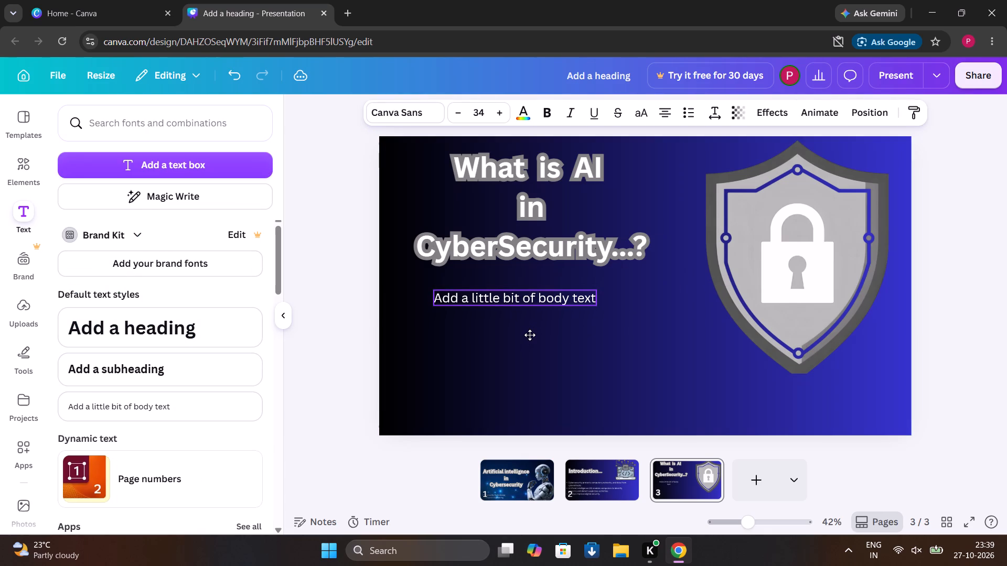
pyautogui.moveTo(530, 335); pyautogui.dragTo(529, 336)
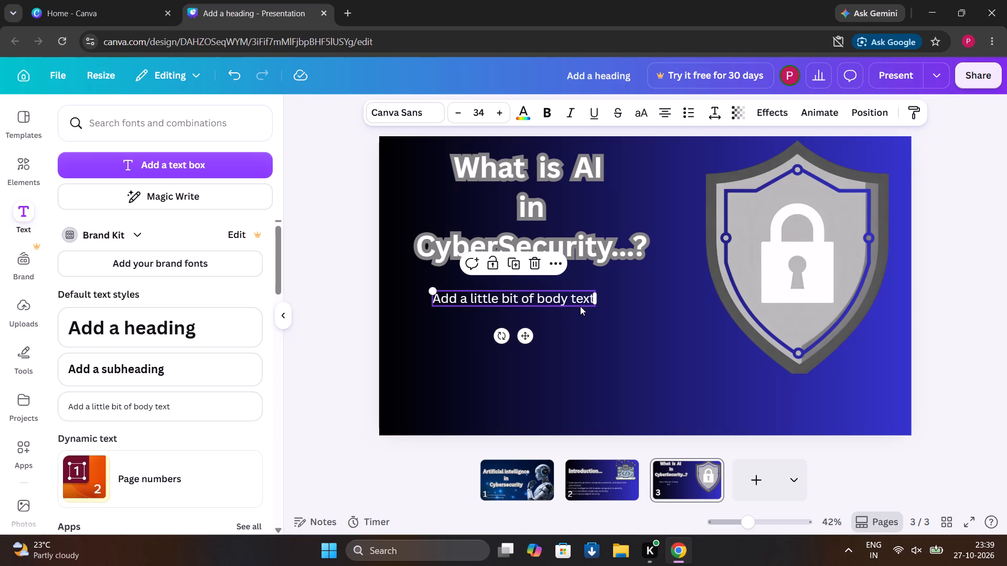
pyautogui.click(591, 297)
pyautogui.press('BackSpace')
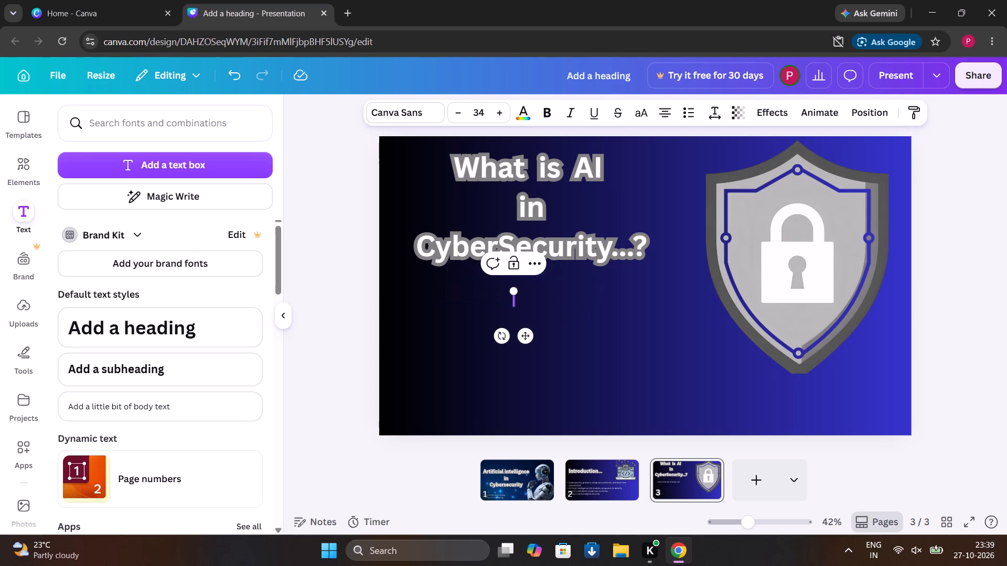
pyautogui.click(690, 118)
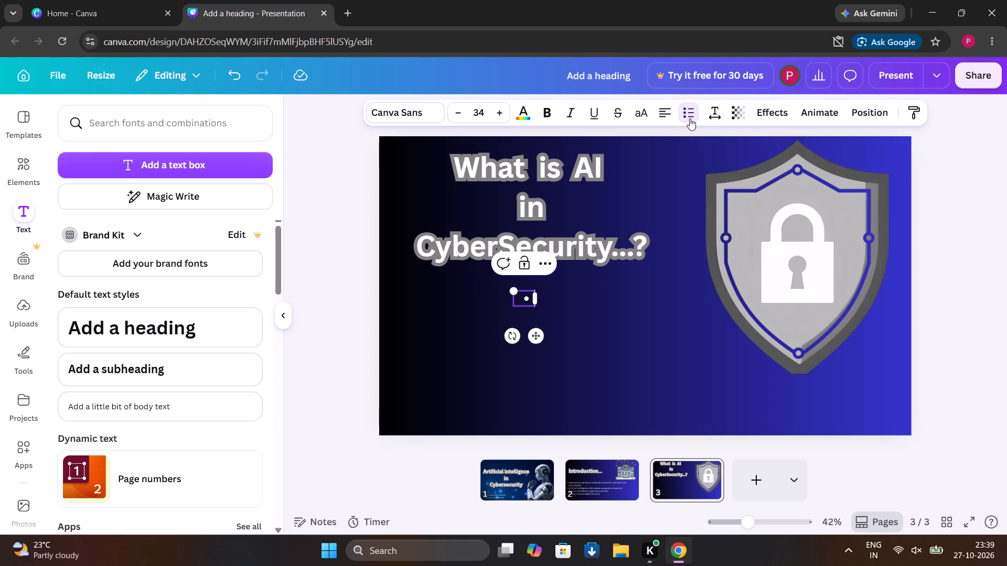
# Write the first bullet, "AI analyzes large amount of data.", and start a second bullet below it.
pyautogui.write('AI')
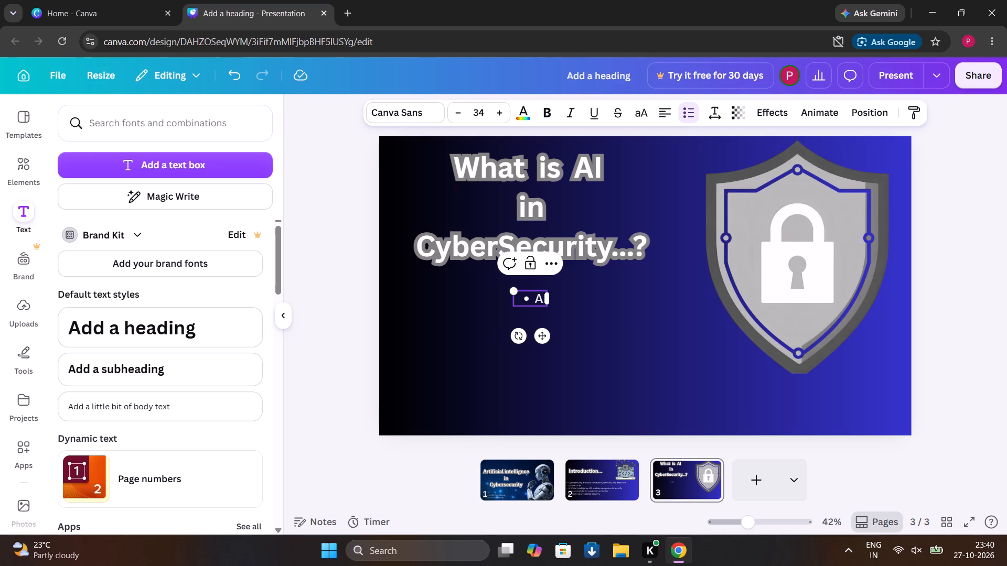
pyautogui.press('space')
pyautogui.write('a')
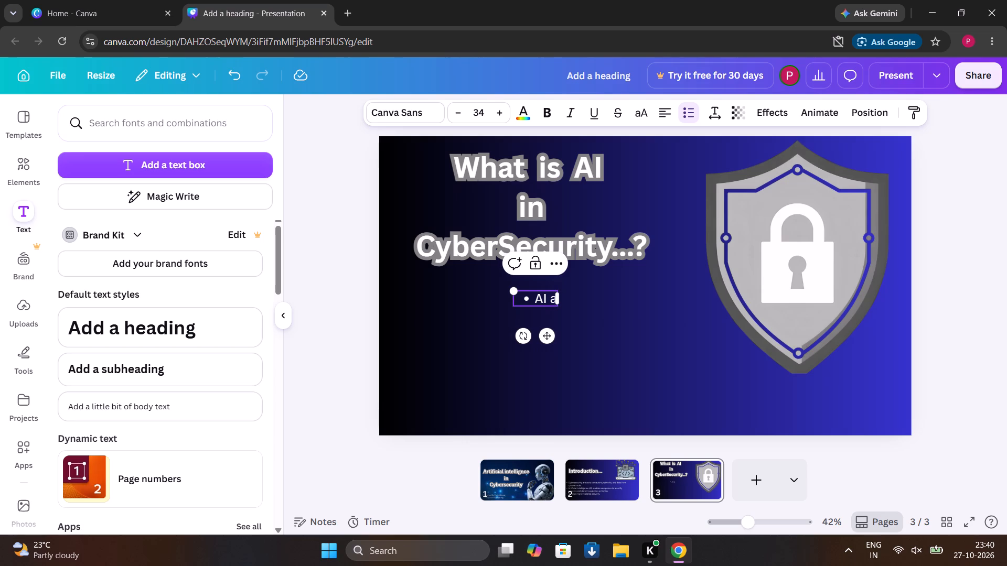
pyautogui.write('na')
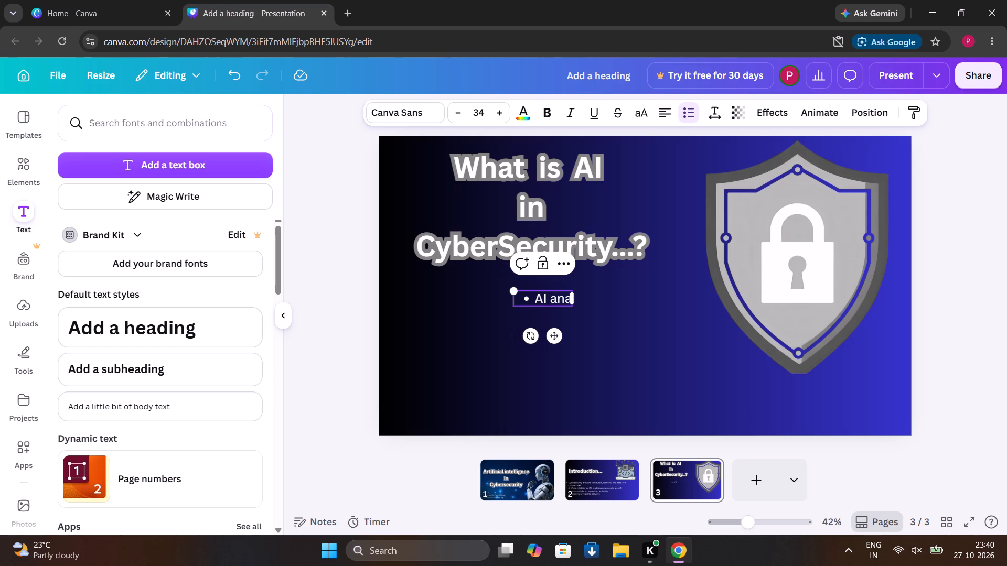
pyautogui.press('l')
pyautogui.write('zee')
pyautogui.press('BackSpace')
pyautogui.press('BackSpace')
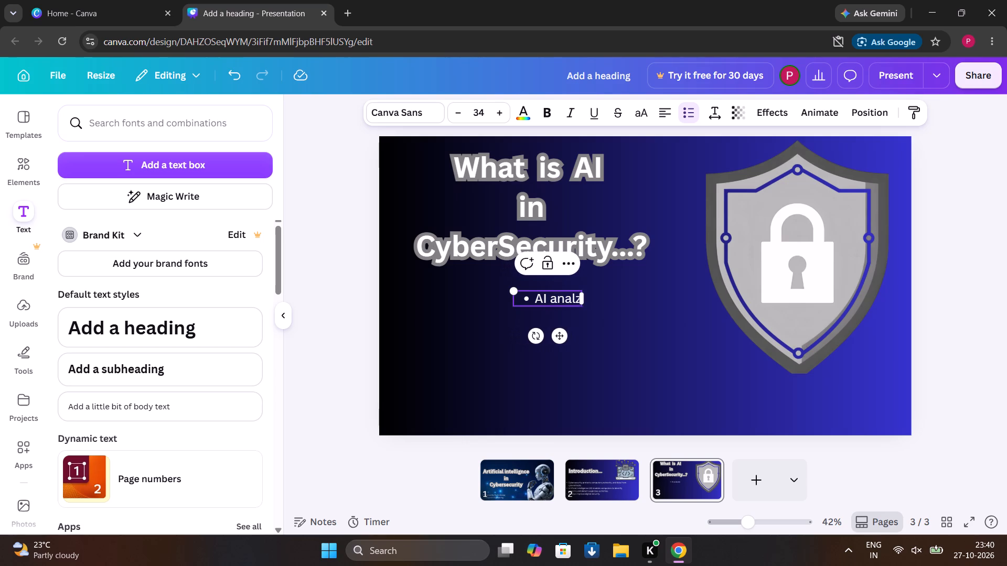
pyautogui.press('BackSpace')
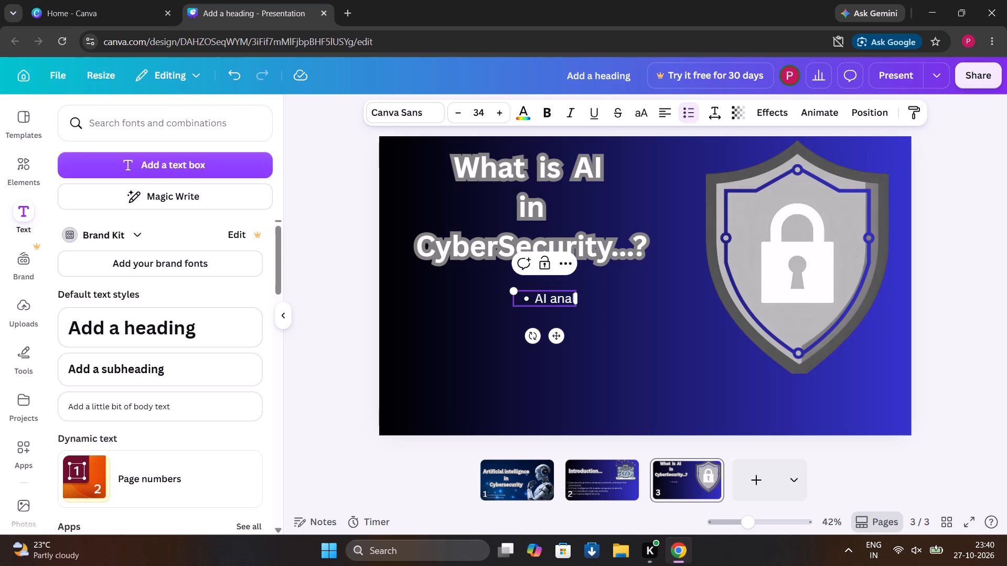
pyautogui.write('yzea')
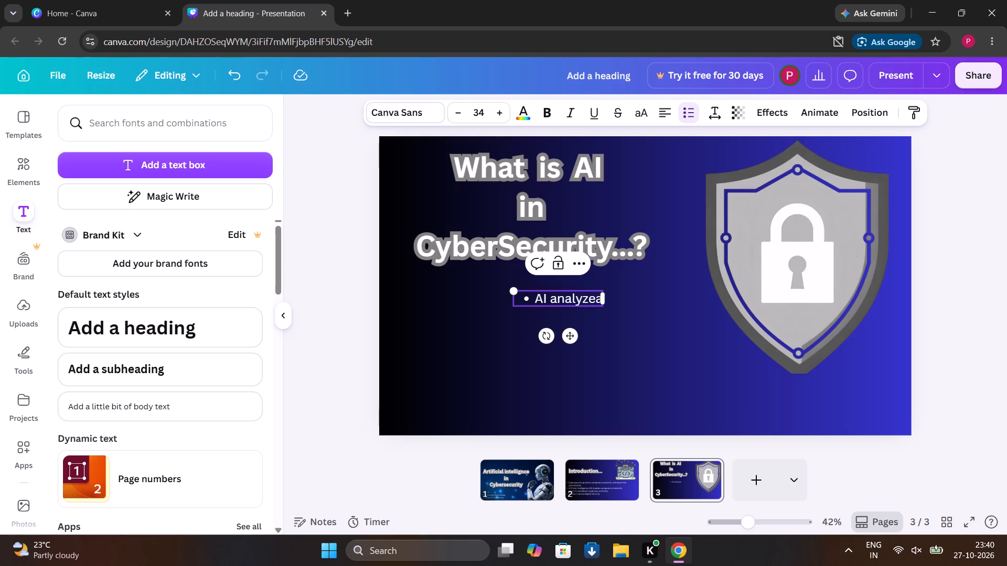
pyautogui.press('BackSpace')
pyautogui.press('s')
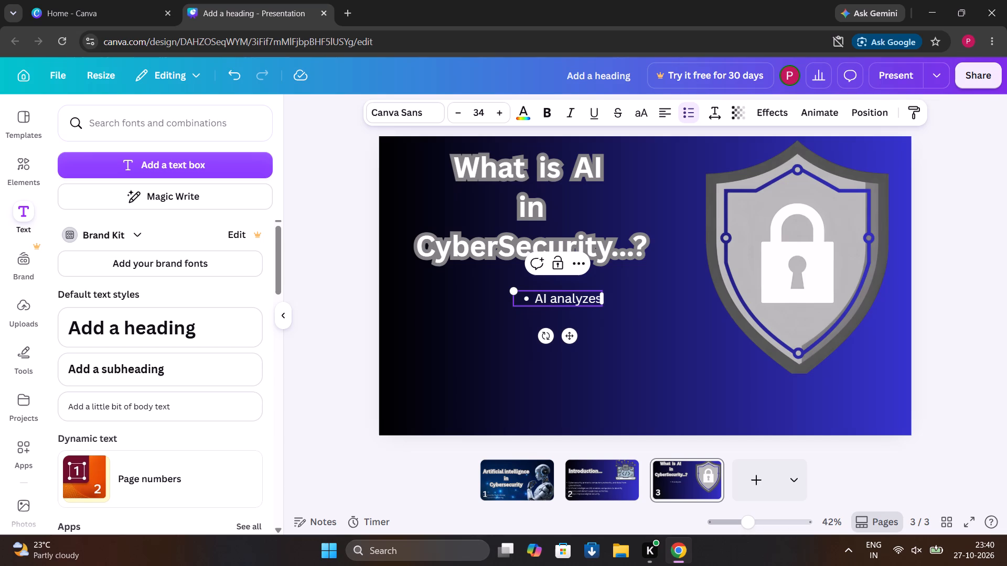
pyautogui.press('space')
pyautogui.write('large')
pyautogui.press('space')
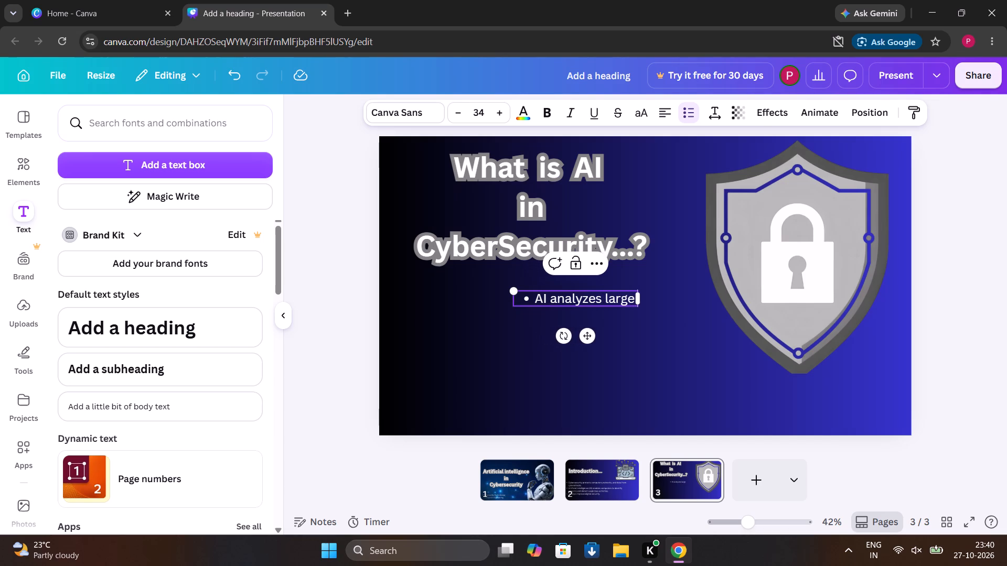
pyautogui.press('a')
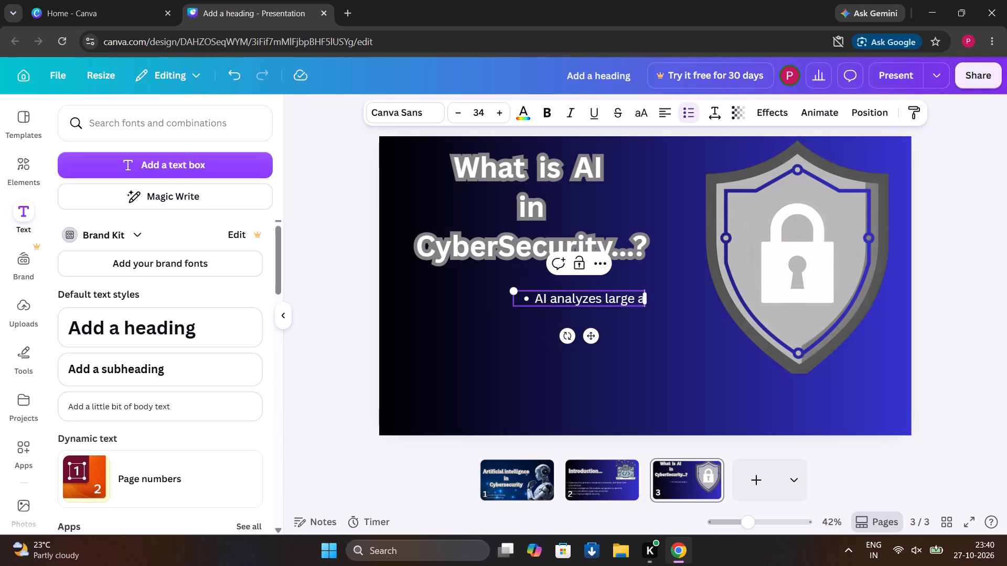
pyautogui.write('mount')
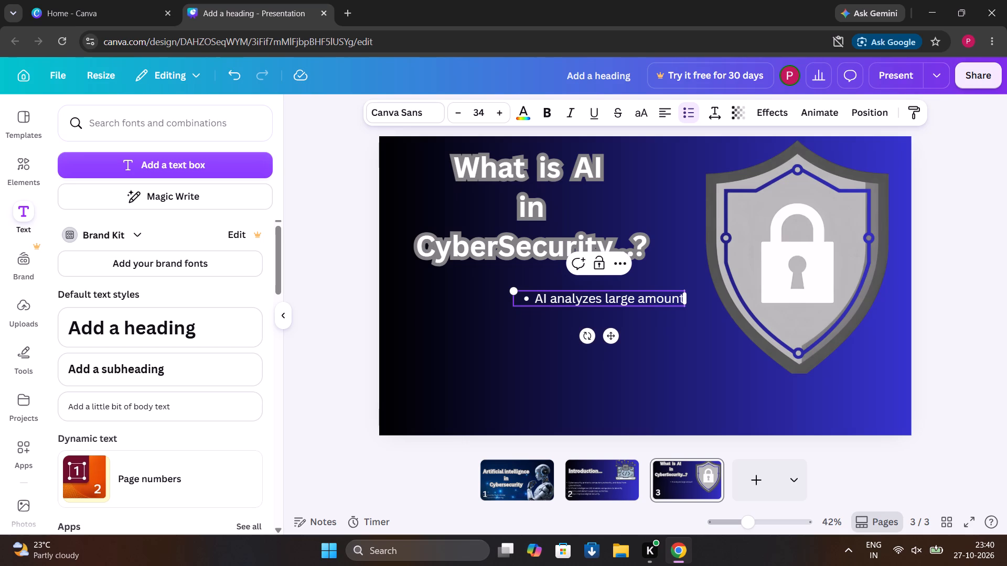
pyautogui.press('space')
pyautogui.write('of data')
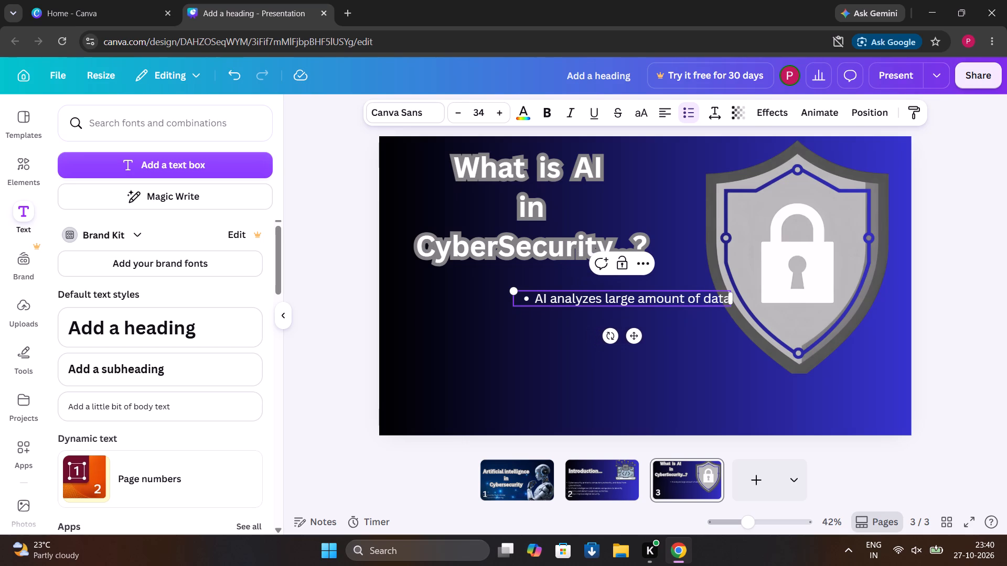
pyautogui.press('.')
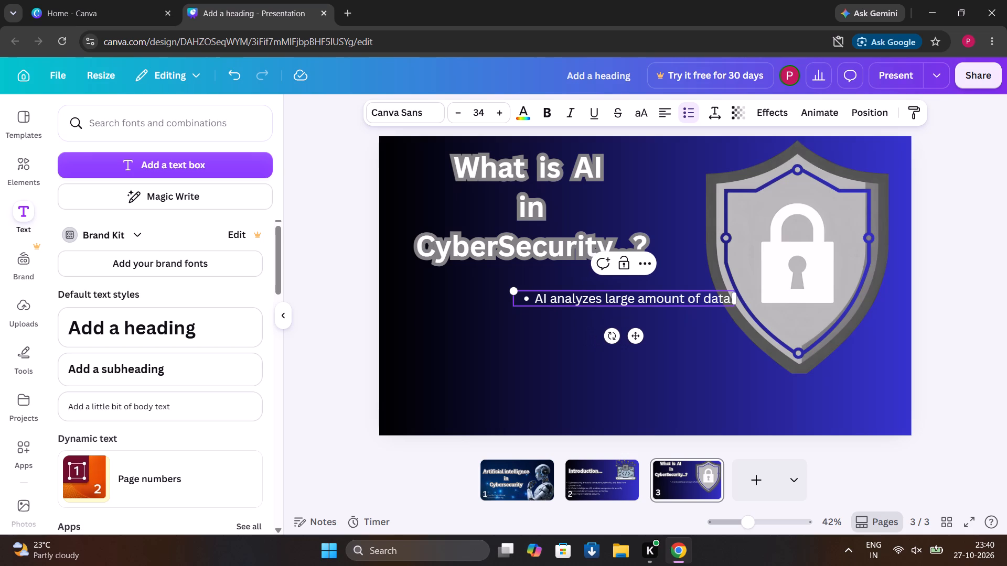
pyautogui.press('Return')
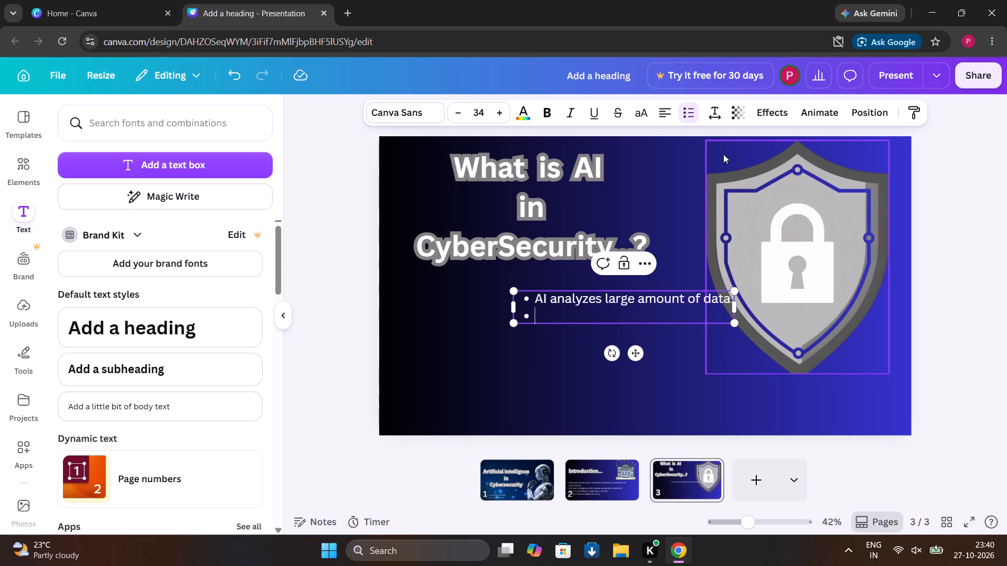
# Move the bulleted text box left so it sits beneath the heading, clear of the shield.
pyautogui.moveTo(638, 353); pyautogui.dragTo(617, 354)
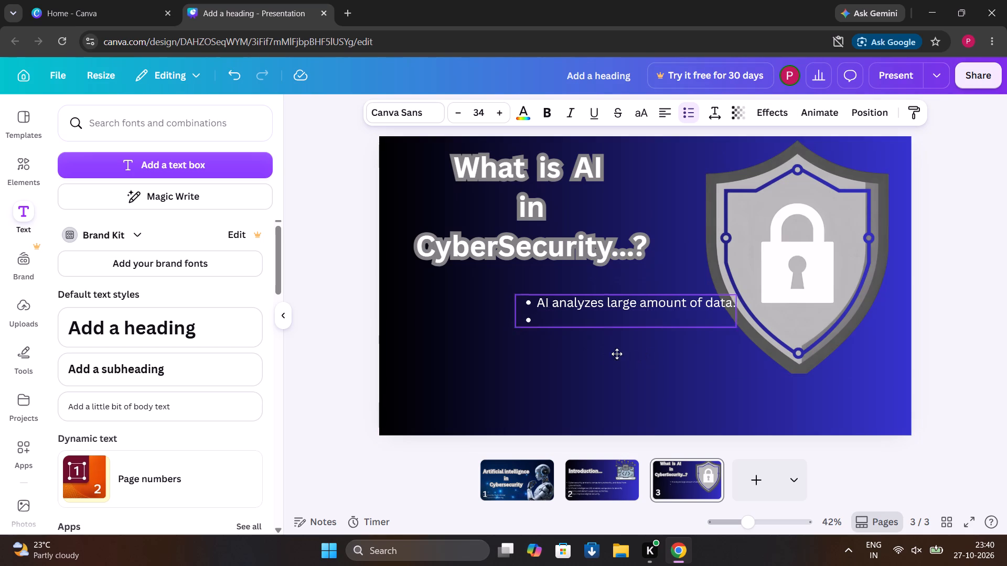
pyautogui.moveTo(617, 354); pyautogui.dragTo(531, 355)
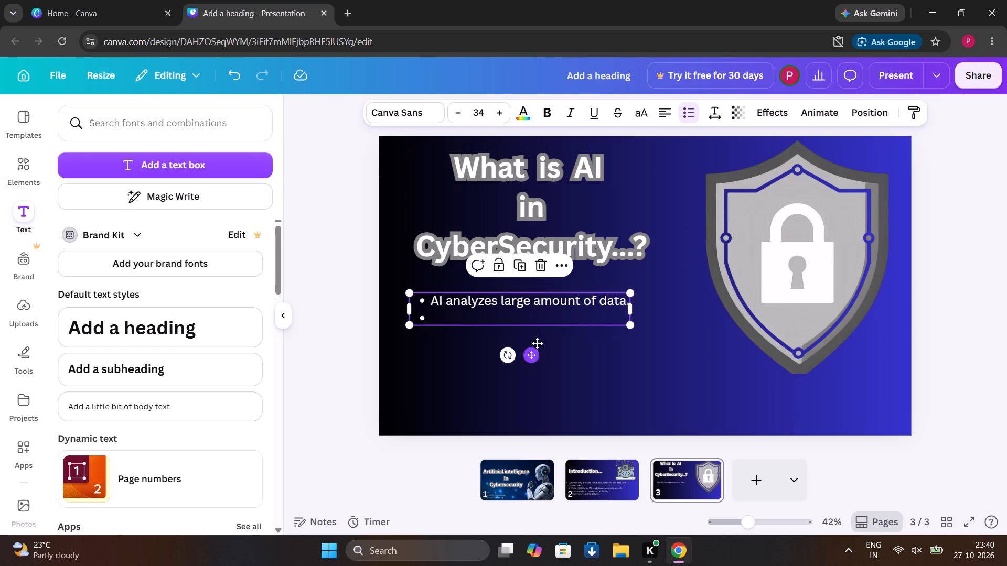
# Write the second bullet, "It identifies unusual activities and possible threats.".
pyautogui.click(442, 314)
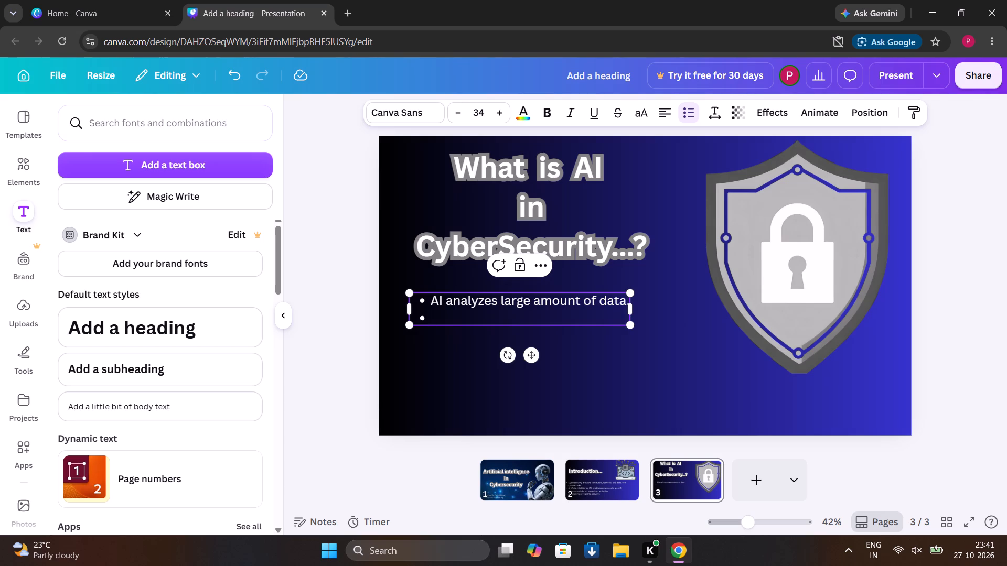
pyautogui.press('i')
pyautogui.press('BackSpace')
pyautogui.write('It')
pyautogui.press('space')
pyautogui.write('identi')
pyautogui.write('fies')
pyautogui.press('space')
pyautogui.write('unusual')
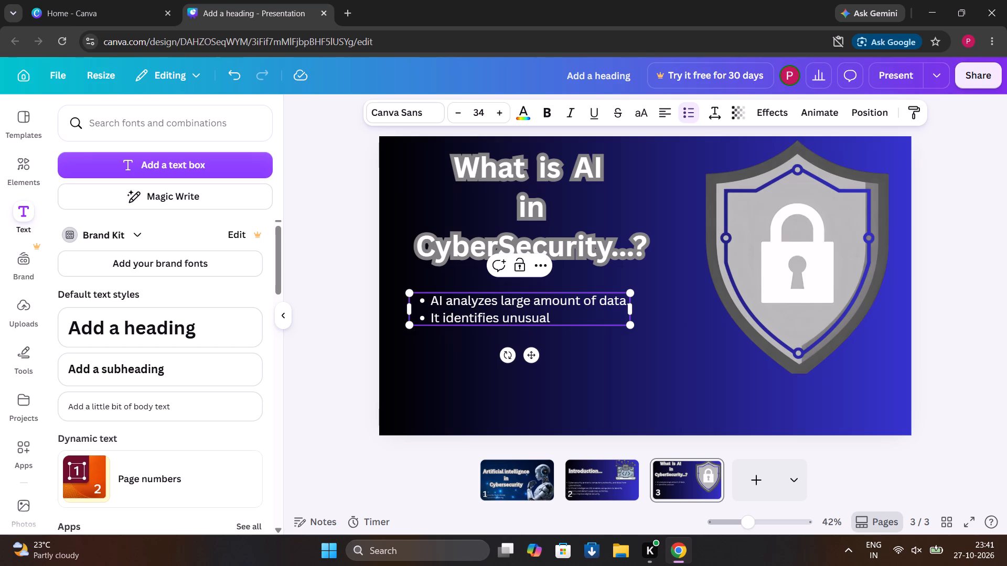
pyautogui.press('space')
pyautogui.write('activities')
pyautogui.press('space')
pyautogui.write('and')
pyautogui.press('space')
pyautogui.write('possible')
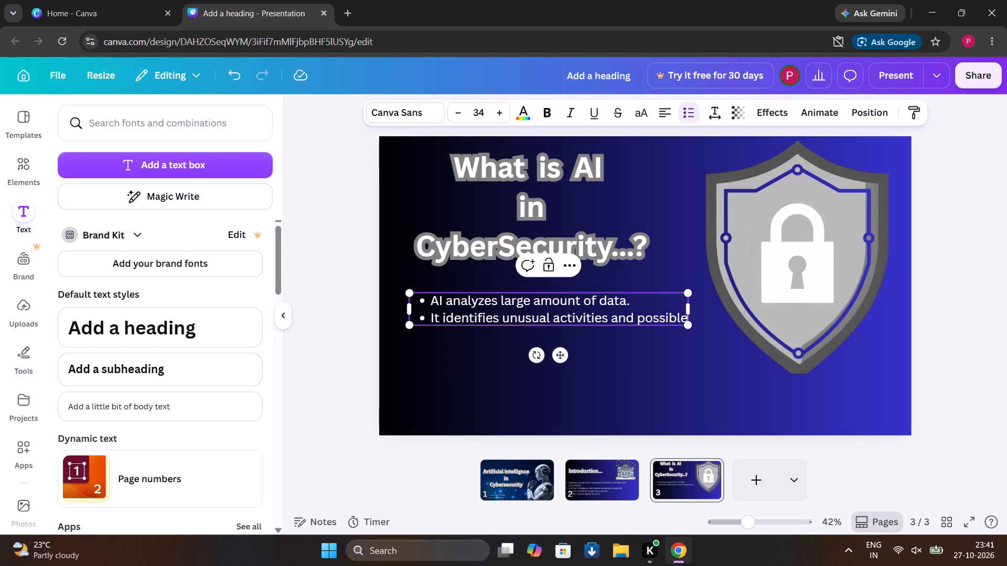
pyautogui.press('space')
pyautogui.write('threa')
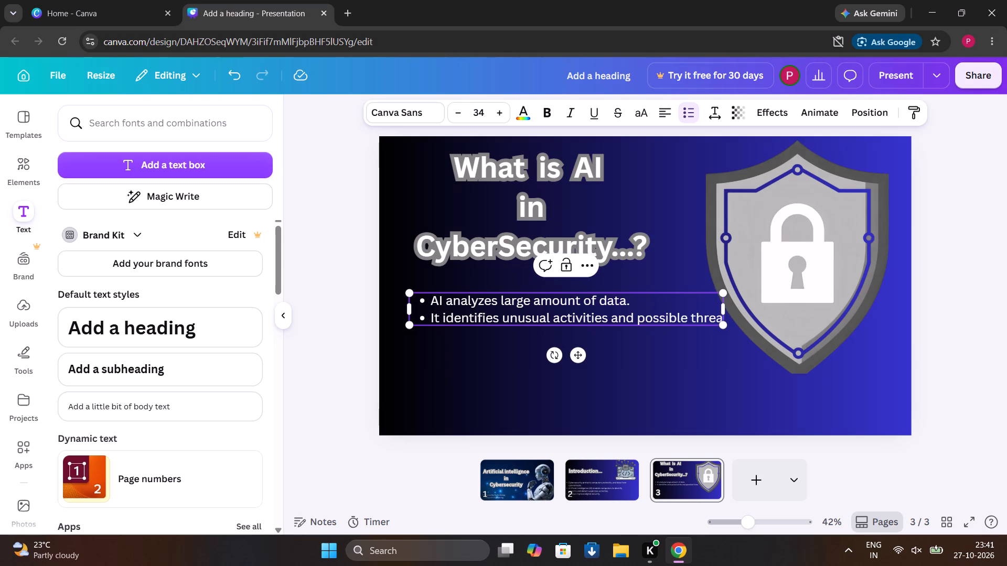
pyautogui.write('ts')
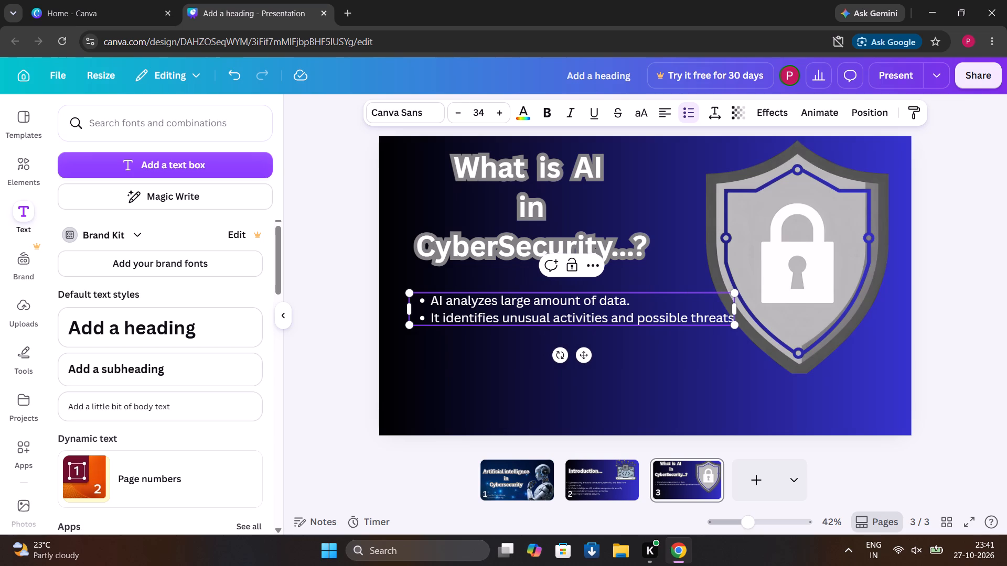
pyautogui.press('.')
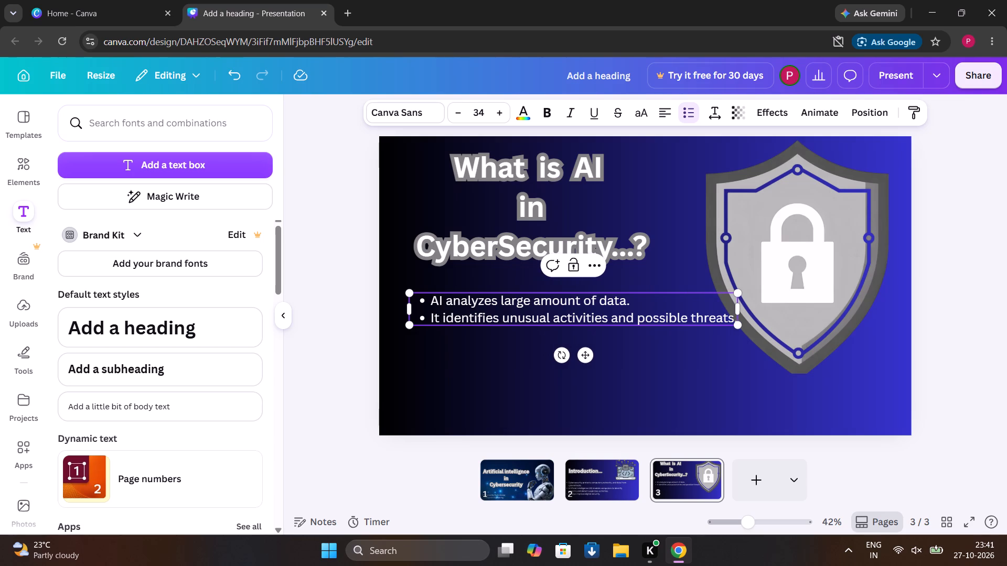
# Write the third bullet on page 3, "It helps security teams respond to attacks quickly.".
pyautogui.press('Return')
pyautogui.write('it helps')
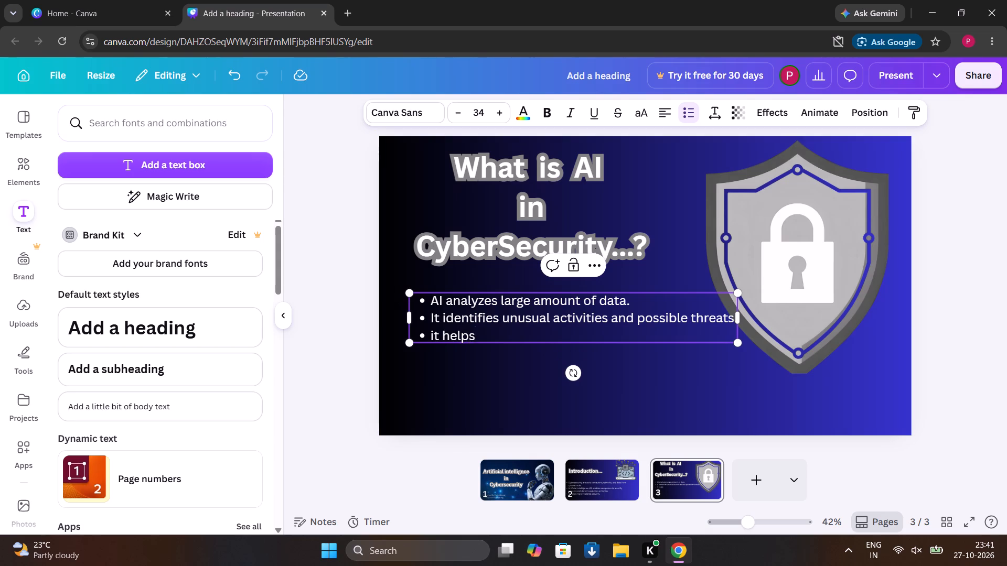
pyautogui.click(436, 334)
pyautogui.press('BackSpace')
pyautogui.hotkey('shift', 'i')
pyautogui.click(480, 331)
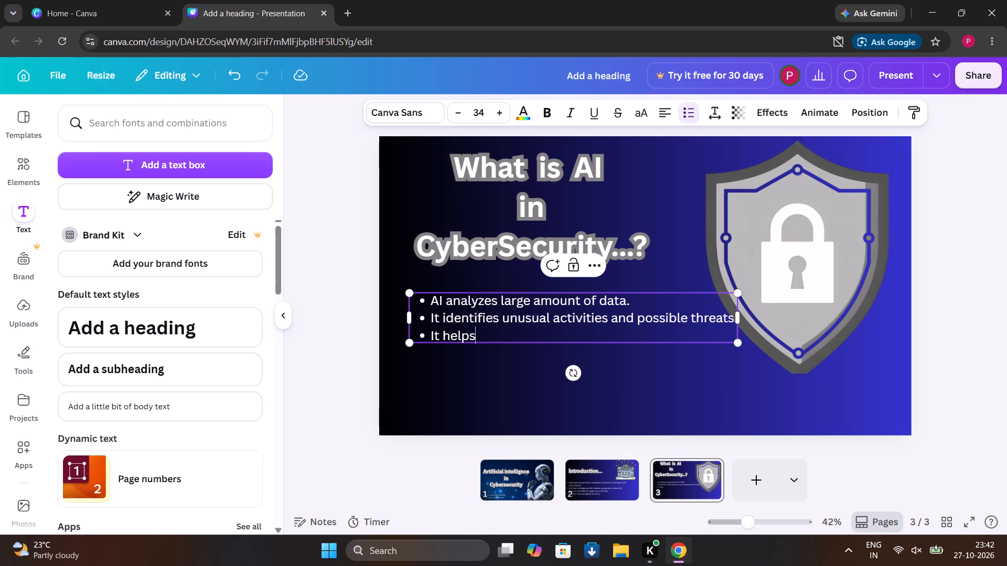
pyautogui.press('space')
pyautogui.write('secu')
pyautogui.write('rity')
pyautogui.press('space')
pyautogui.write('te')
pyautogui.write('ams')
pyautogui.press('space')
pyautogui.write('responf')
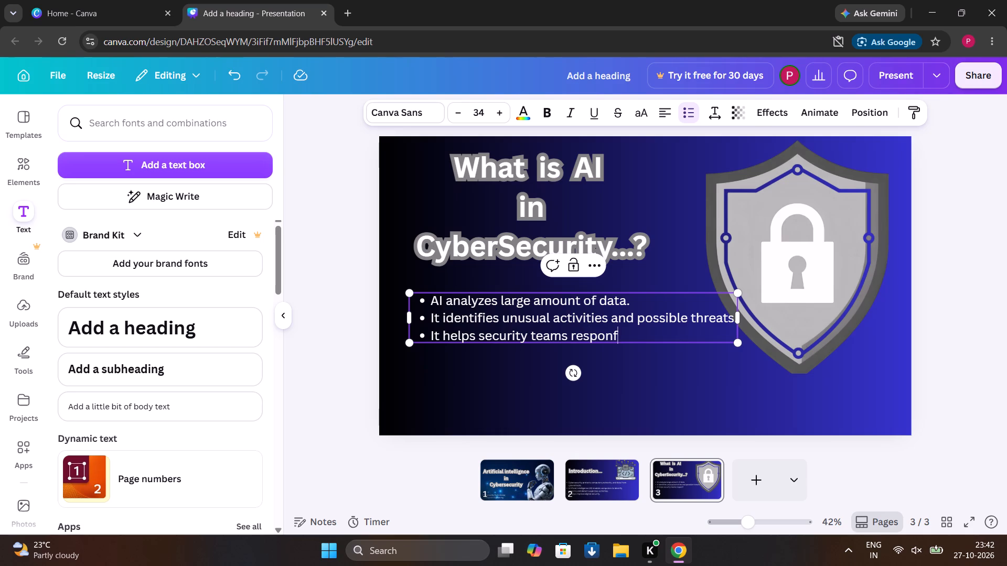
pyautogui.press('BackSpace')
pyautogui.write('d')
pyautogui.press('space')
pyautogui.write('to att')
pyautogui.write('acks')
pyautogui.press('space')
pyautogui.write('quickly')
pyautogui.press('.')
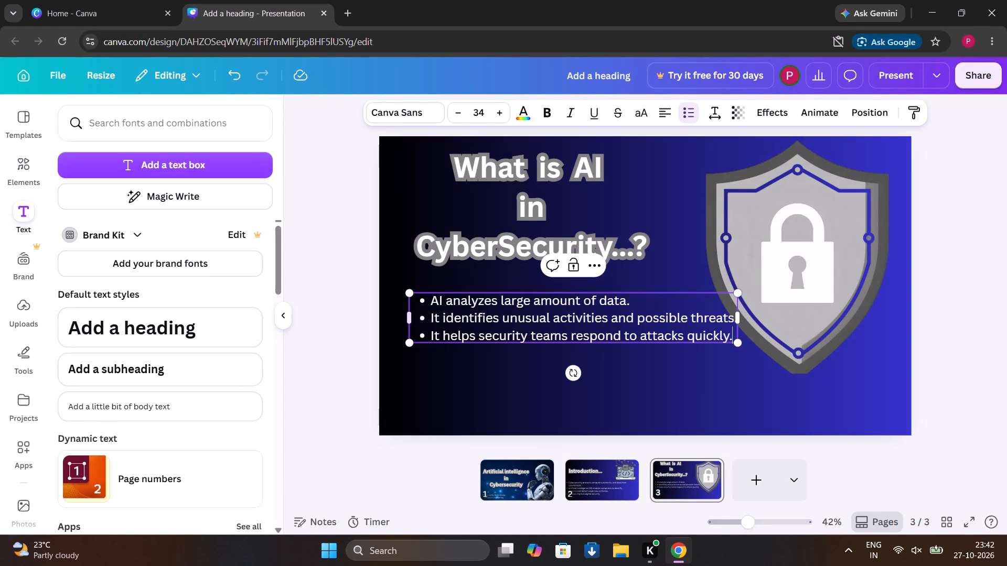
# Move the bulleted text box on page 3 slightly down and left, farther below the heading.
pyautogui.moveTo(426, 343); pyautogui.dragTo(424, 348)
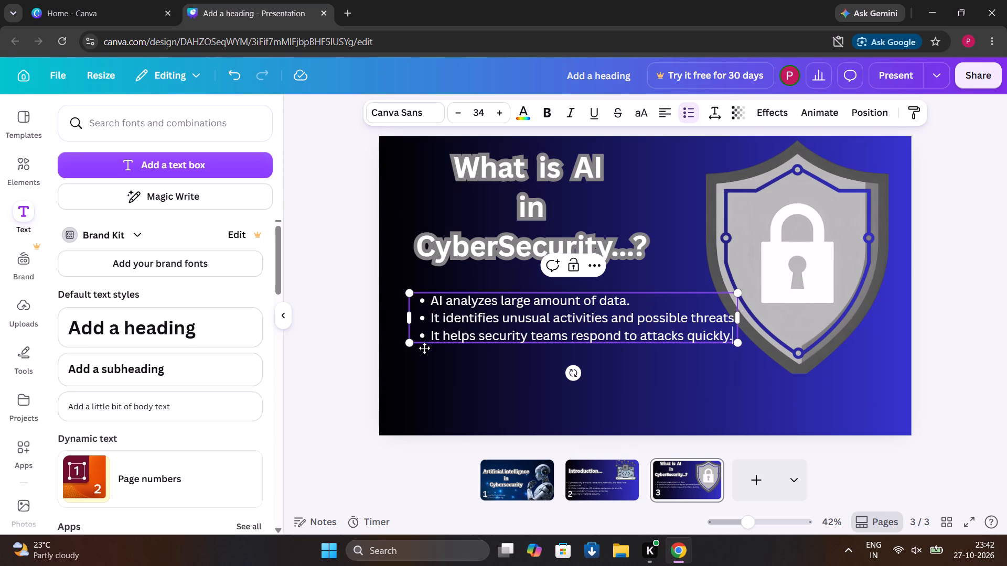
pyautogui.moveTo(424, 348); pyautogui.dragTo(416, 364)
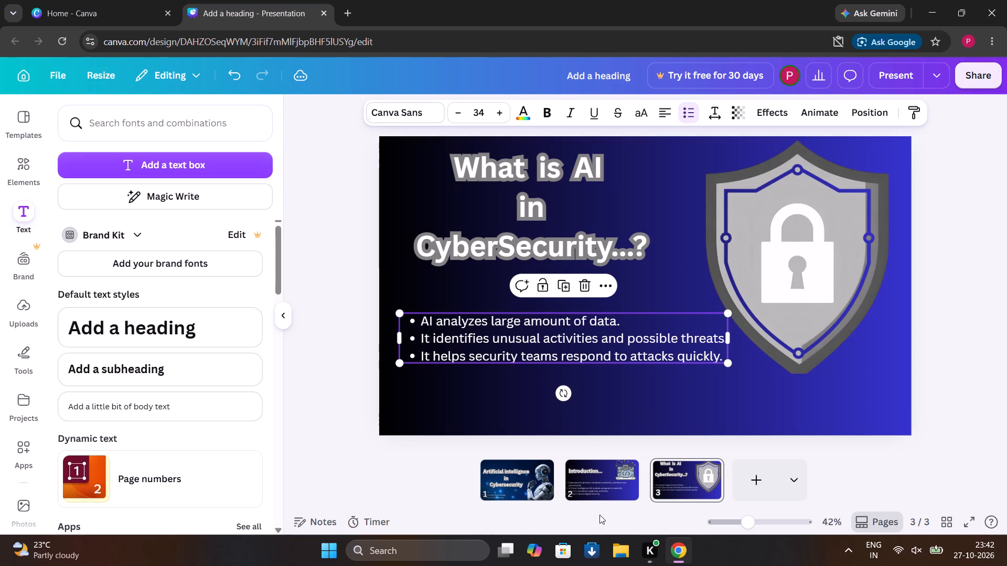
# Apply the Outline text effect with a thickness of 92 to the bulleted list on the Introduction page.
pyautogui.click(605, 494)
pyautogui.click(517, 339)
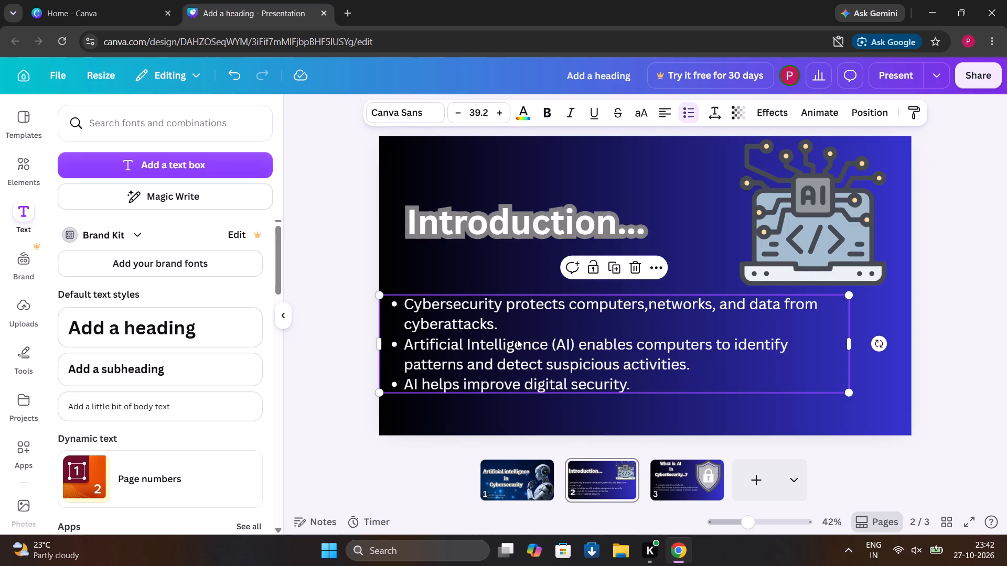
pyautogui.click(768, 110)
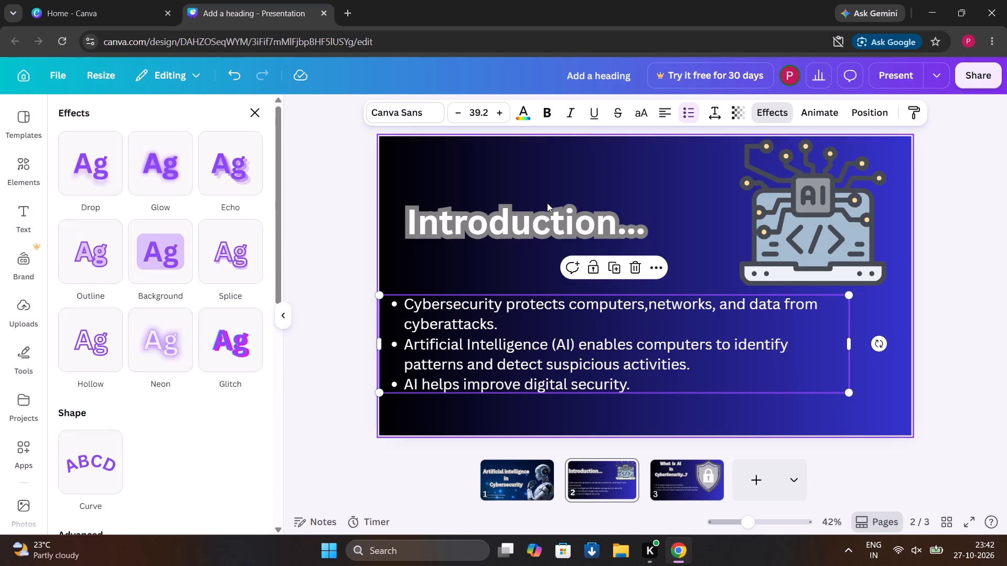
pyautogui.click(77, 260)
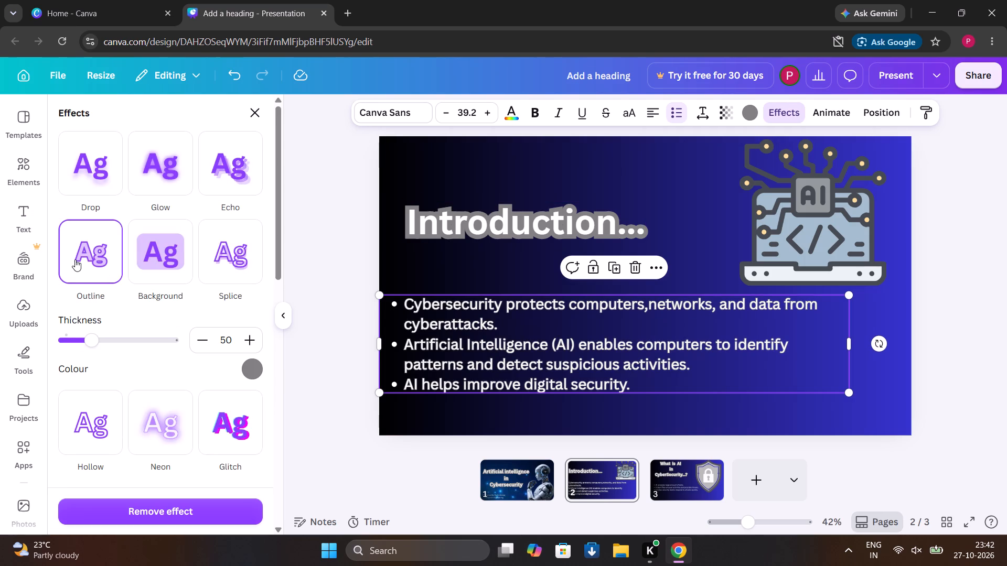
pyautogui.click(75, 258)
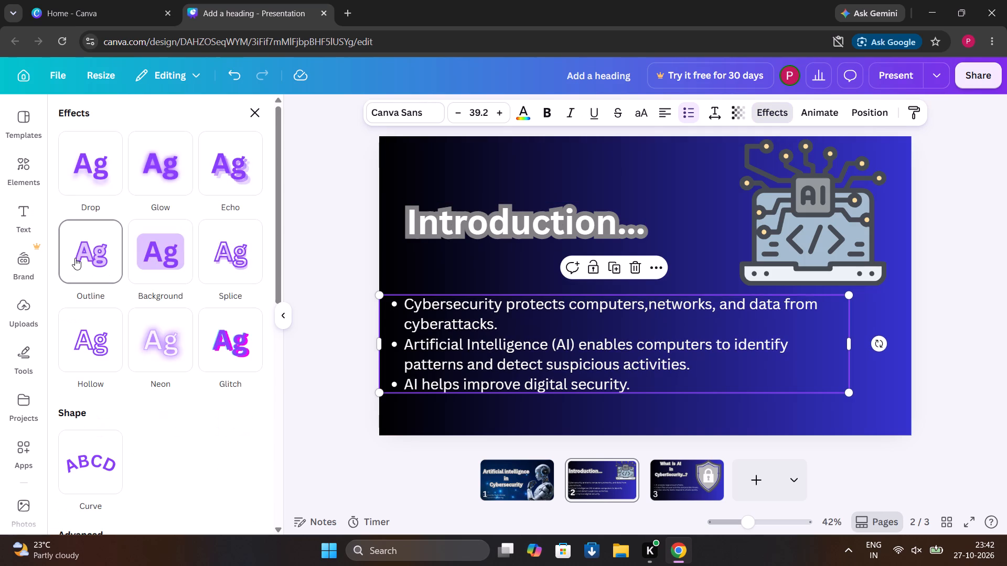
pyautogui.click(124, 333)
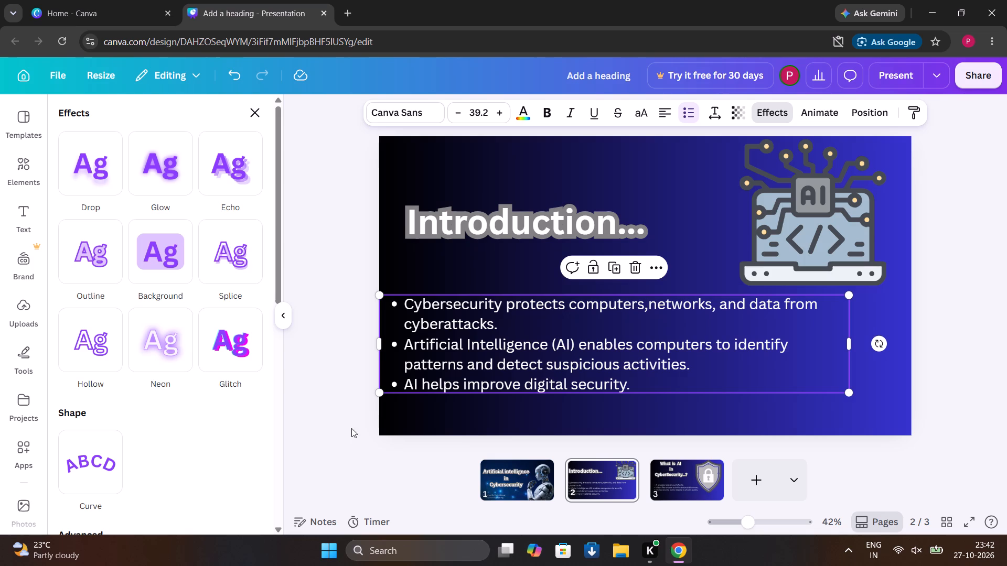
pyautogui.click(393, 356)
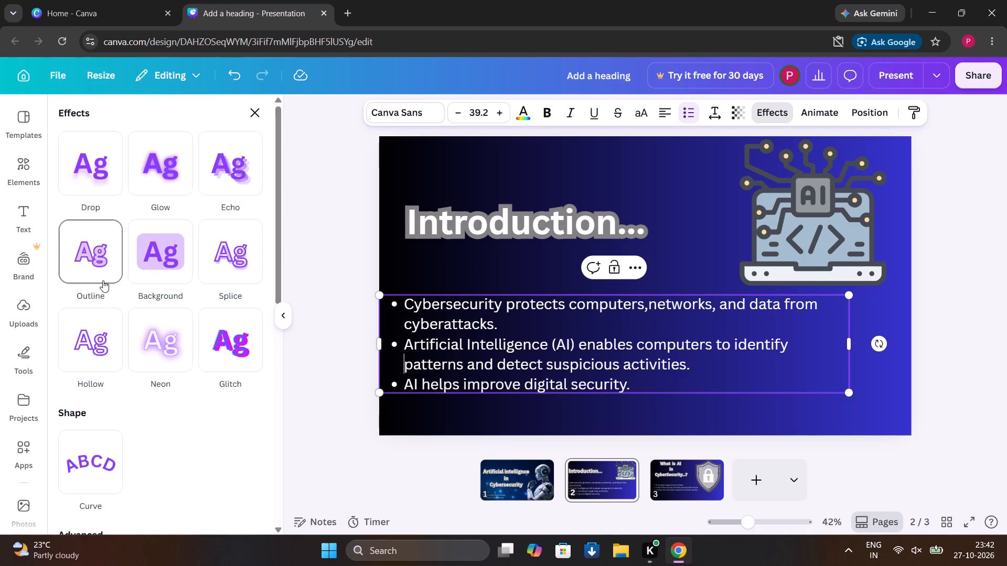
pyautogui.click(100, 259)
pyautogui.click(100, 259)
pyautogui.tripleClick(100, 259)
pyautogui.tripleClick(100, 259)
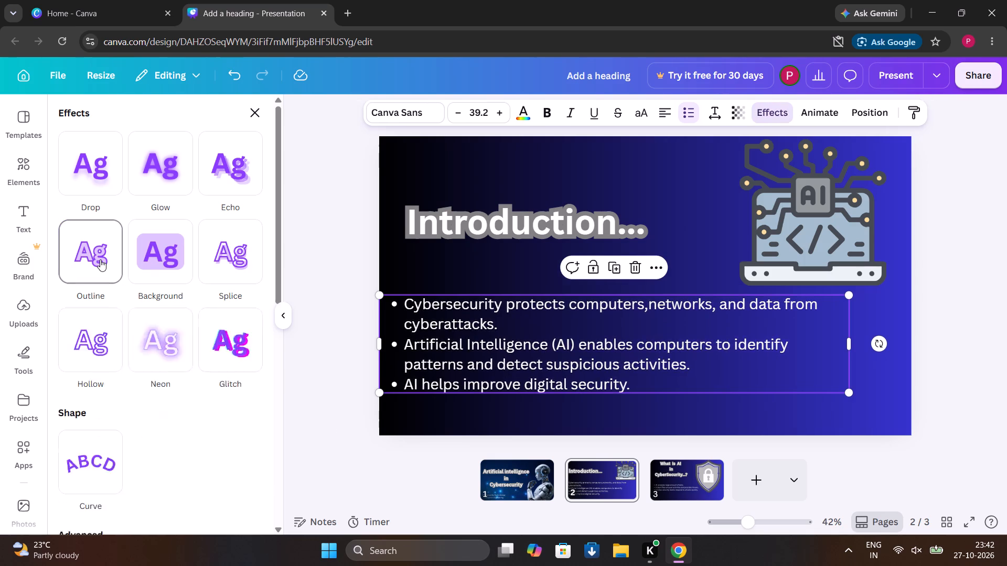
pyautogui.click(100, 259)
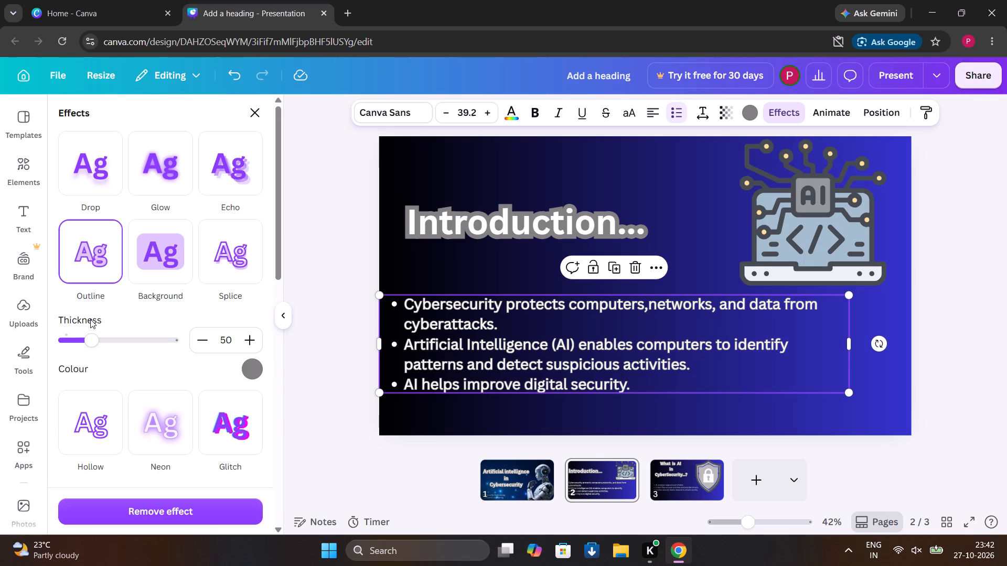
pyautogui.moveTo(92, 340); pyautogui.dragTo(129, 334)
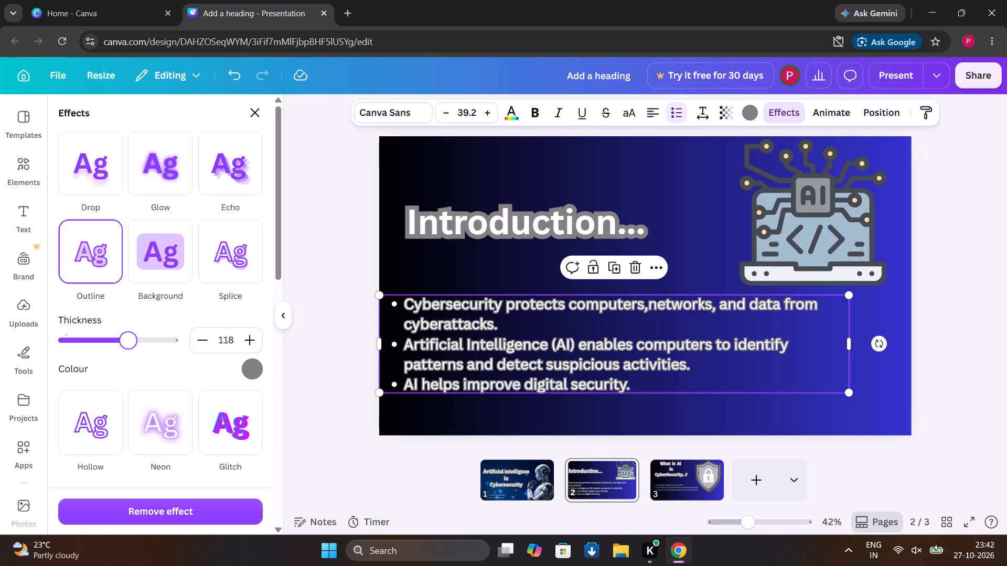
pyautogui.moveTo(129, 334); pyautogui.dragTo(124, 336)
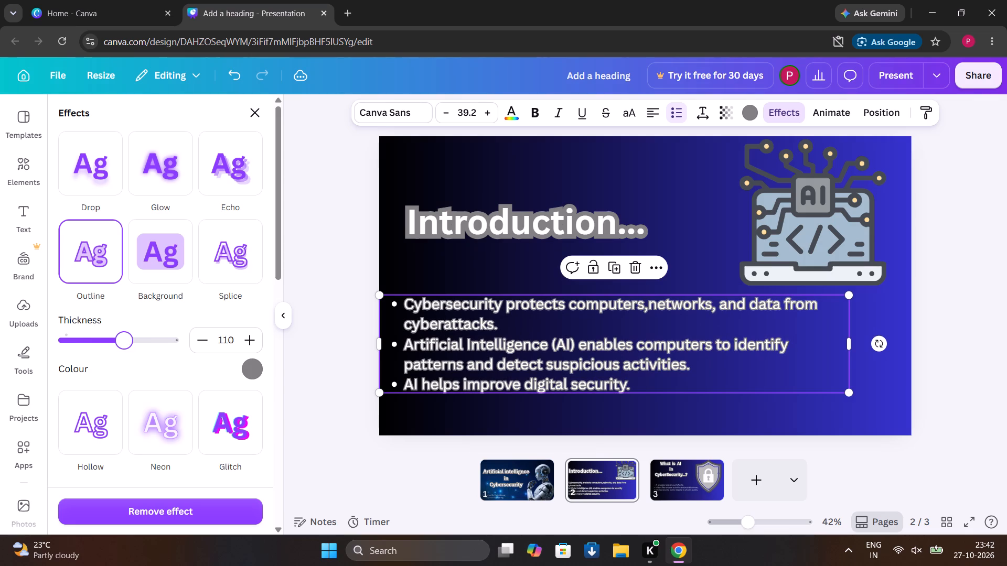
pyautogui.moveTo(124, 336); pyautogui.dragTo(114, 341)
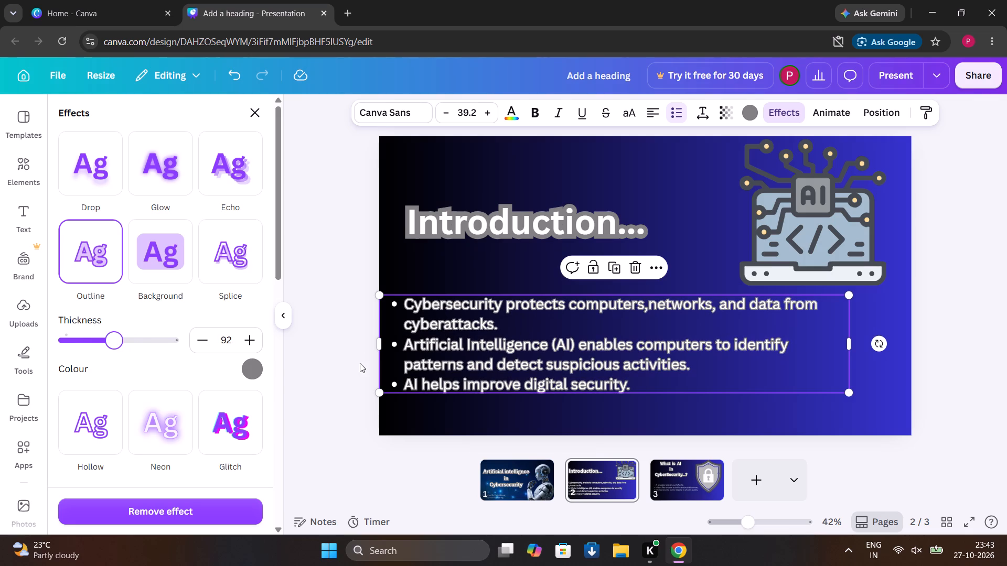
# Apply the Outline text effect with a thickness of 89 to the bulleted list on page 3.
pyautogui.click(513, 467)
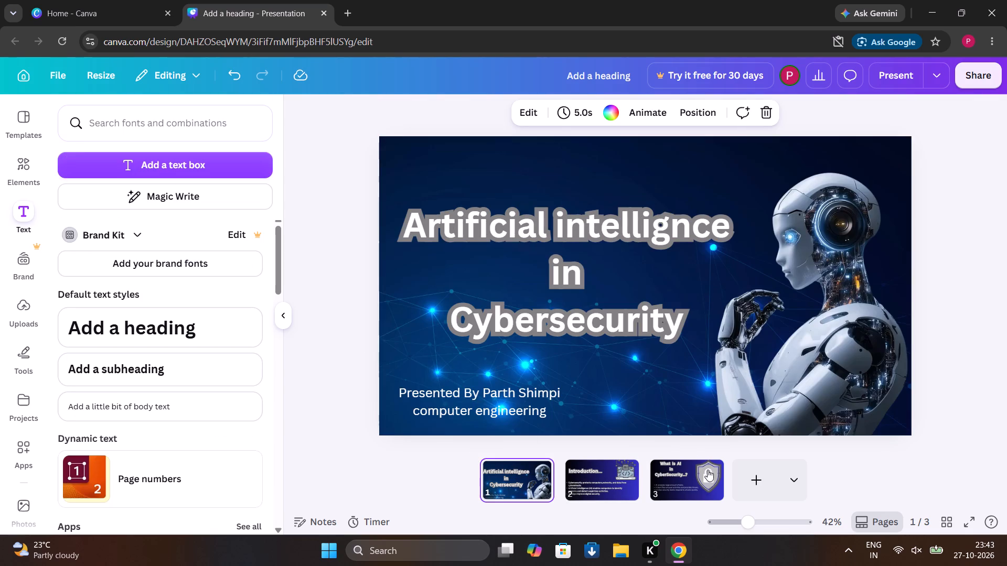
pyautogui.click(703, 486)
pyautogui.click(596, 337)
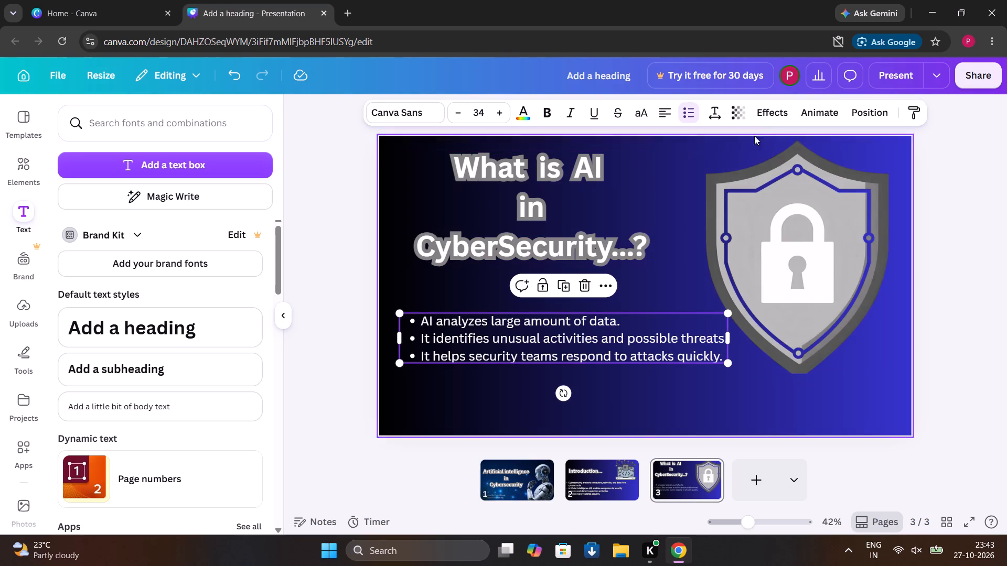
pyautogui.click(780, 112)
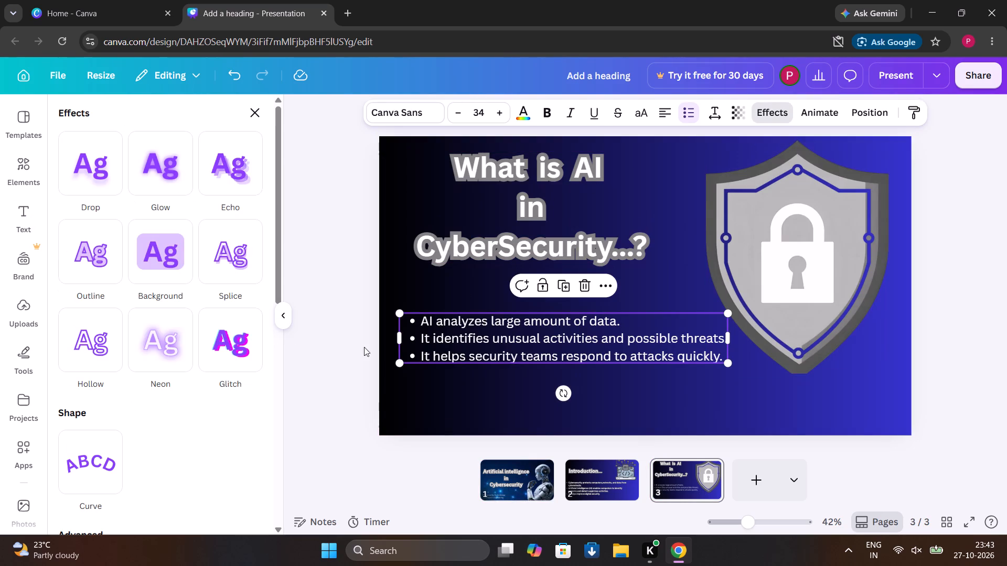
pyautogui.click(97, 248)
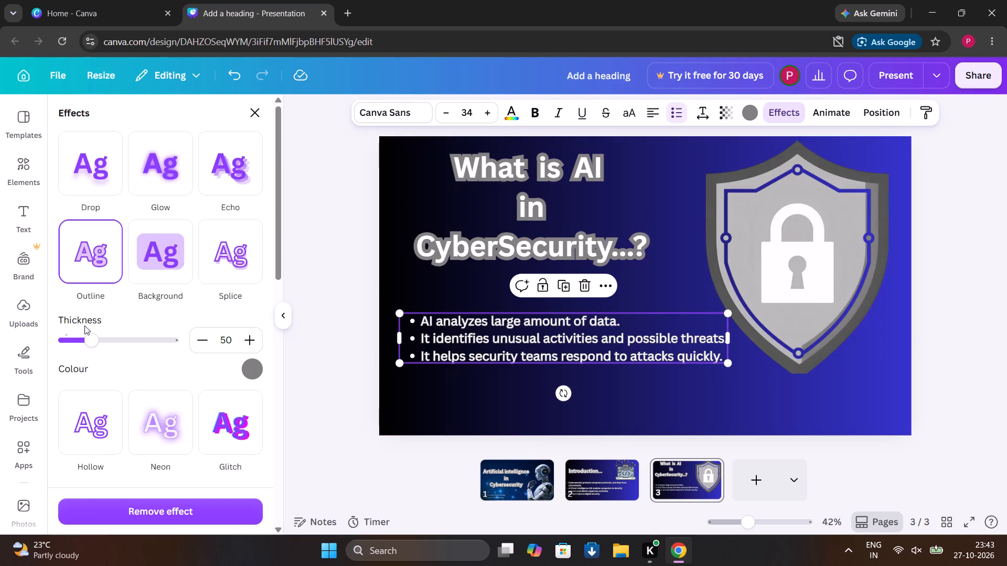
pyautogui.moveTo(92, 340); pyautogui.dragTo(109, 341)
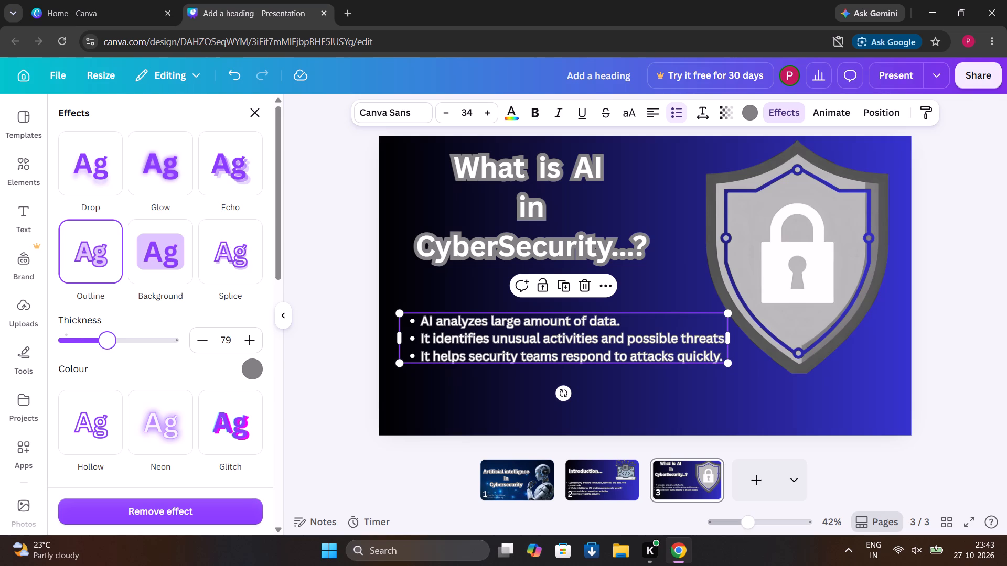
pyautogui.moveTo(109, 341); pyautogui.dragTo(112, 344)
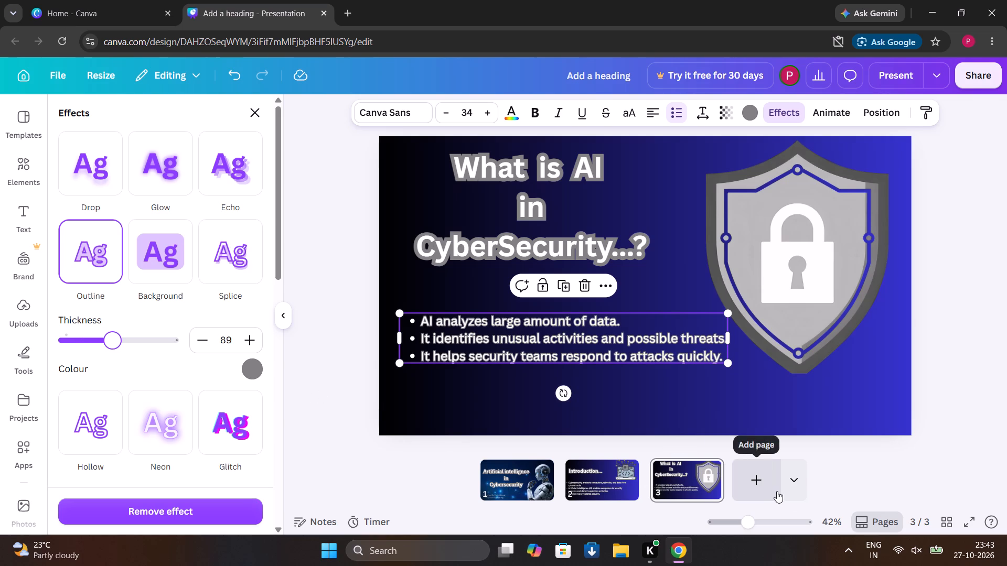
# Shift the bulleted list and the "What is AI in CyberSecurity...?" heading slightly lower on page 3.
pyautogui.moveTo(669, 344); pyautogui.dragTo(667, 361)
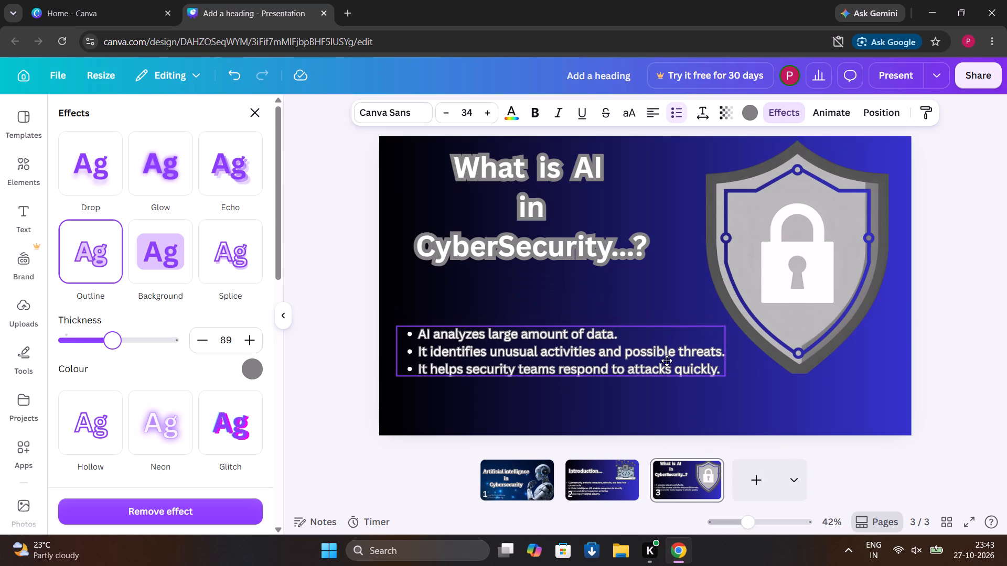
pyautogui.moveTo(667, 361); pyautogui.dragTo(667, 364)
pyautogui.moveTo(558, 254); pyautogui.dragTo(561, 279)
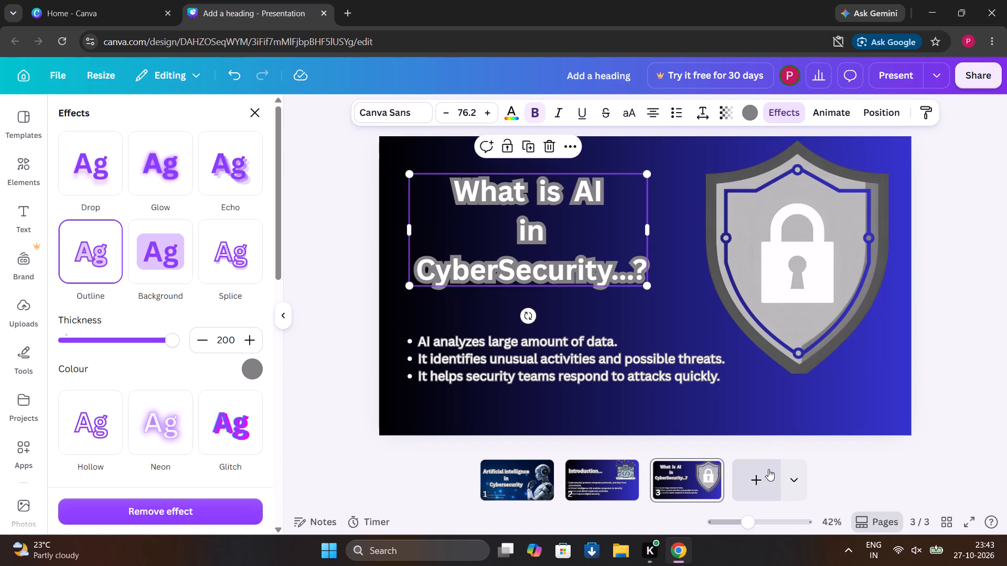
# Add a new page 4 after the "What is AI in CyberSecurity...?" page.
pyautogui.click(763, 478)
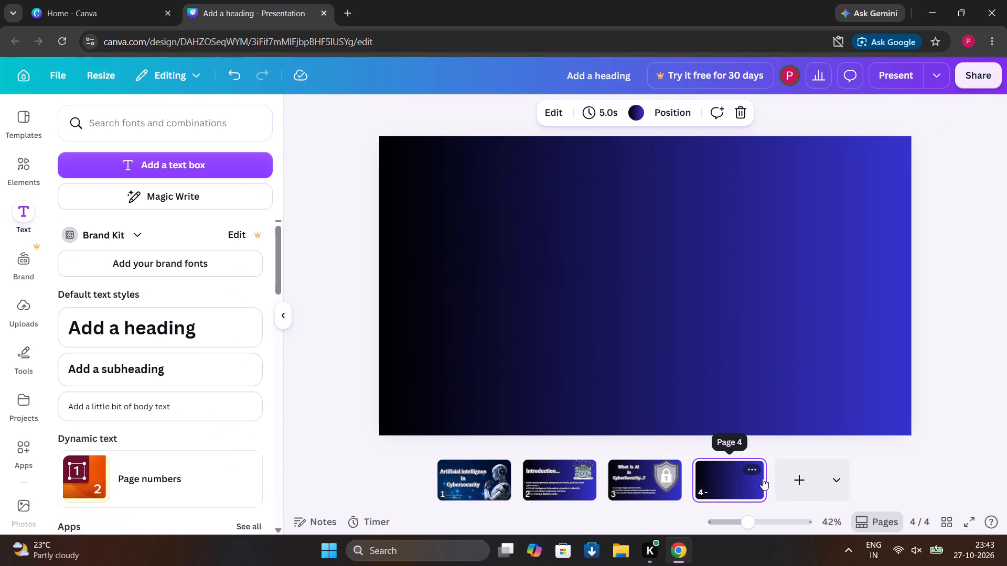
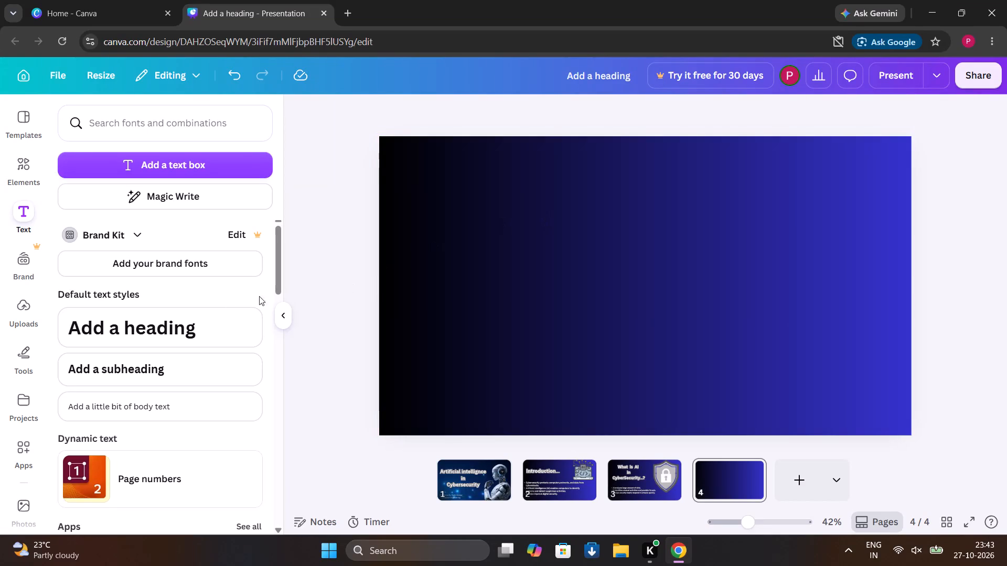
# Add a heading reading "Applications of AI" and place it near the upper-left corner of page 4.
pyautogui.click(221, 310)
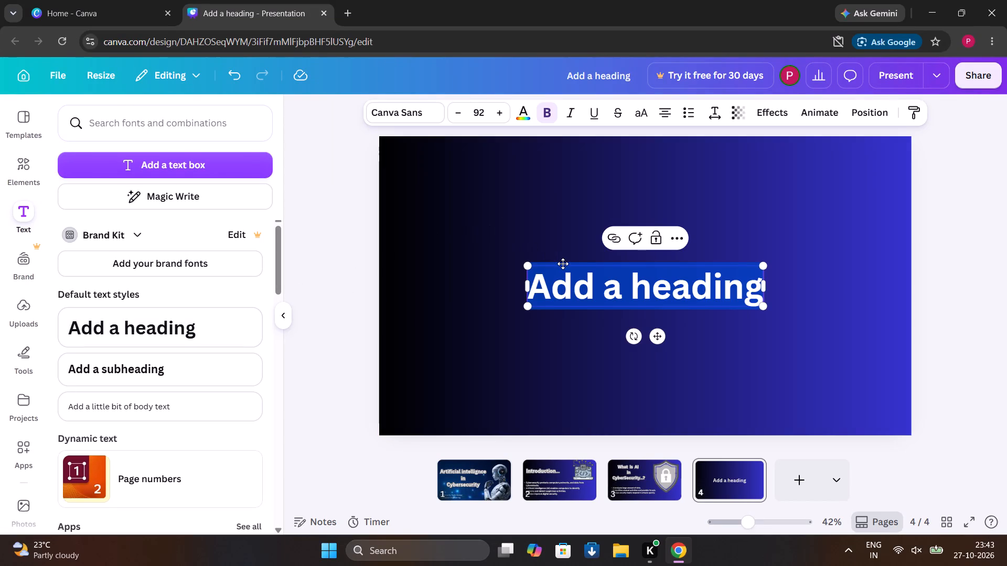
pyautogui.moveTo(563, 264); pyautogui.dragTo(441, 159)
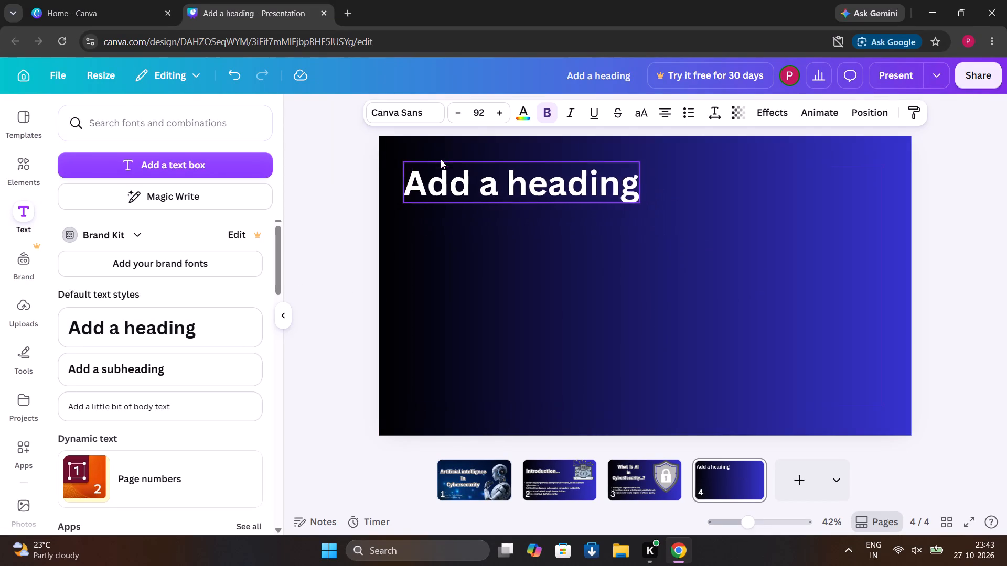
pyautogui.moveTo(441, 159); pyautogui.dragTo(442, 158)
pyautogui.doubleClick(641, 189)
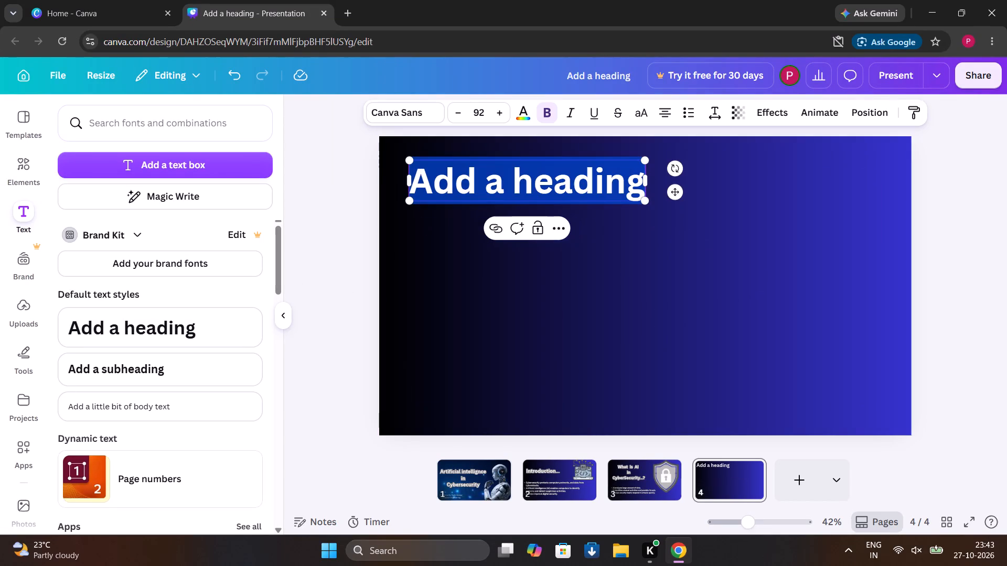
pyautogui.press('BackSpace')
pyautogui.hotkey('shift', 'a')
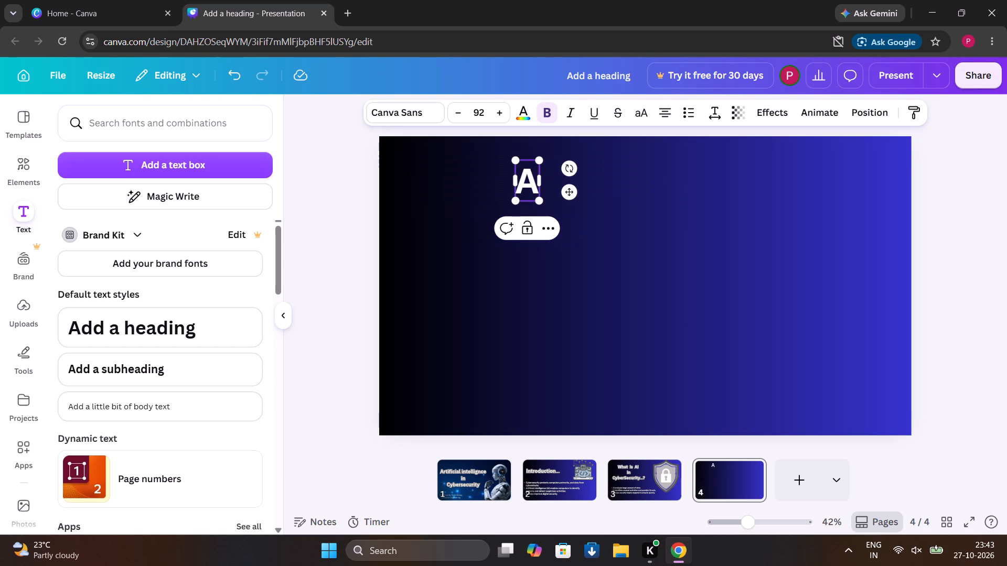
pyautogui.write('pp')
pyautogui.press('l')
pyautogui.write('ications')
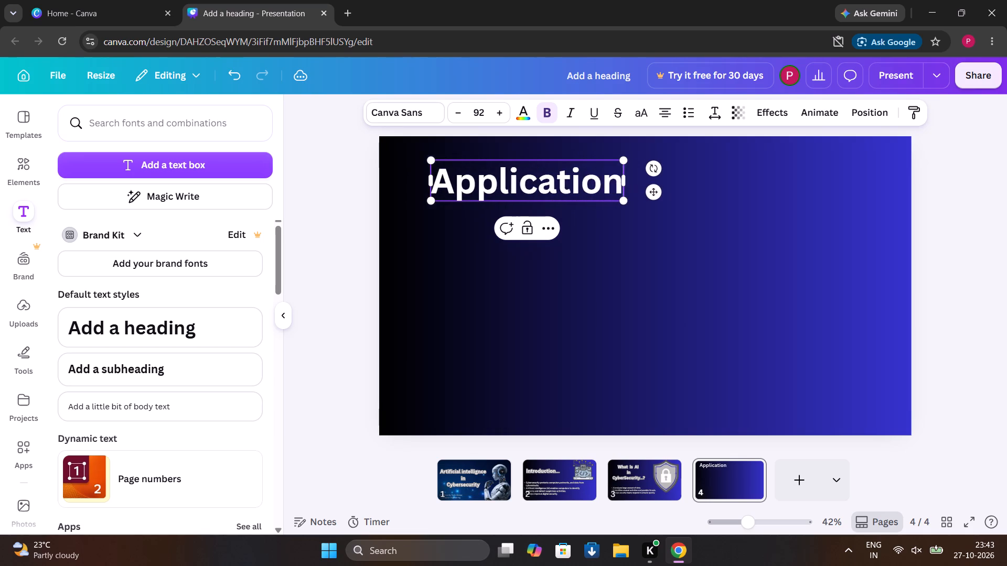
pyautogui.press('space')
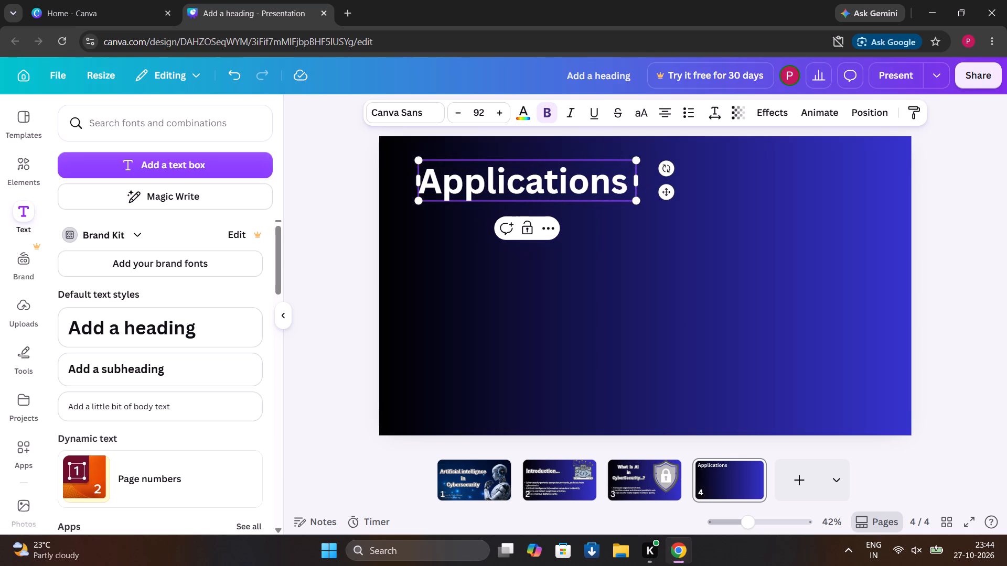
pyautogui.write('of A')
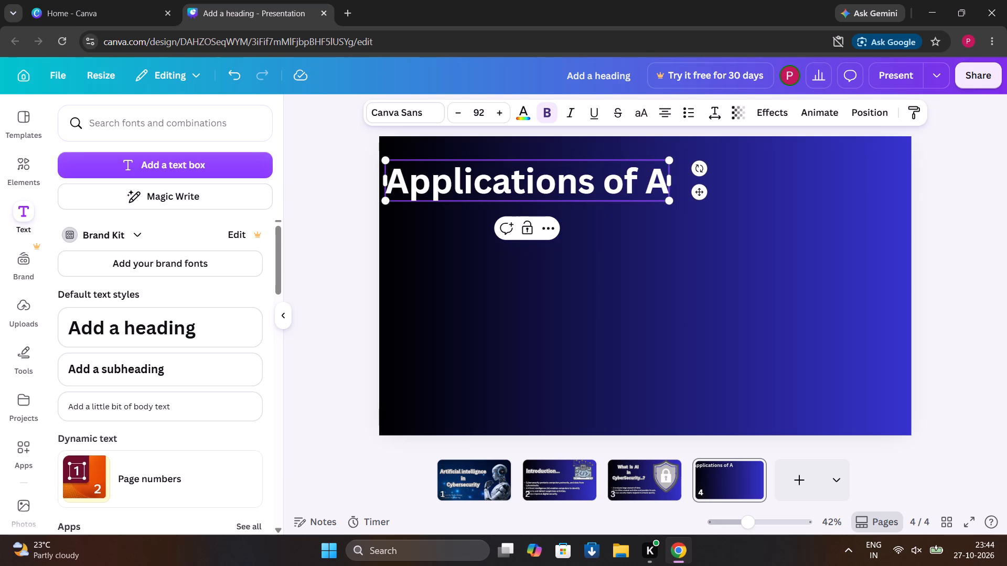
pyautogui.hotkey('shift', 'i')
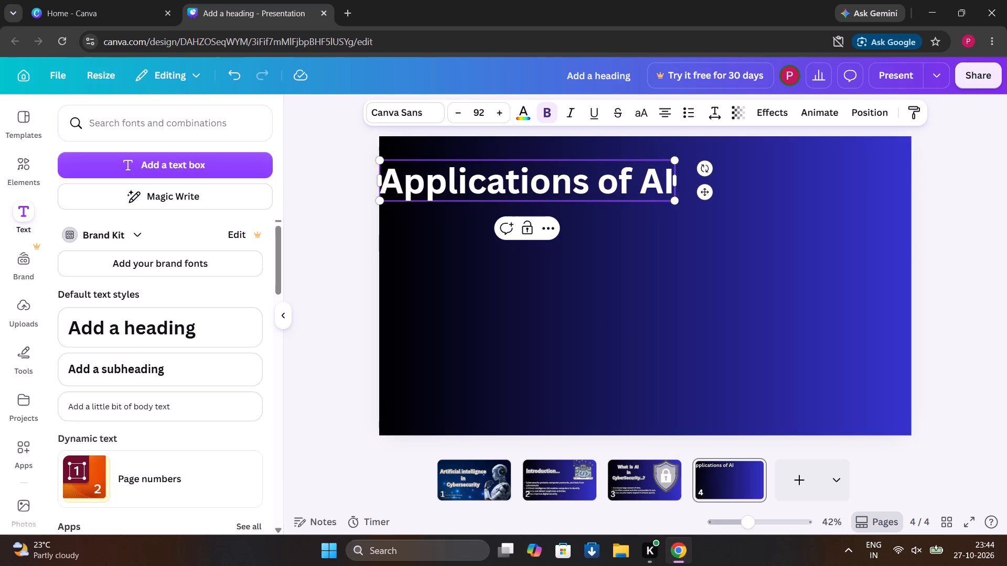
pyautogui.doubleClick(631, 166)
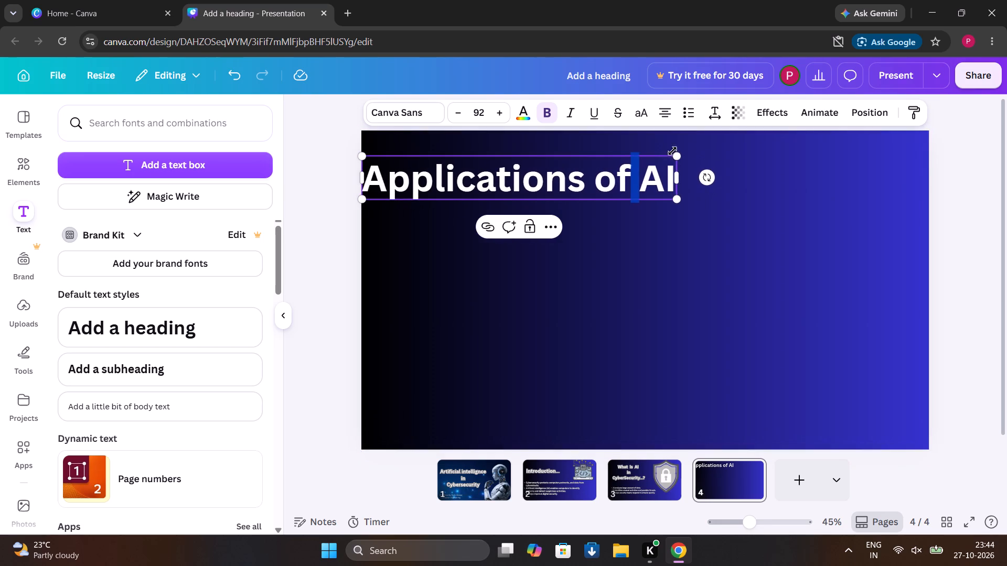
pyautogui.moveTo(668, 152); pyautogui.dragTo(695, 151)
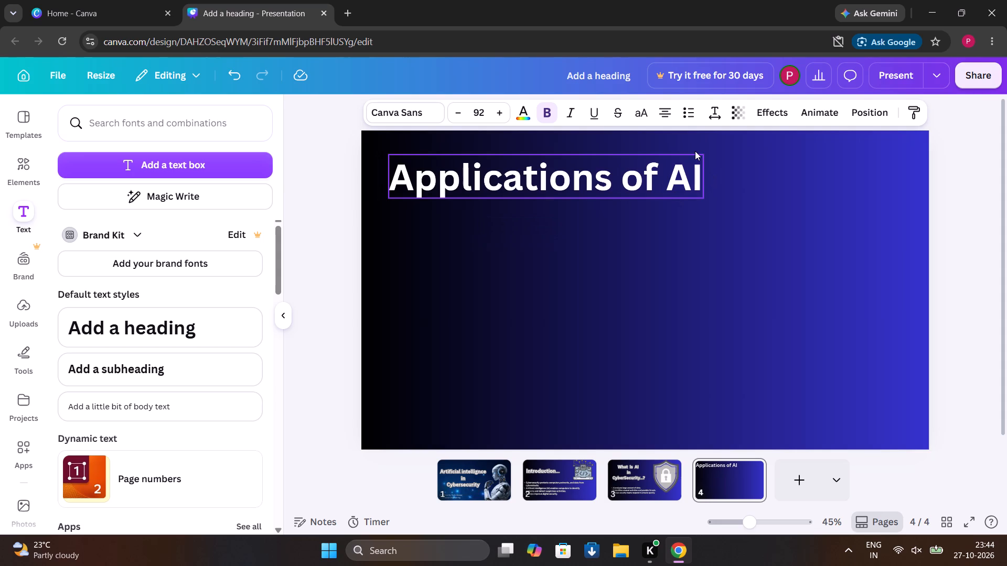
pyautogui.moveTo(695, 151); pyautogui.dragTo(694, 174)
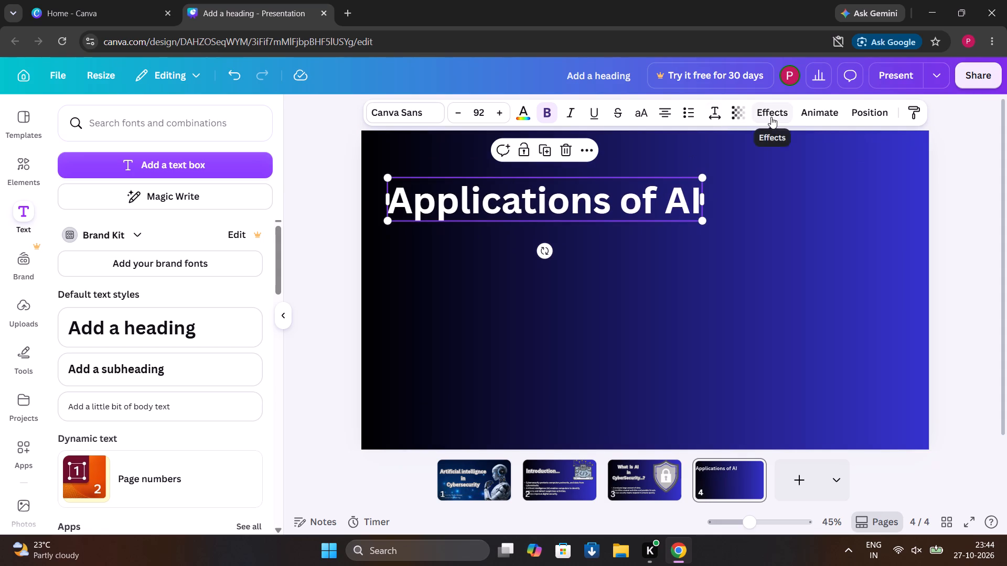
# Apply the Outline text effect with a thickness of 200 to the "Applications of AI" heading.
pyautogui.click(771, 117)
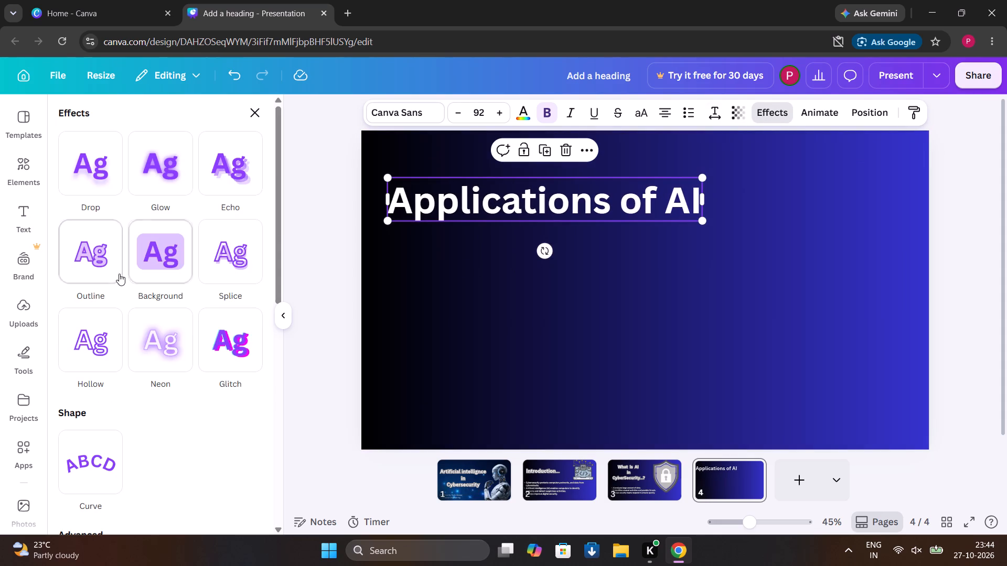
pyautogui.click(115, 274)
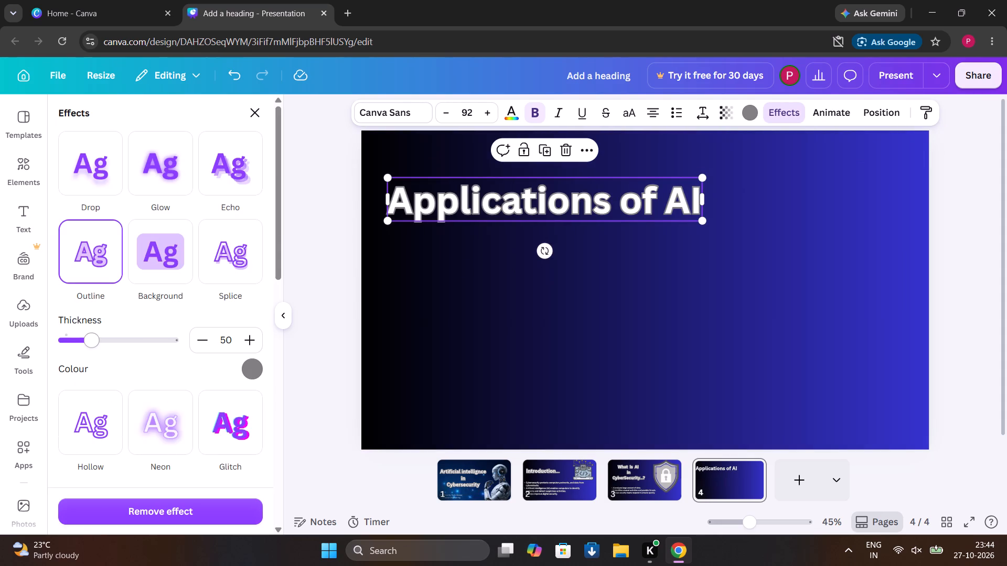
pyautogui.moveTo(98, 340); pyautogui.dragTo(202, 345)
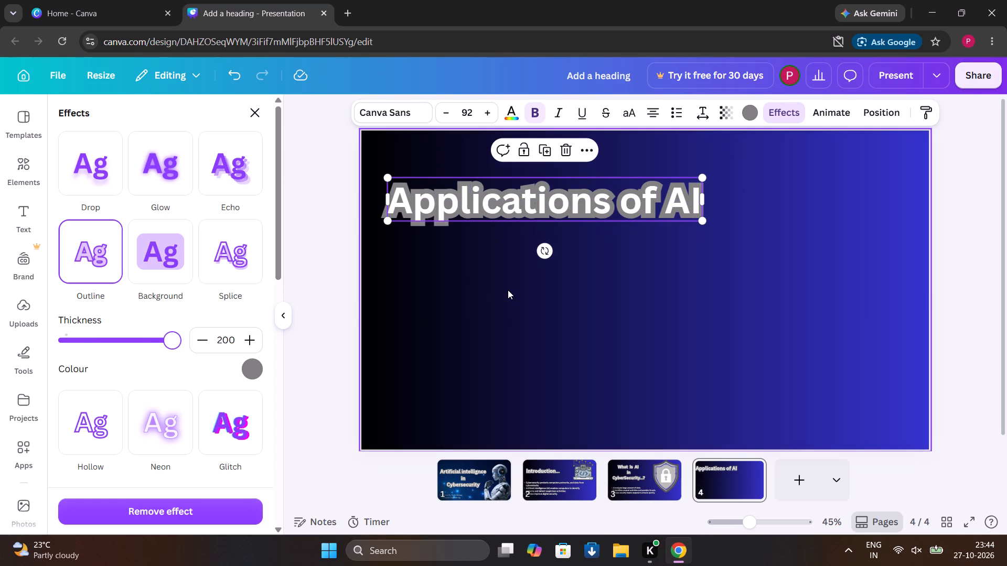
pyautogui.click(508, 290)
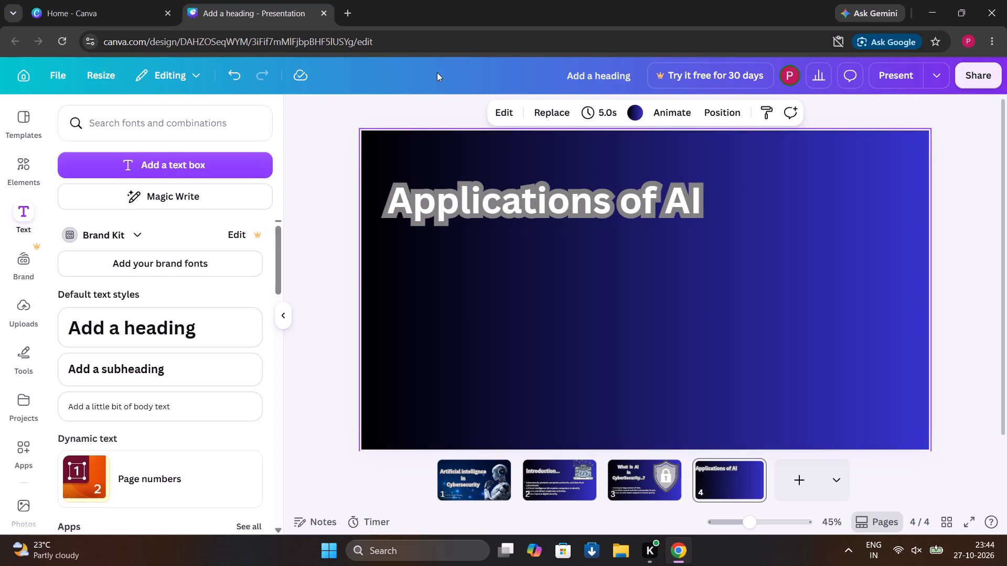
# Replace the "cyber security" elements search with a search for "applications".
pyautogui.click(18, 174)
pyautogui.scroll(-1, 146, 270)
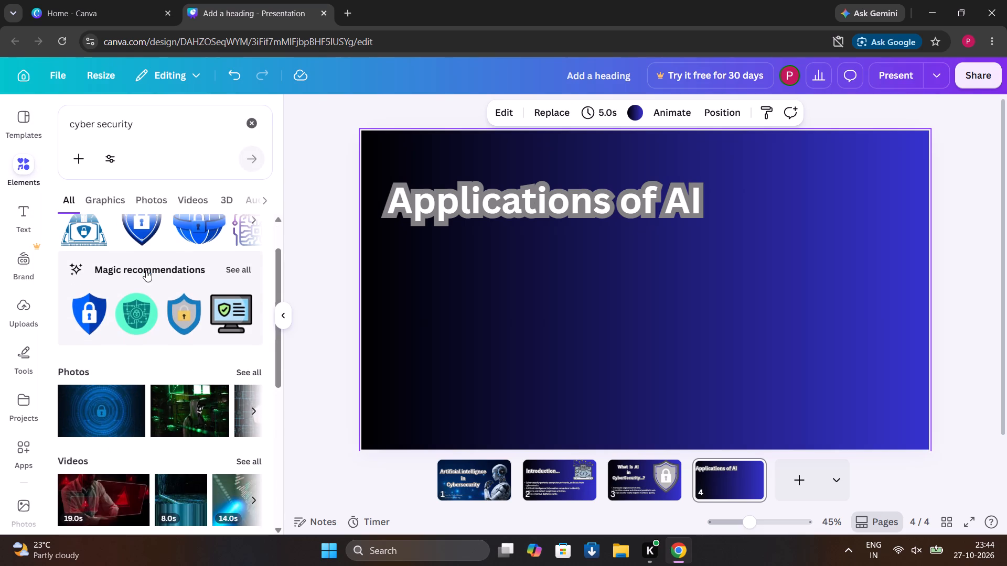
pyautogui.scroll(-1, 146, 270)
pyautogui.scroll(2, 146, 270)
pyautogui.click(255, 126)
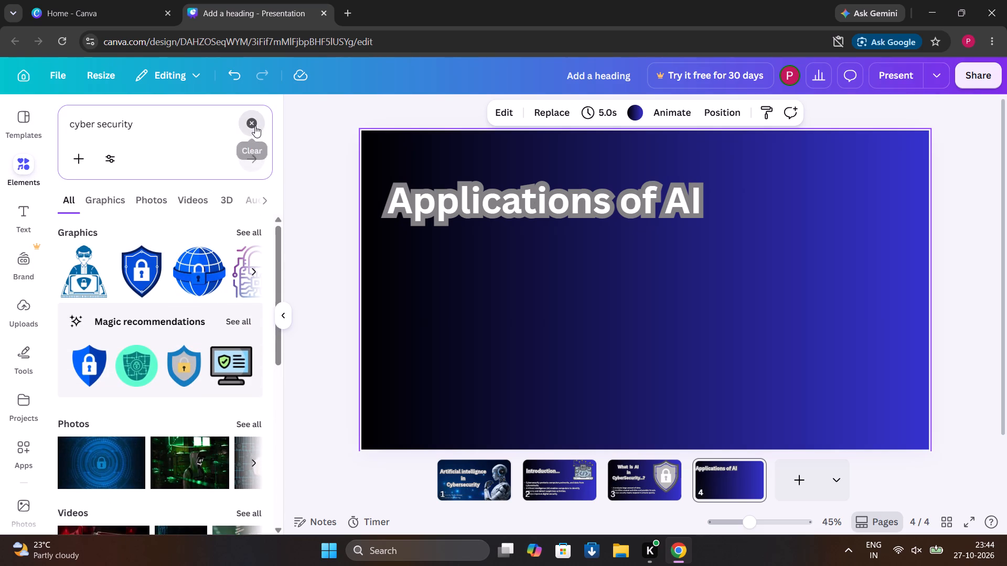
pyautogui.write('applications')
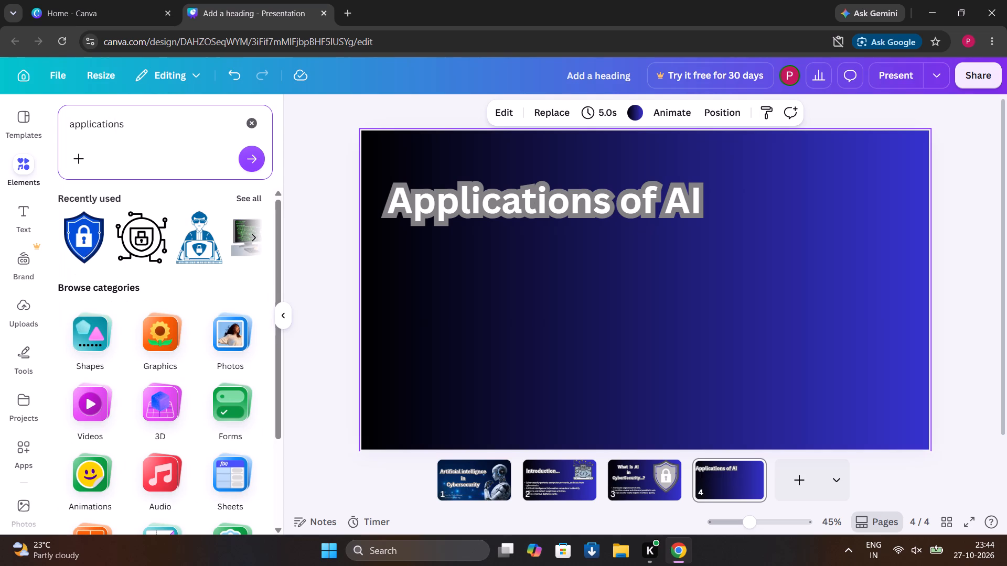
pyautogui.click(248, 166)
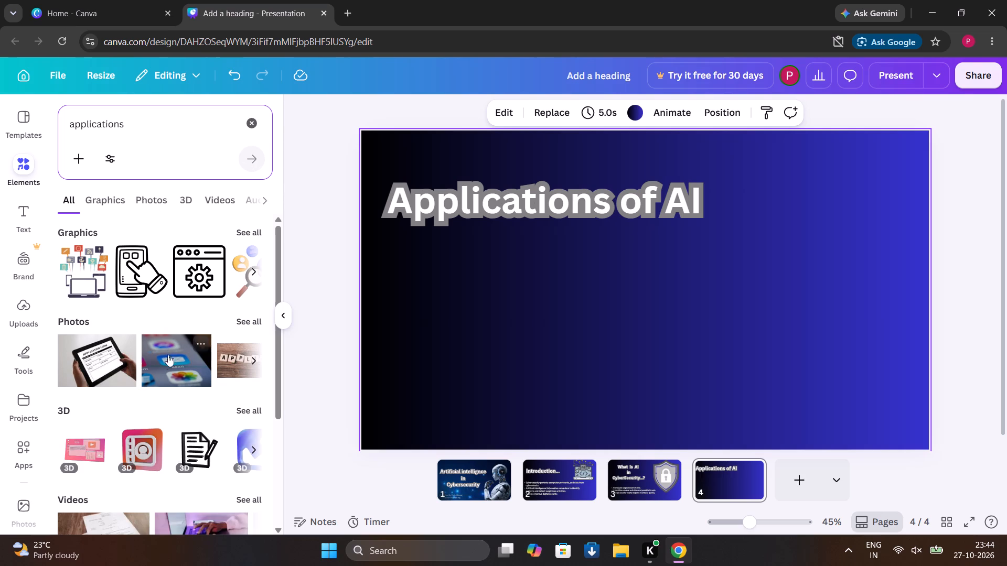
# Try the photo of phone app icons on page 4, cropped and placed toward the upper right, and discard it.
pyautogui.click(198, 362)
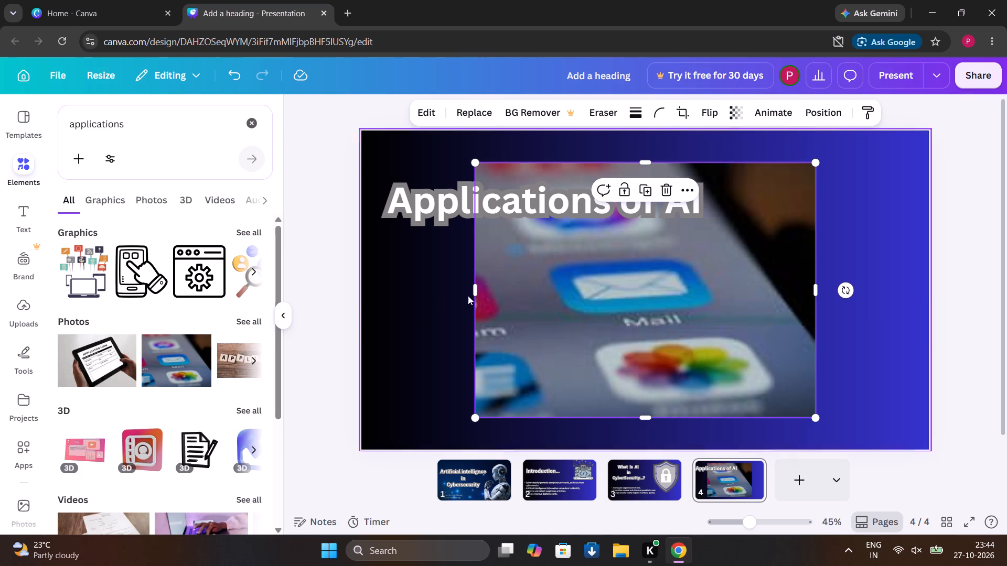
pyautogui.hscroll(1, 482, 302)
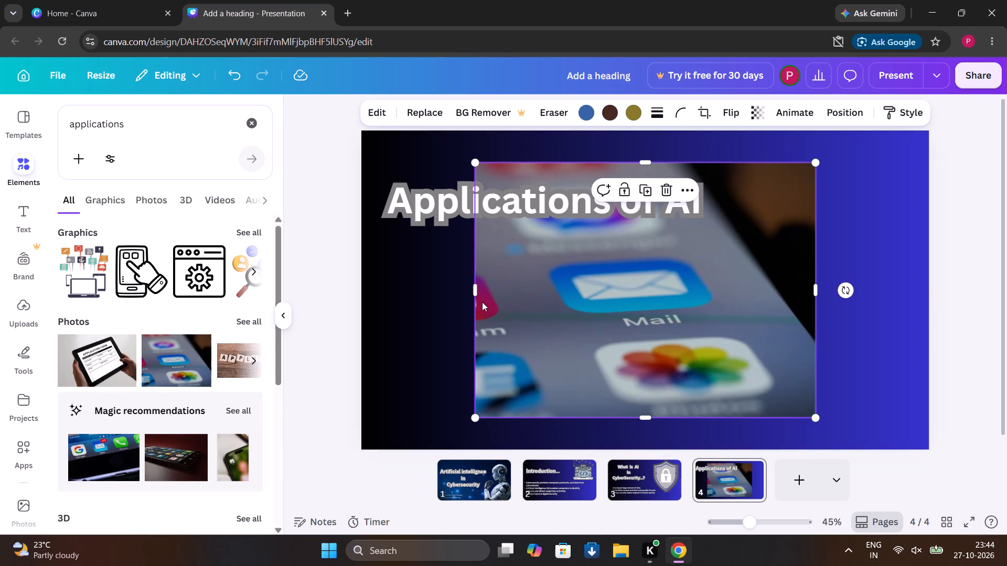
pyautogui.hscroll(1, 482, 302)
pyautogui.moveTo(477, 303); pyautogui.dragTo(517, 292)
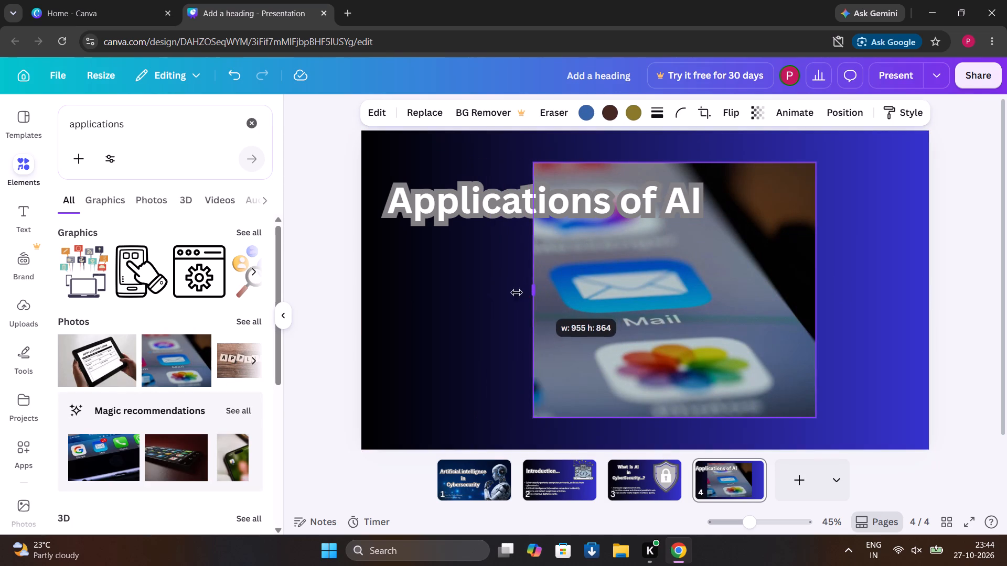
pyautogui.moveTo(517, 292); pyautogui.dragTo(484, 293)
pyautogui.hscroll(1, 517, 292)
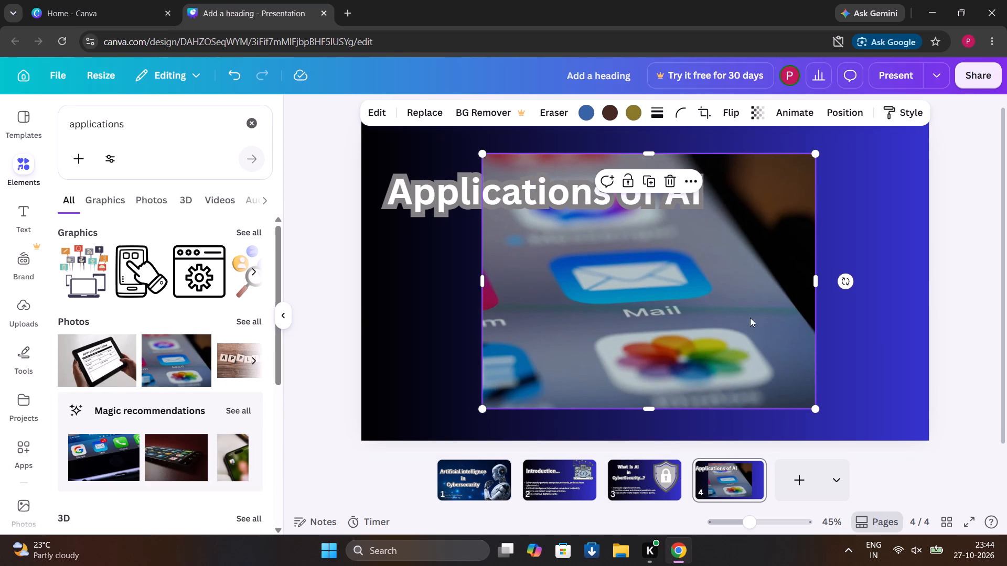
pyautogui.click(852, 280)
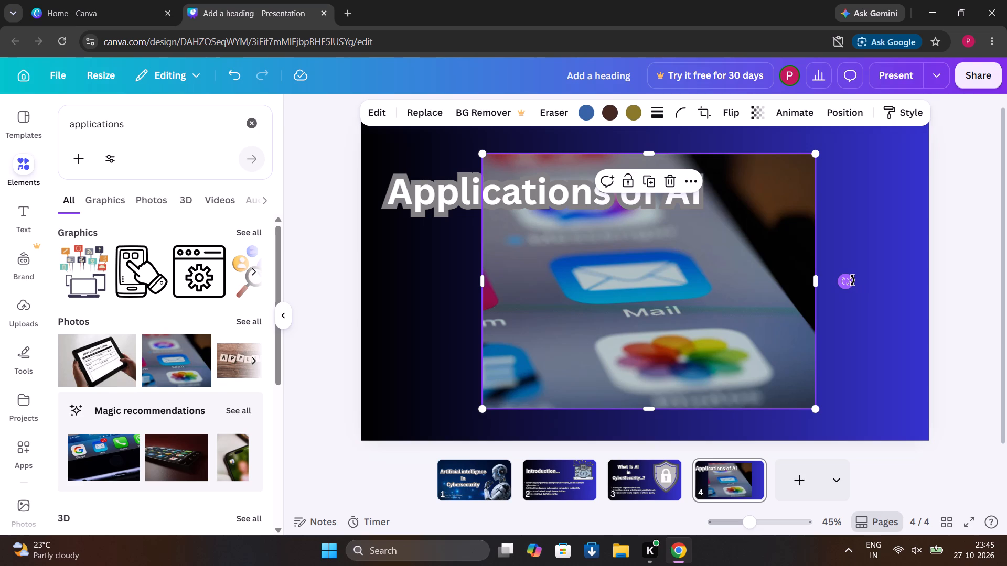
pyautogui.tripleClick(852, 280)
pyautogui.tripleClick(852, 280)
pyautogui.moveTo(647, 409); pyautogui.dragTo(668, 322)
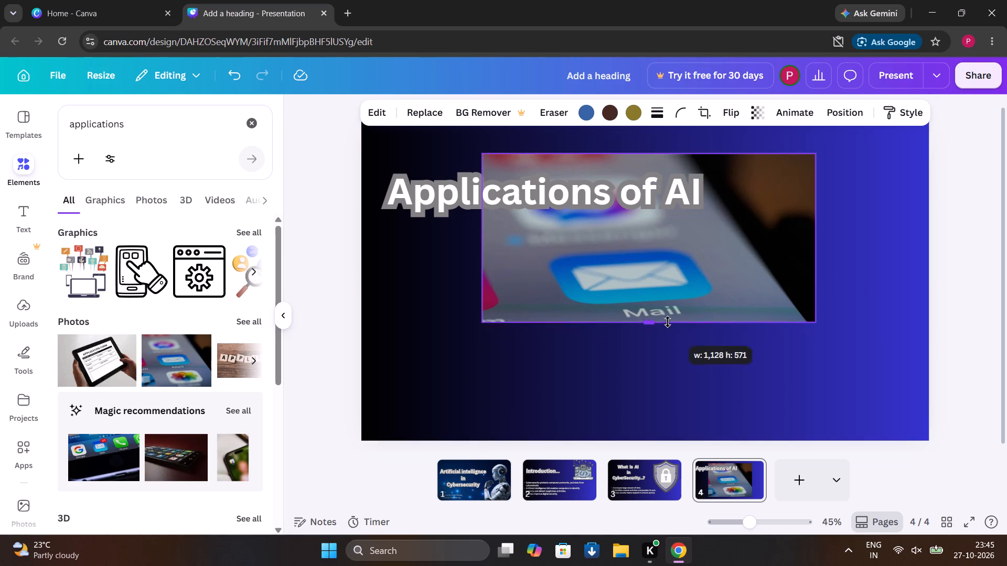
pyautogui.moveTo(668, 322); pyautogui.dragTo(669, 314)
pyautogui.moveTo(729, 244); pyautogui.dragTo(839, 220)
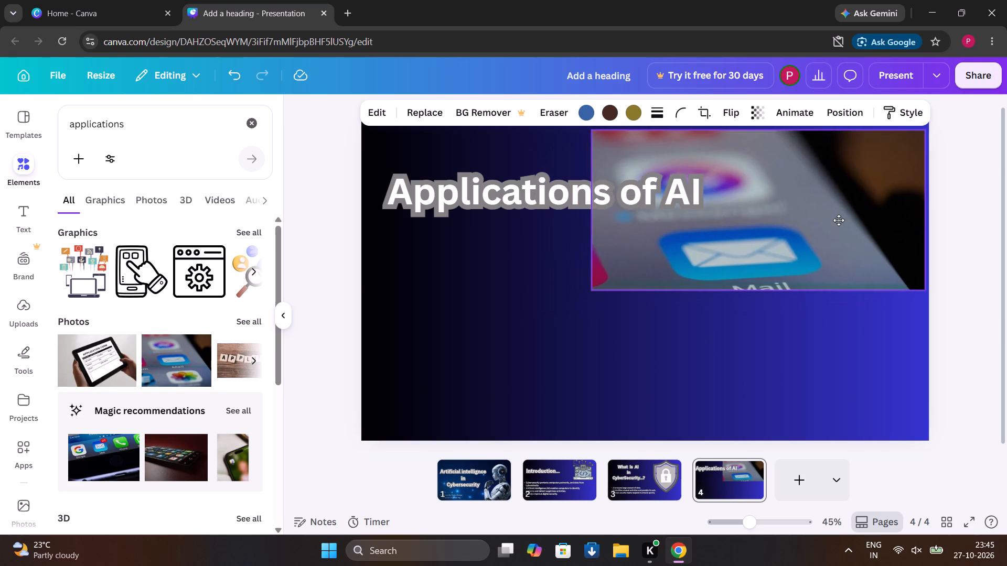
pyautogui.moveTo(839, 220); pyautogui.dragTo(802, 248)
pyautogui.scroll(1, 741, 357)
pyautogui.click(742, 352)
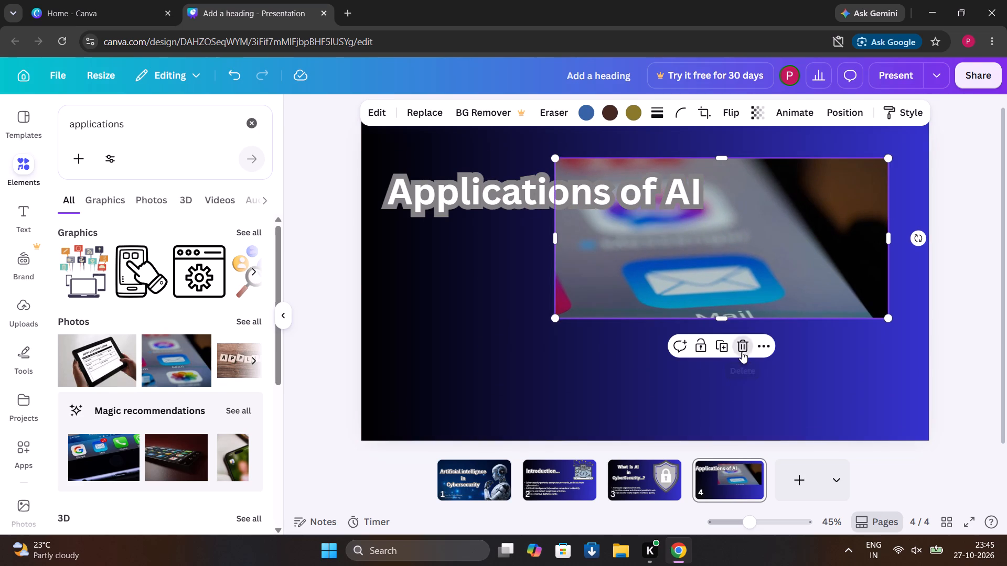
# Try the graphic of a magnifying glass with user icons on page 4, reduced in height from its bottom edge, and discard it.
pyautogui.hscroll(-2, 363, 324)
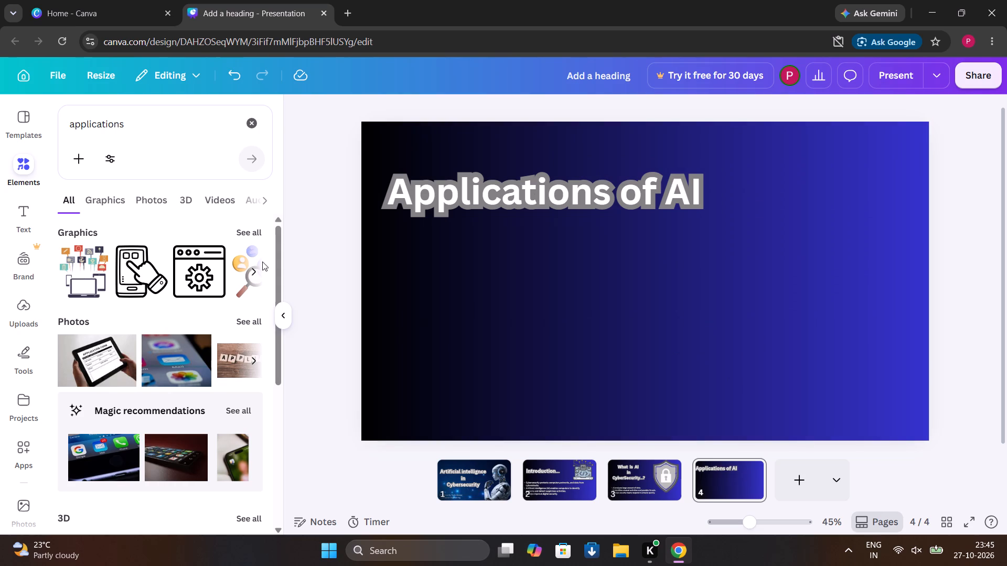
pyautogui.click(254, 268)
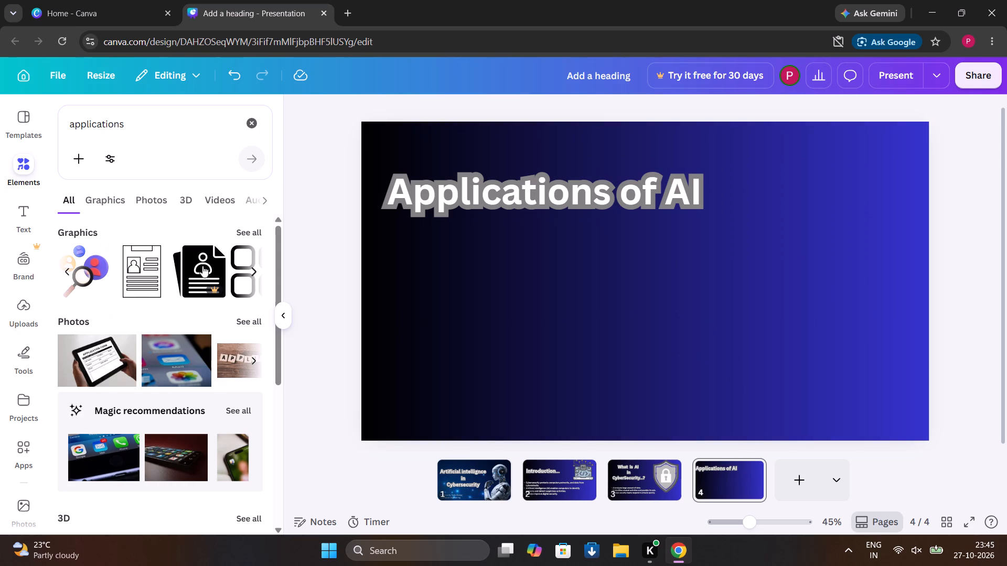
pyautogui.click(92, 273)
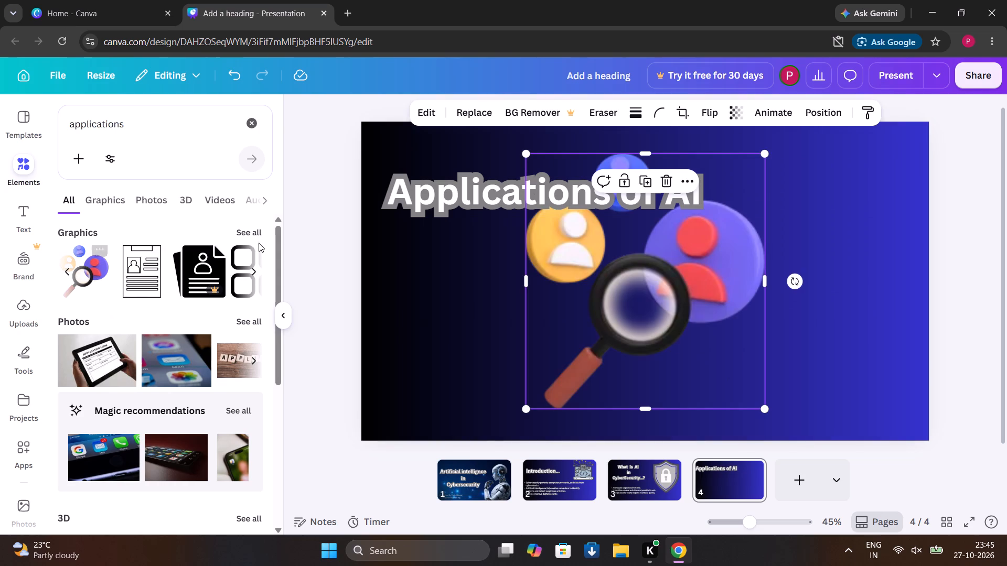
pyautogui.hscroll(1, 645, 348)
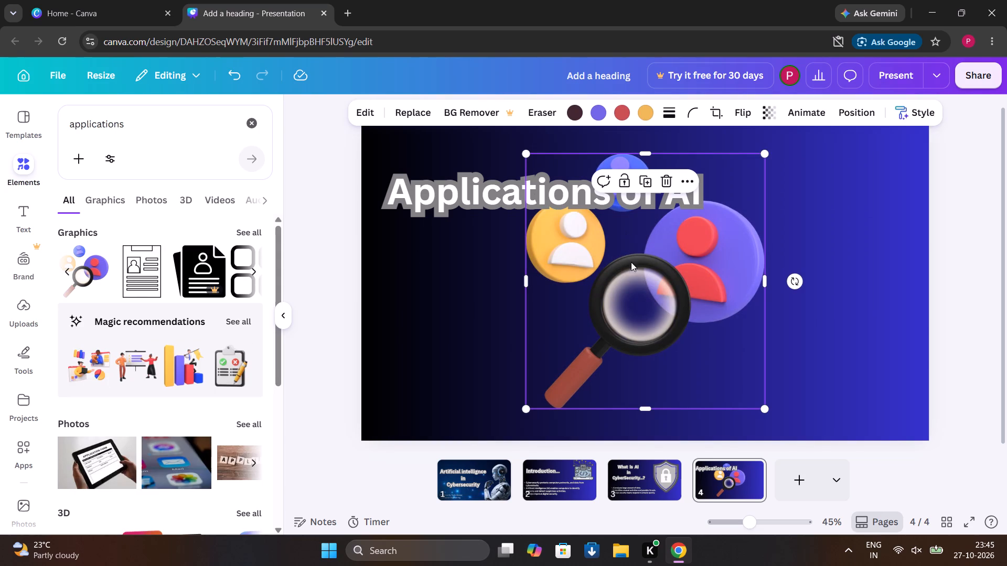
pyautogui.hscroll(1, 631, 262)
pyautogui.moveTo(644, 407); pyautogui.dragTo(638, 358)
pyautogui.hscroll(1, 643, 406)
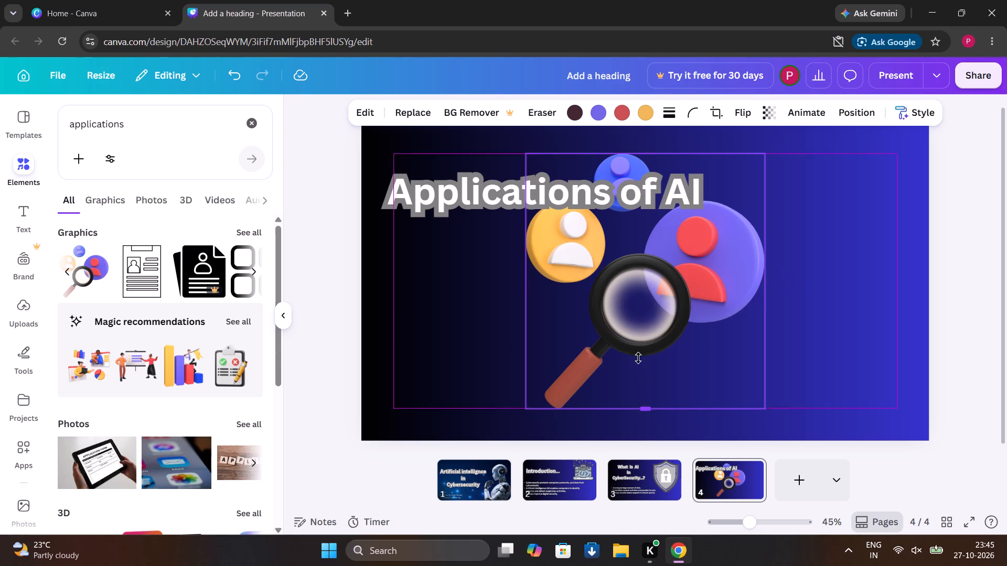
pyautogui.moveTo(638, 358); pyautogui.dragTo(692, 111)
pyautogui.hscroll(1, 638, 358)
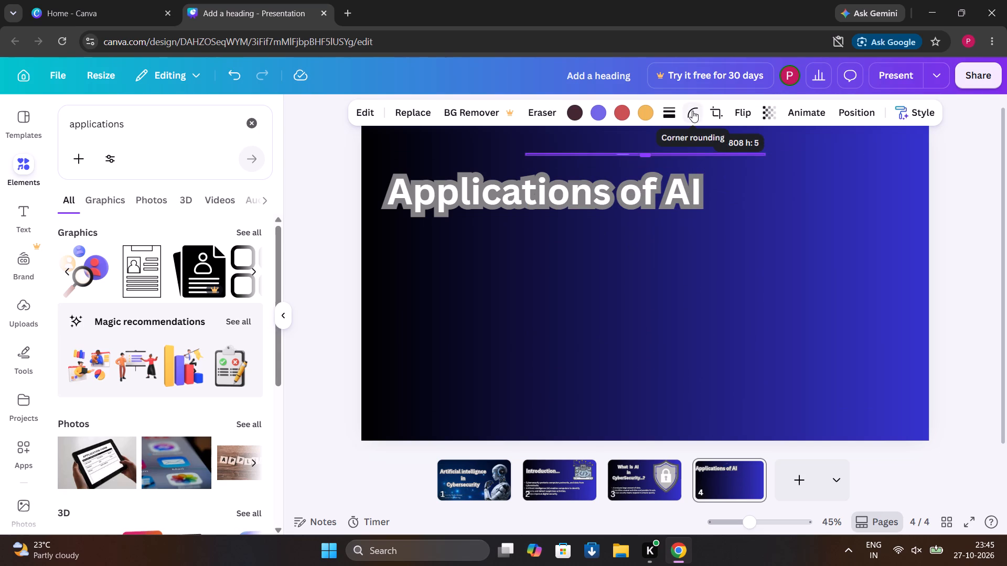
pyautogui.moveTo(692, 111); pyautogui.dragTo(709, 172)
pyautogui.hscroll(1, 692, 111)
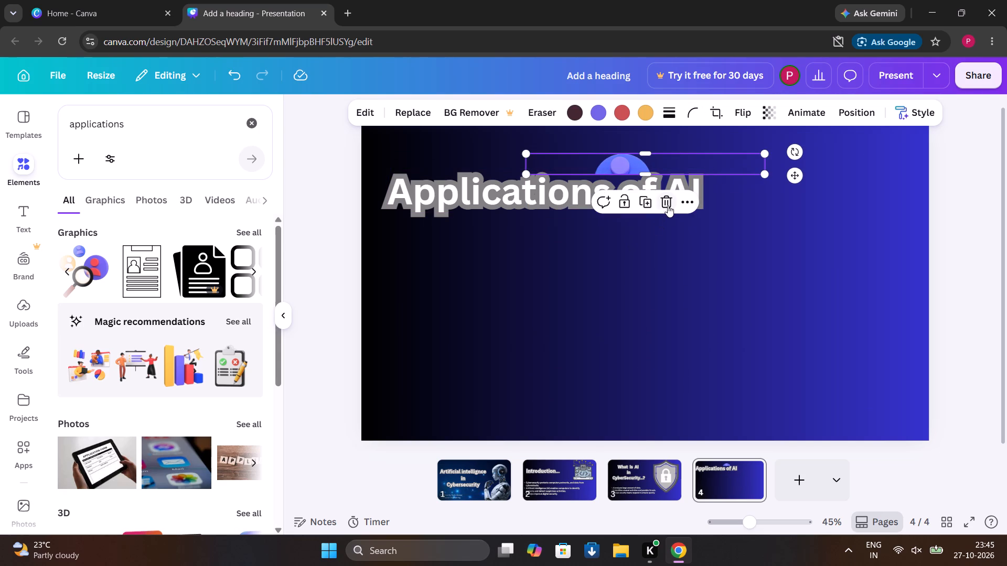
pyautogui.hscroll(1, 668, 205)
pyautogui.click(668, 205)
# Add the laptop graphic labelled "APP" to page 4, place it in the upper-right area beside the heading, and enlarge it.
pyautogui.hscroll(-2, 296, 267)
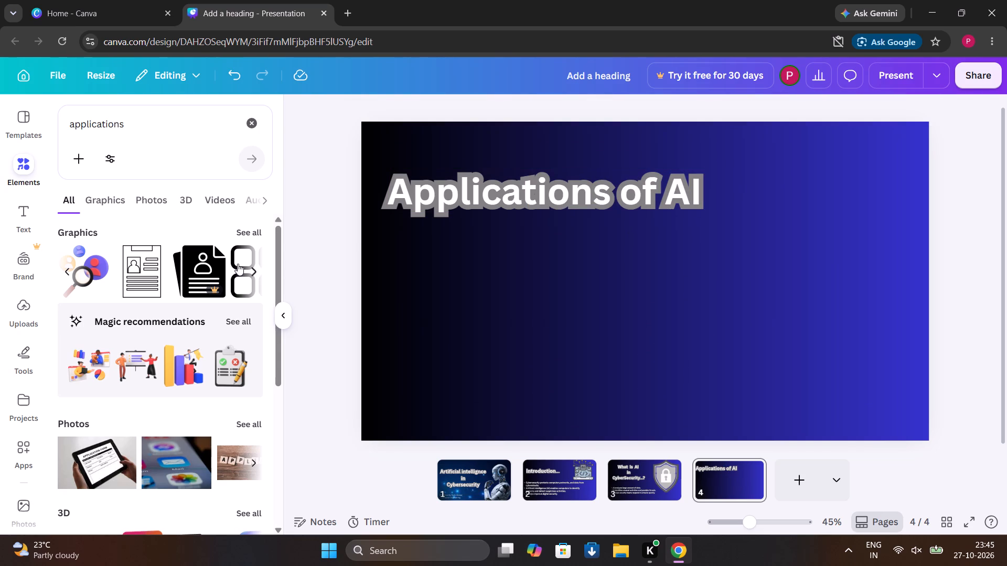
pyautogui.click(252, 270)
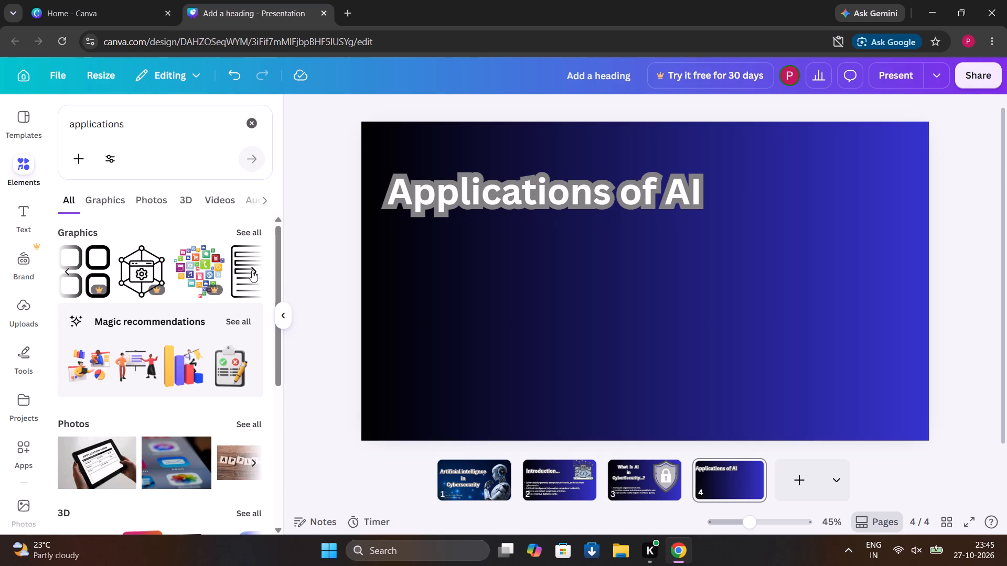
pyautogui.click(252, 270)
pyautogui.click(252, 270)
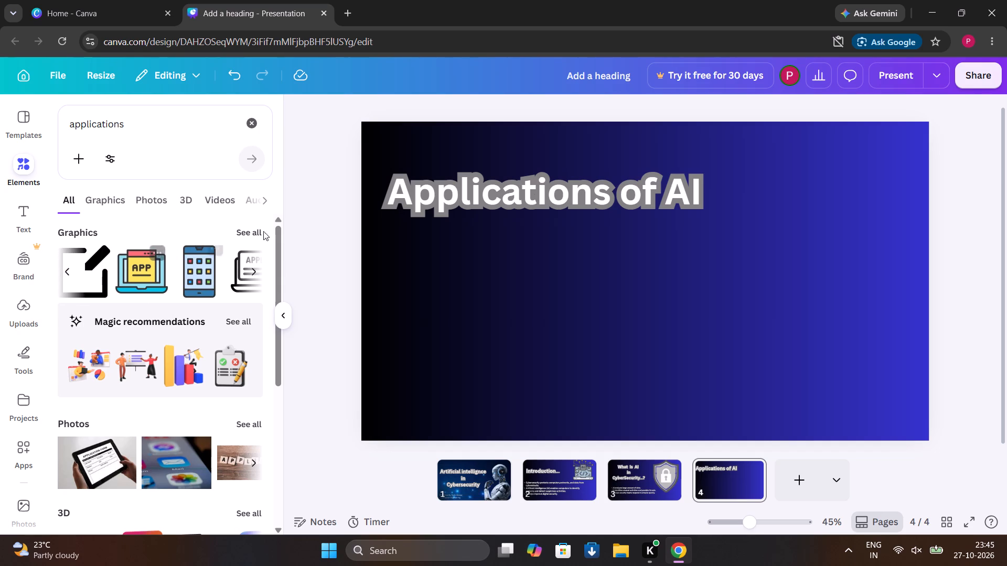
pyautogui.click(165, 274)
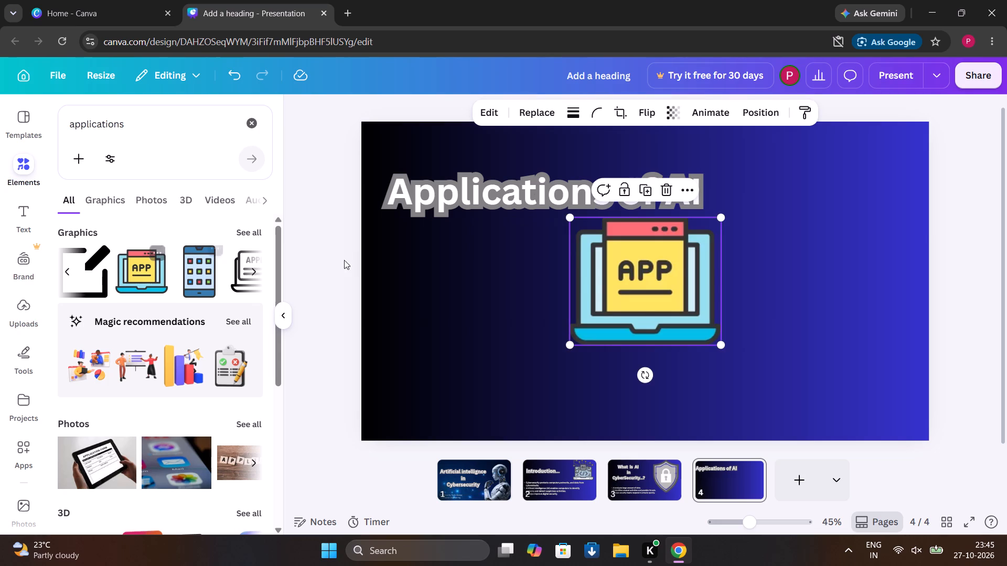
pyautogui.moveTo(658, 297); pyautogui.dragTo(818, 227)
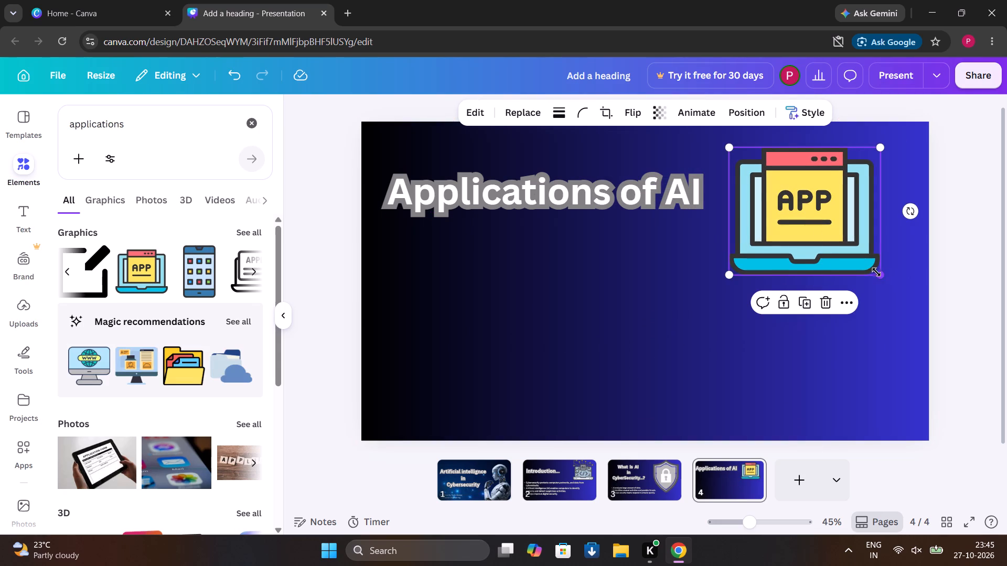
pyautogui.moveTo(875, 271); pyautogui.dragTo(893, 329)
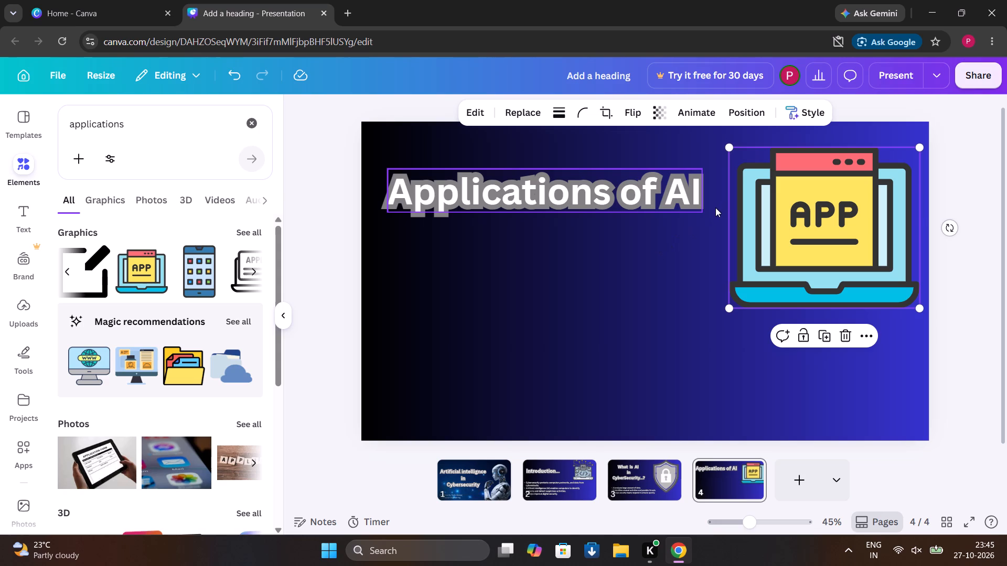
pyautogui.click(532, 287)
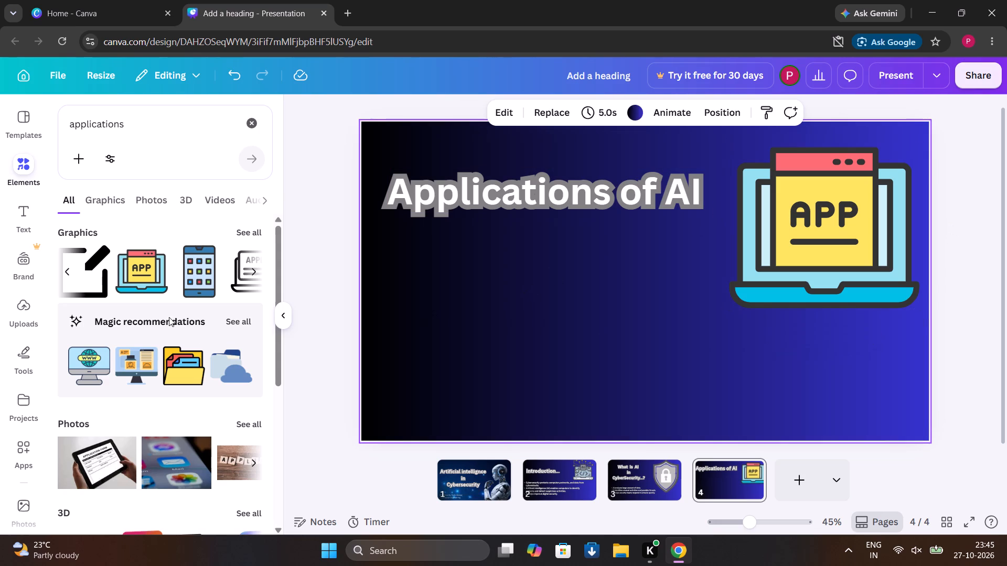
# Add a body text box to page 4 and place it below the left part of the "Applications of AI" heading.
pyautogui.click(24, 222)
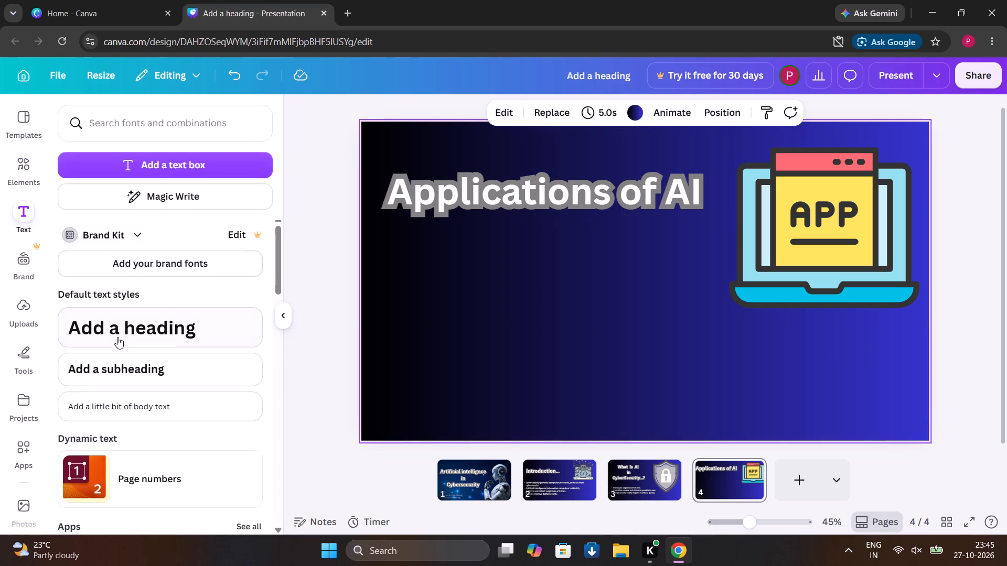
pyautogui.click(149, 398)
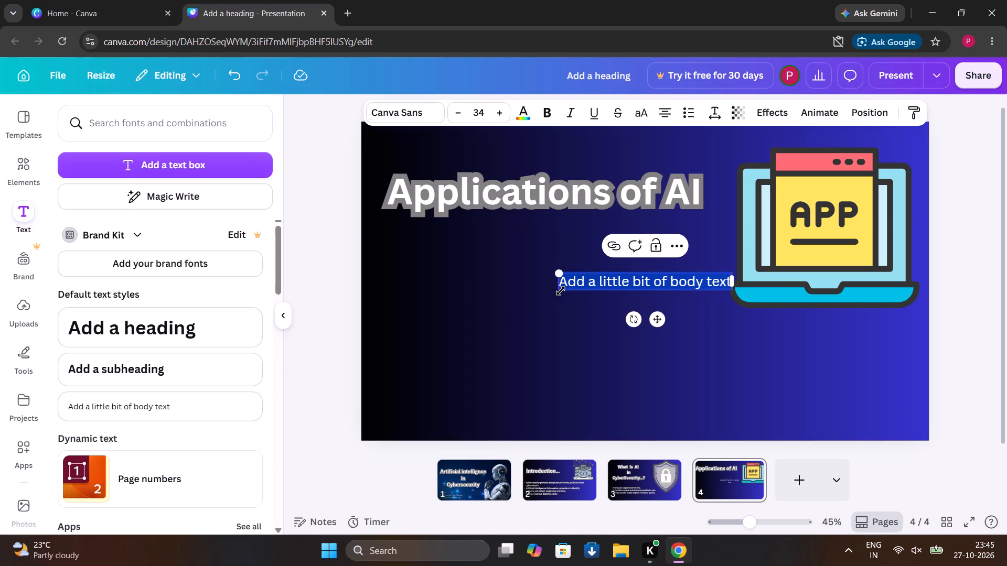
pyautogui.moveTo(564, 291); pyautogui.dragTo(491, 262)
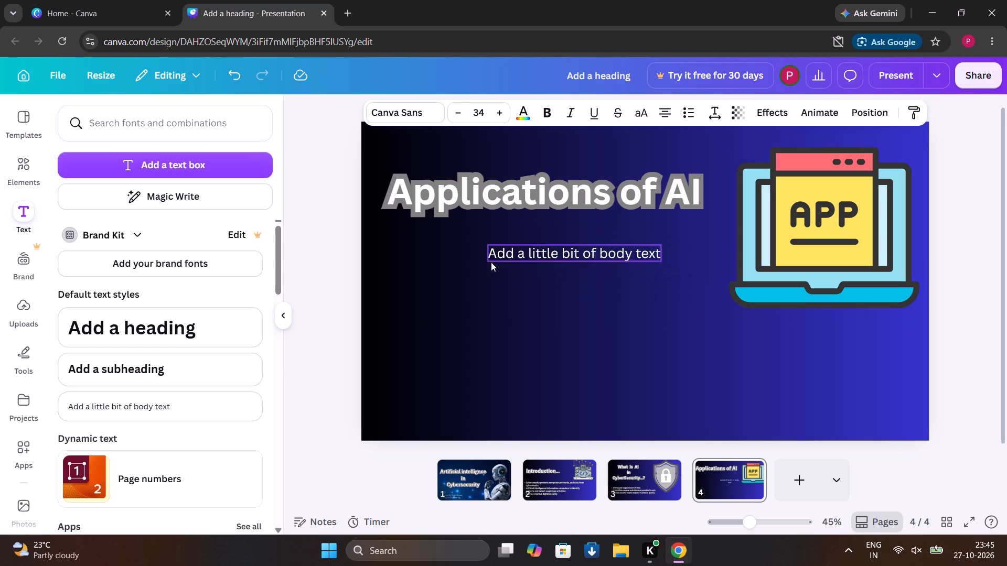
pyautogui.moveTo(491, 262); pyautogui.dragTo(410, 286)
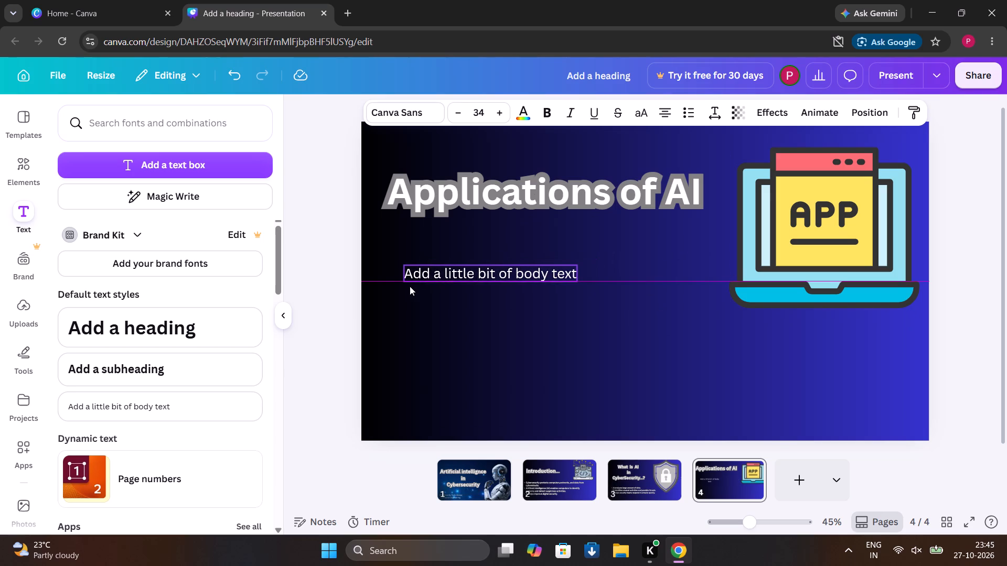
pyautogui.moveTo(410, 286); pyautogui.dragTo(404, 283)
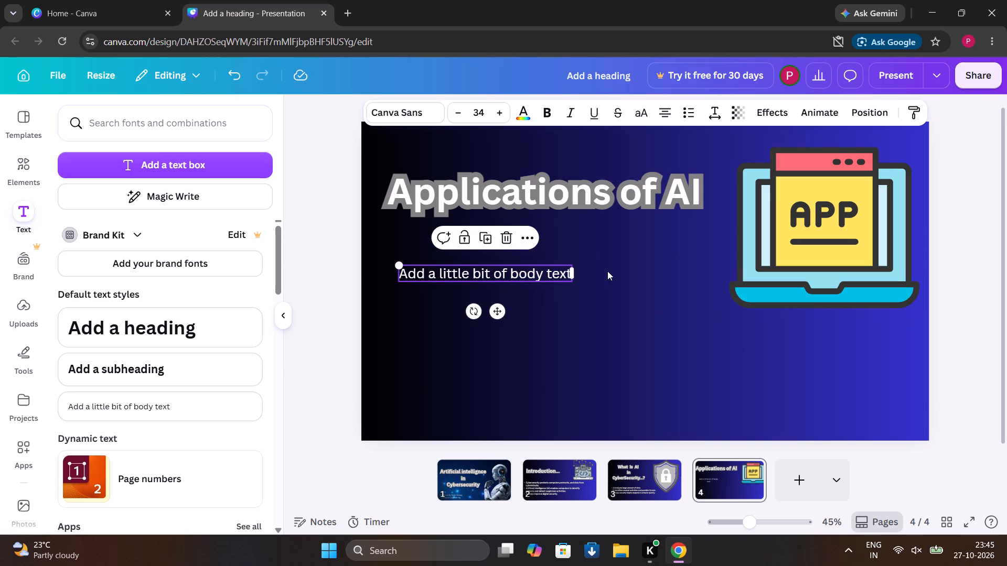
# Replace the body placeholder with a bulleted item reading "Threat Detection: identifies possible cyberattacks".
pyautogui.click(561, 269)
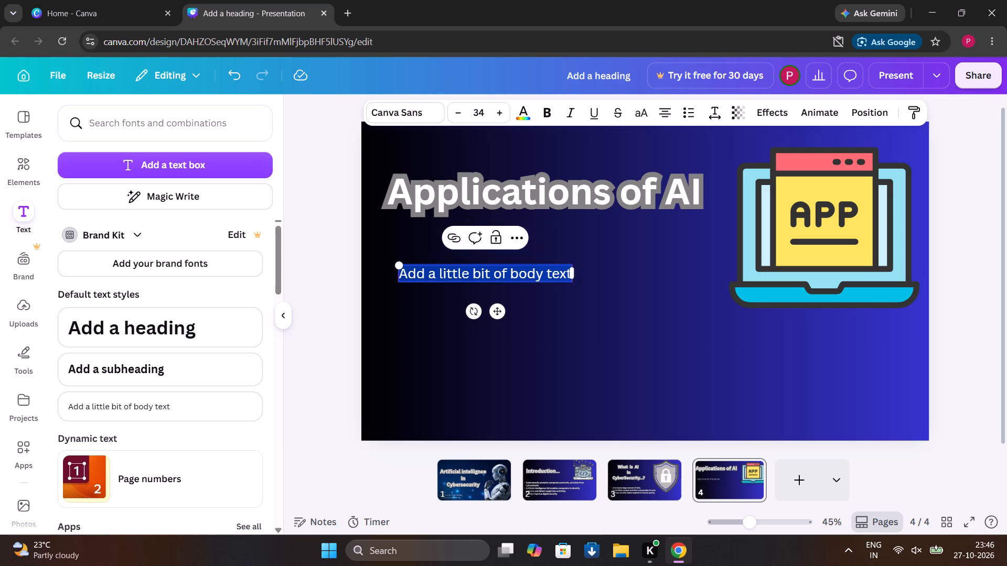
pyautogui.press('BackSpace')
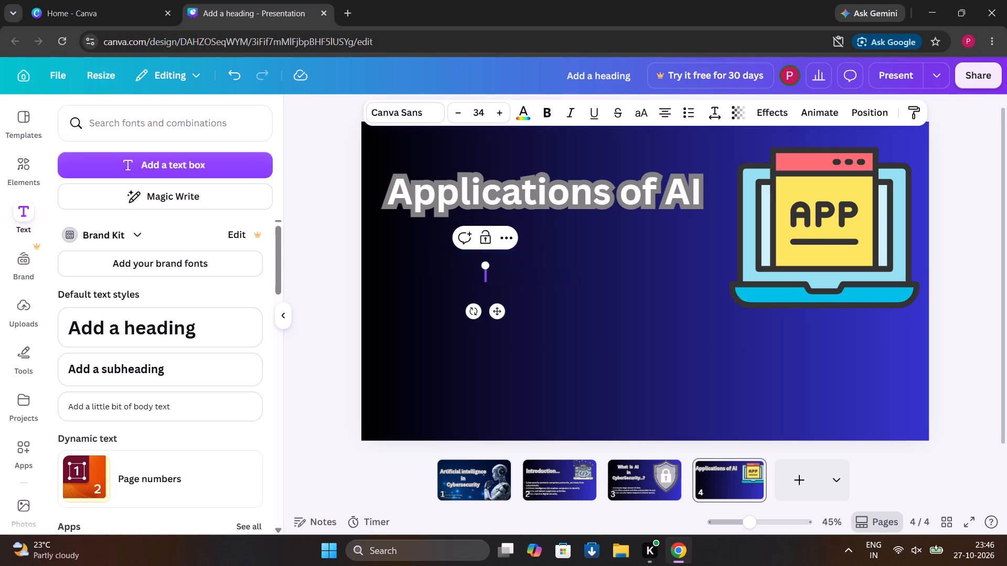
pyautogui.click(697, 107)
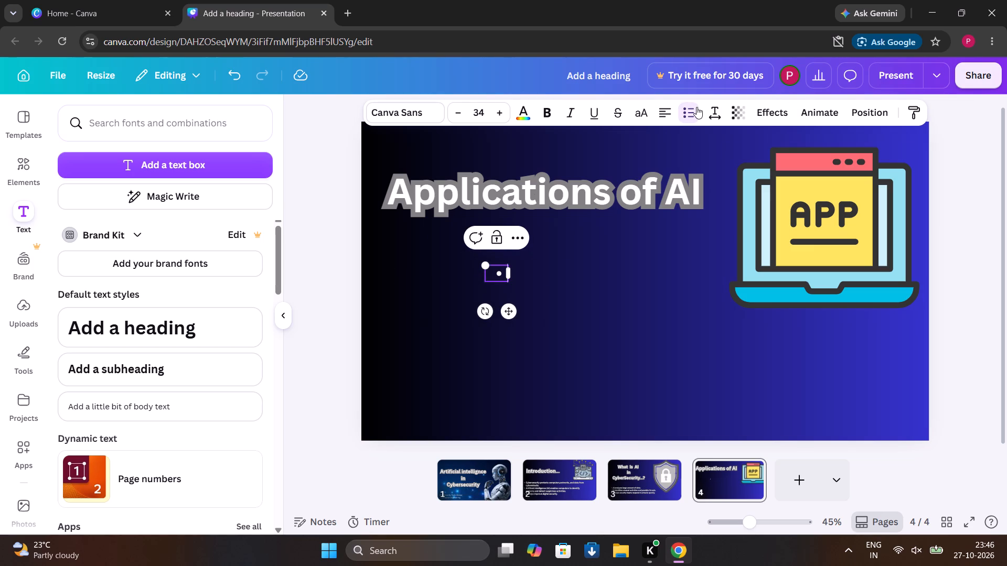
pyautogui.write('Th')
pyautogui.write('reat')
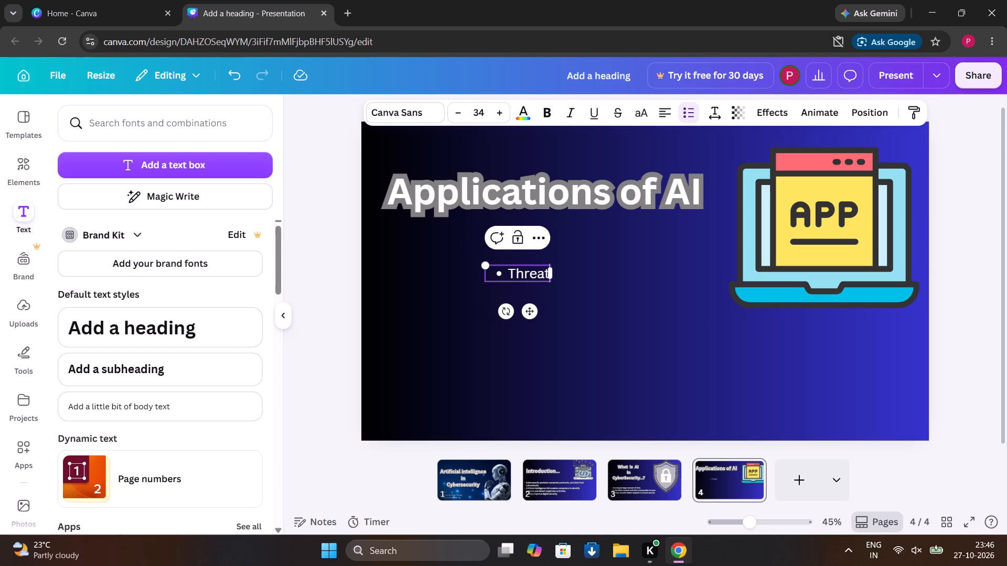
pyautogui.press('space')
pyautogui.write('Detection')
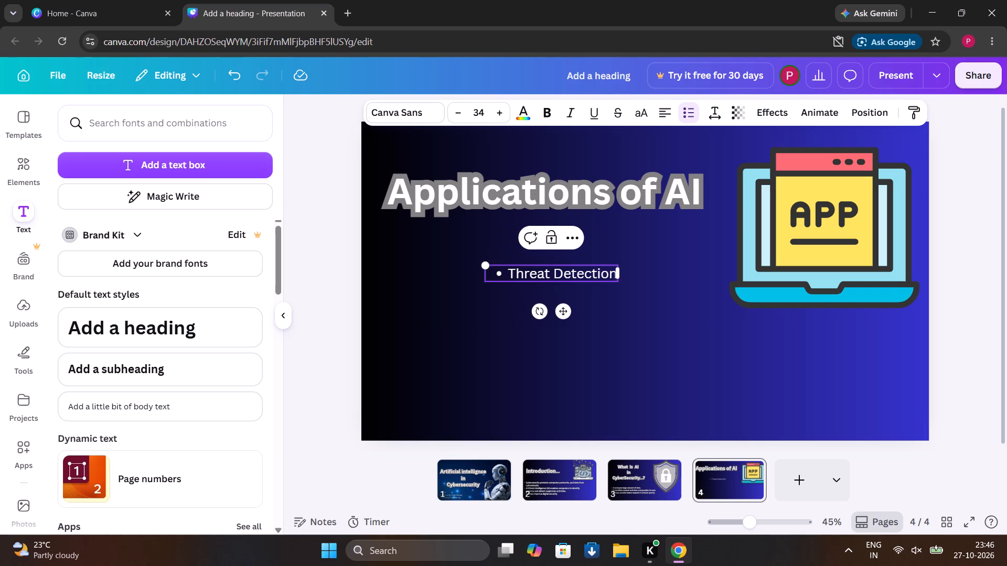
pyautogui.write(':')
pyautogui.press('space')
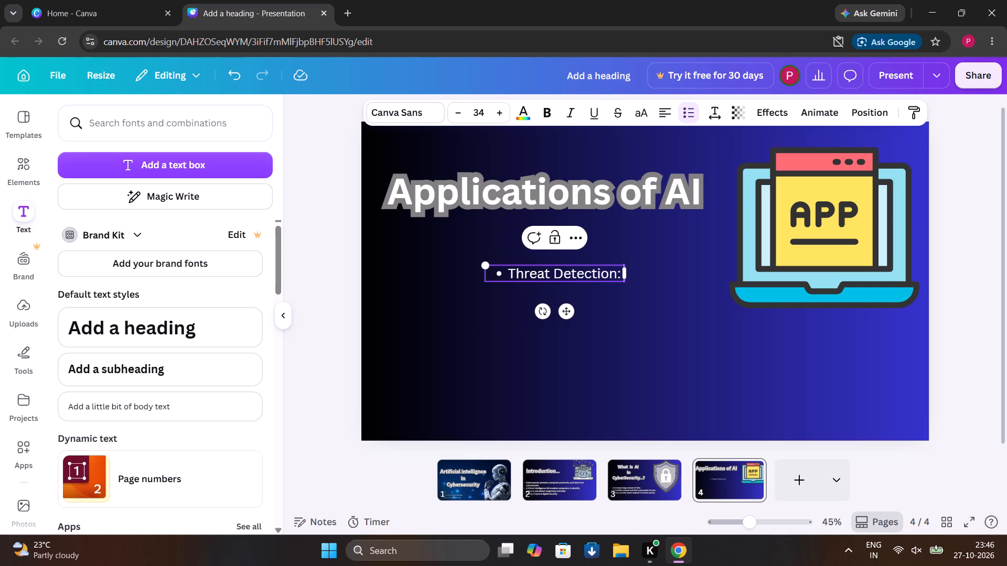
pyautogui.press('space')
pyautogui.write('identifies')
pyautogui.press('space')
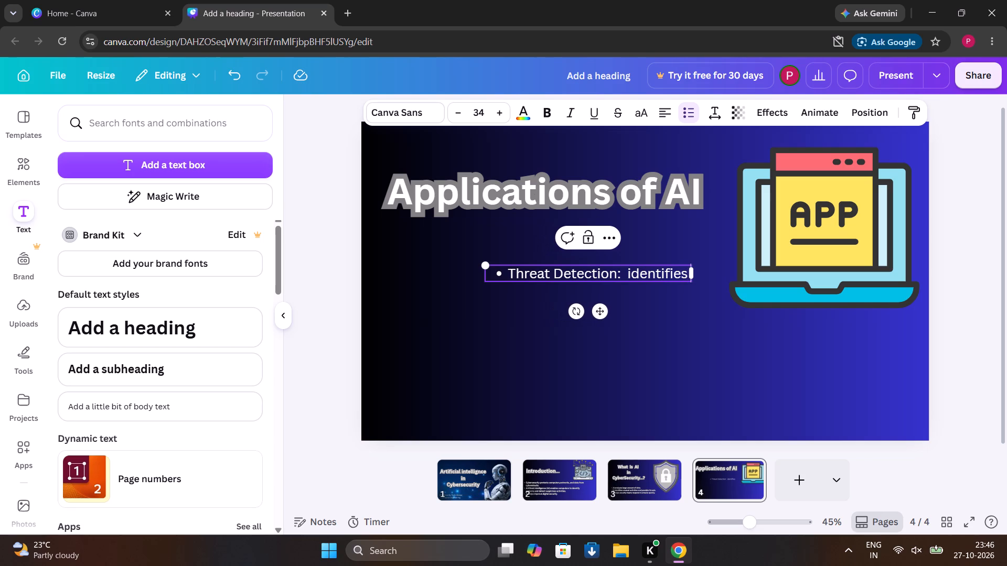
pyautogui.write('possi')
pyautogui.write('bl')
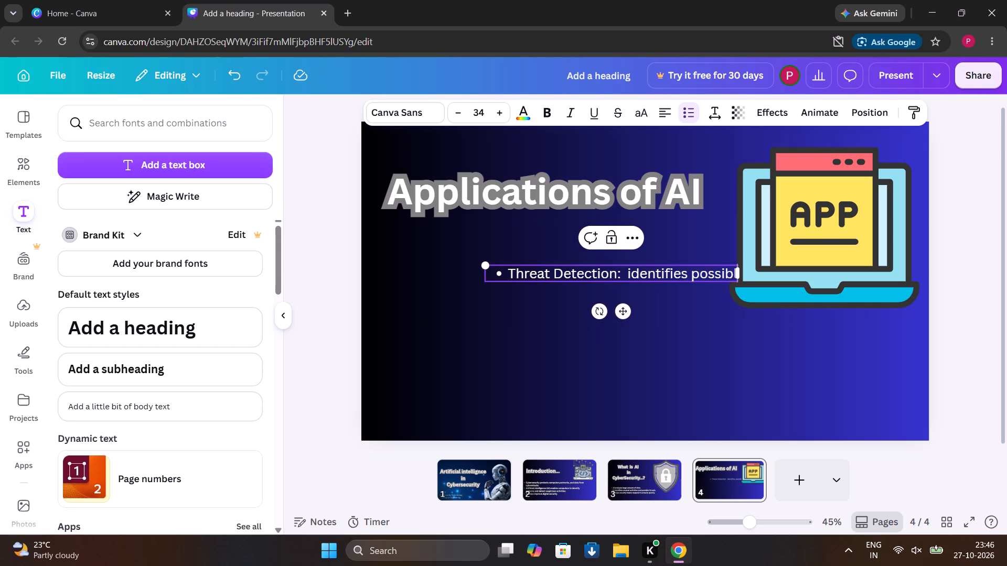
pyautogui.write('e cyber')
pyautogui.write('att')
pyautogui.write('acks')
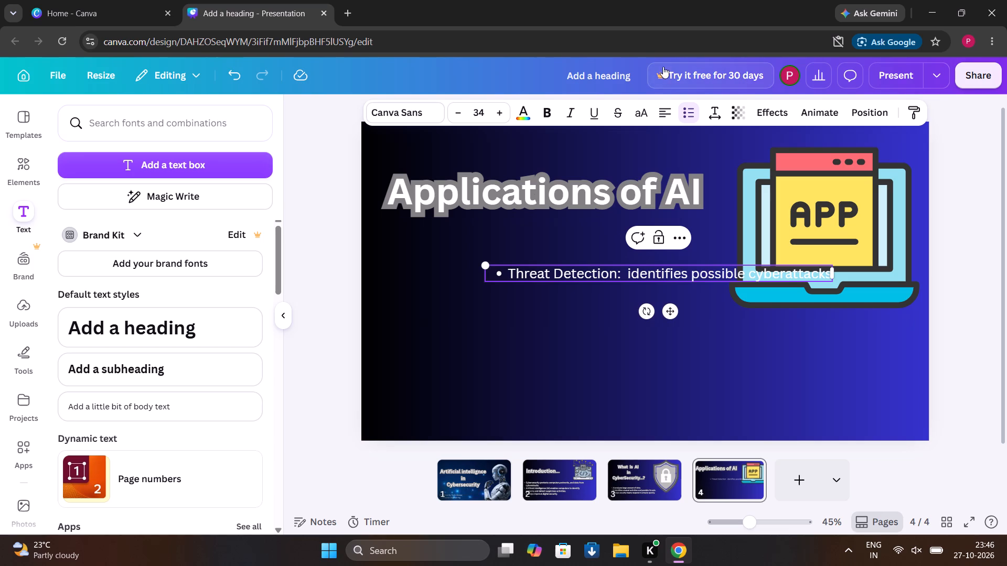
# Move the bulleted text leftward beneath the heading, clear of the laptop graphic, and end the bullet with a period.
pyautogui.moveTo(512, 264); pyautogui.dragTo(449, 263)
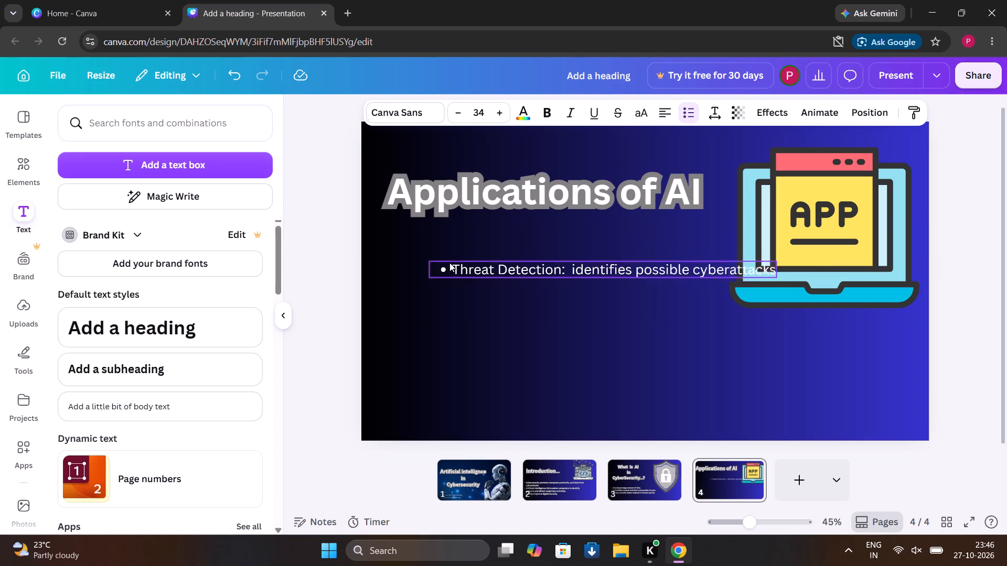
pyautogui.moveTo(449, 263); pyautogui.dragTo(409, 262)
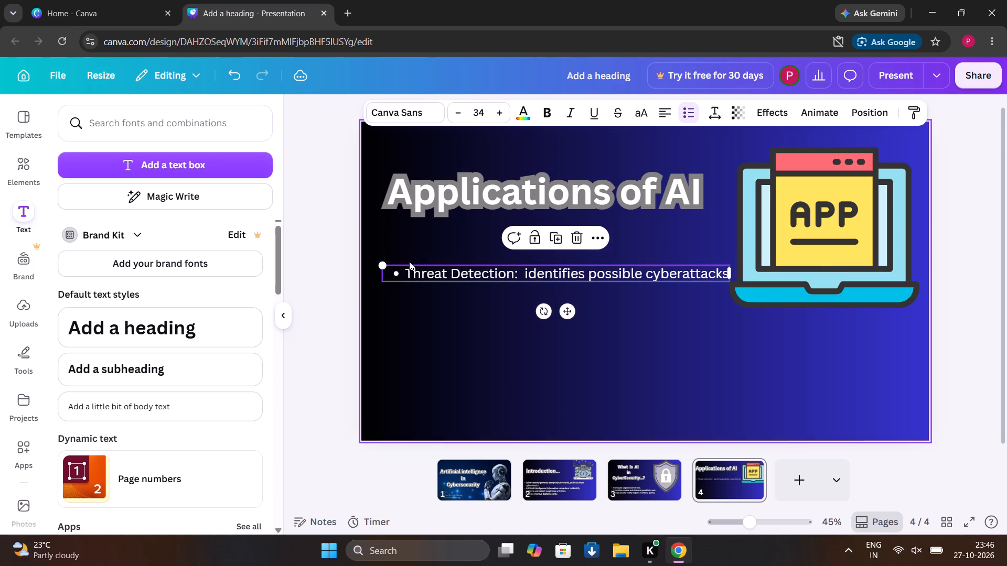
pyautogui.click(726, 274)
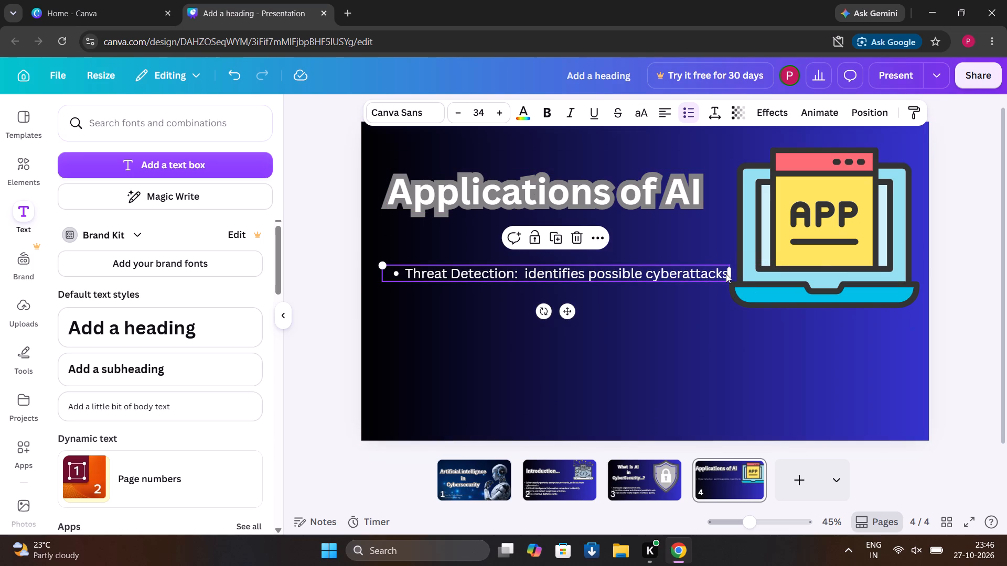
pyautogui.press('.')
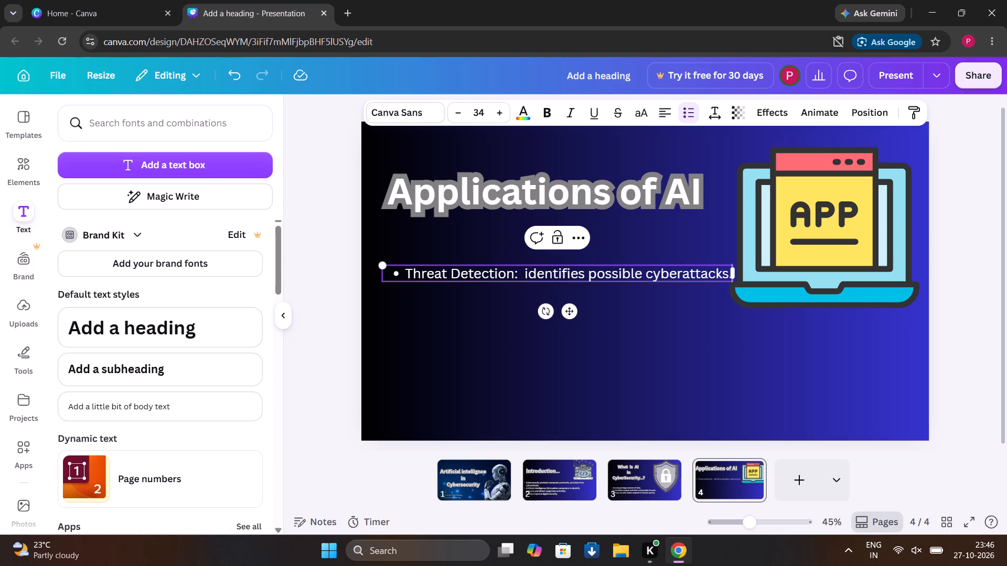
# Add a second bullet below the Threat Detection item, starting with the label "Fraud Detection:".
pyautogui.press('Return')
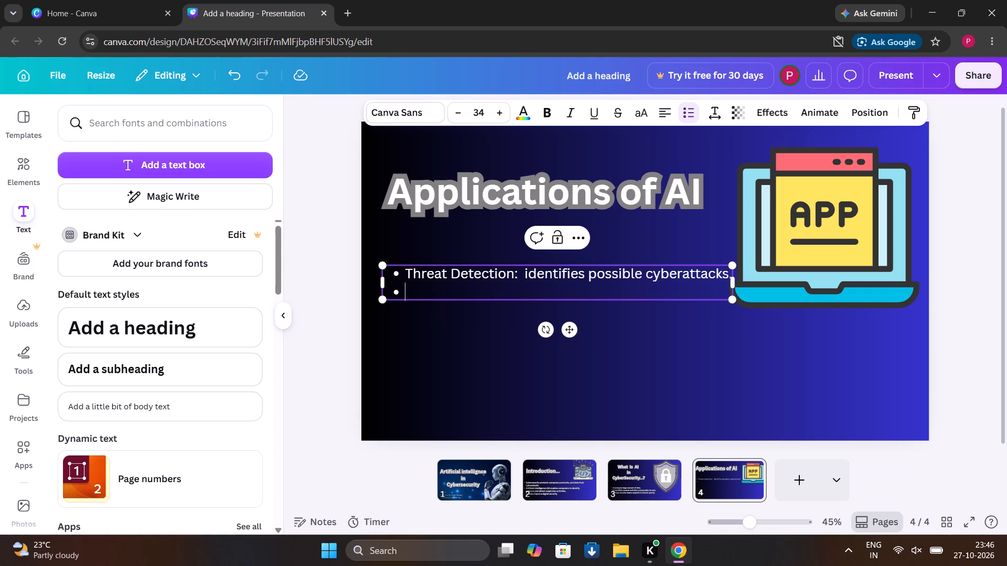
pyautogui.hotkey('shift', 'f')
pyautogui.write('raud')
pyautogui.press('space')
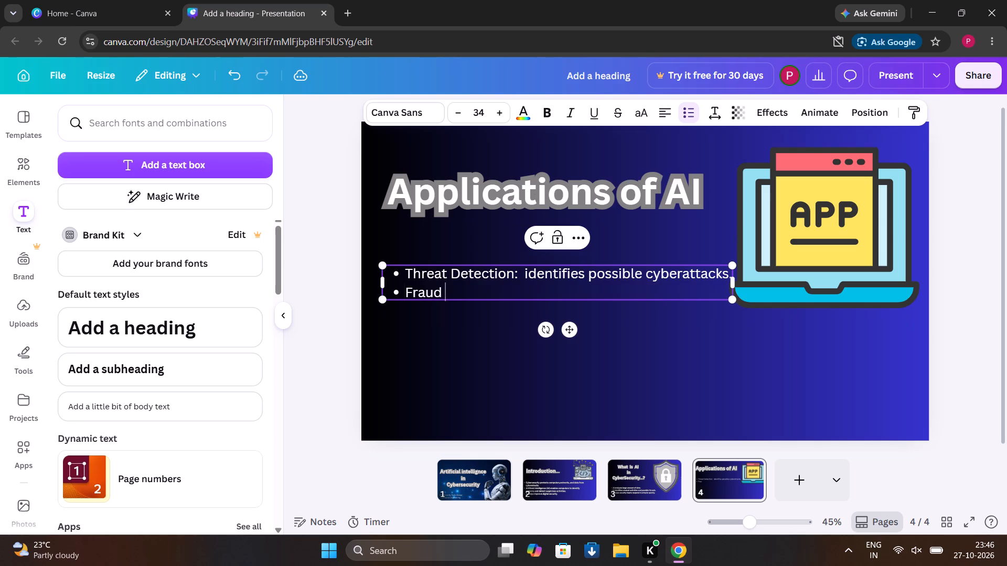
pyautogui.write('Det')
pyautogui.write('ec')
pyautogui.write('tion')
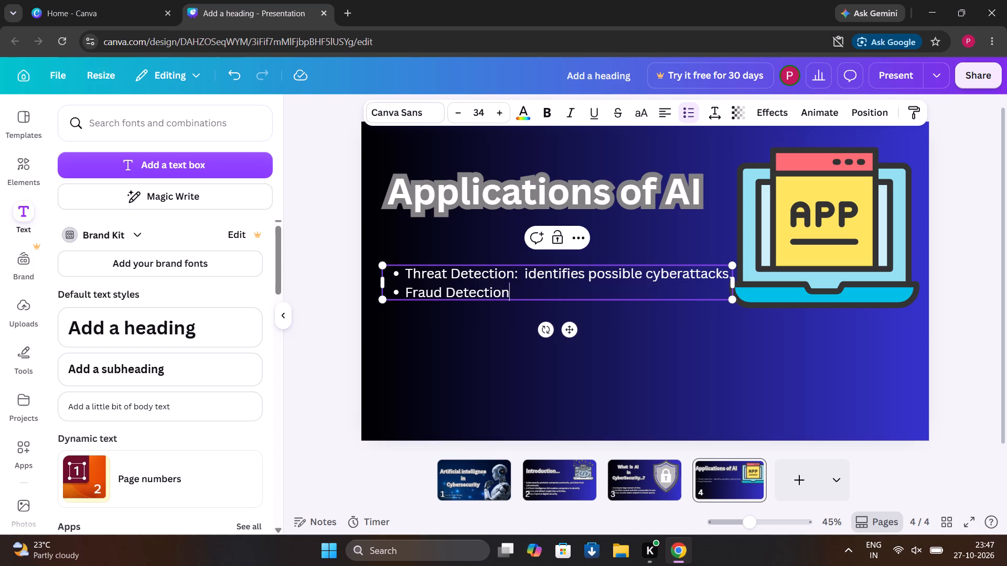
pyautogui.hotkey('shift', ':')
pyautogui.press('space')
pyautogui.press('space')
# Complete the Fraud Detection bullet with the description "Detects suspicious online transaction.".
pyautogui.hotkey('shift', 'd')
pyautogui.write('etects')
pyautogui.press('space')
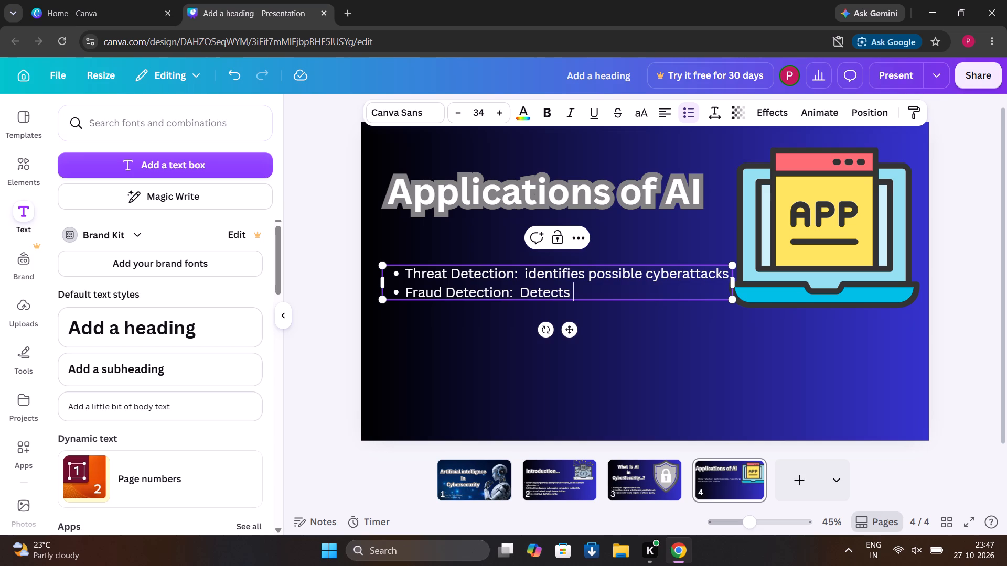
pyautogui.write('sua')
pyautogui.press('BackSpace')
pyautogui.write('sp')
pyautogui.write('iciou')
pyautogui.press('s')
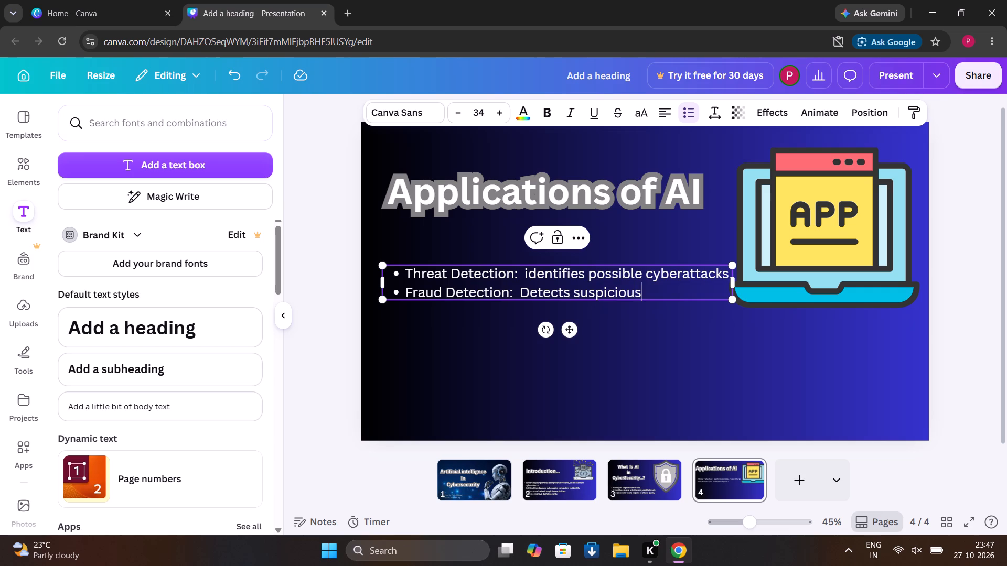
pyautogui.press('space')
pyautogui.write('online')
pyautogui.press('space')
pyautogui.write('trans')
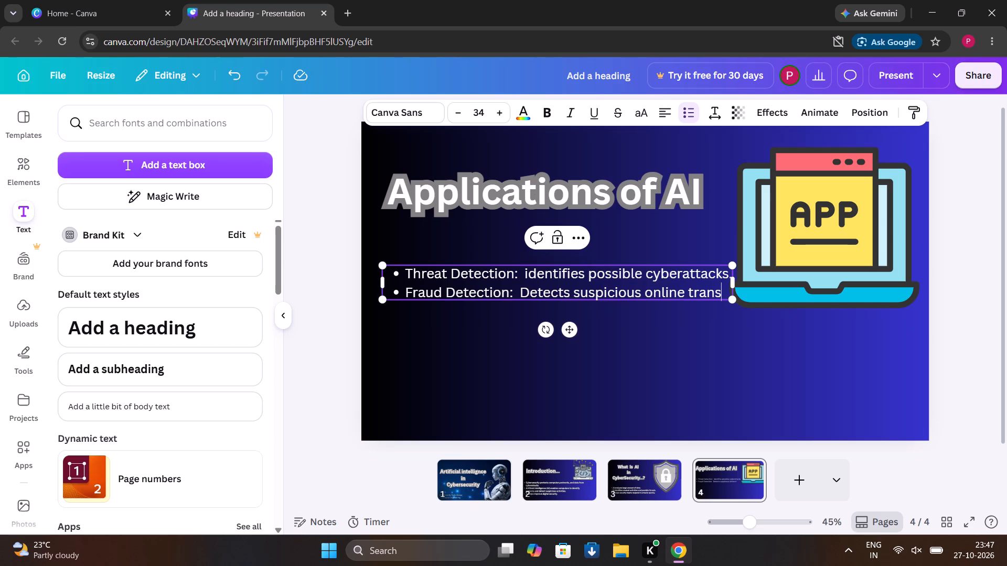
pyautogui.write('actio')
pyautogui.write('n.')
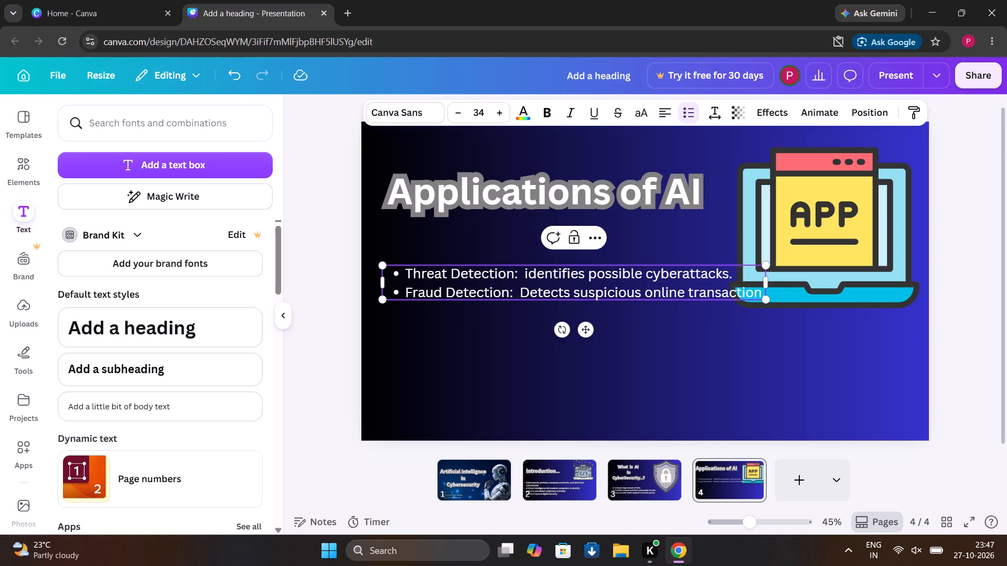
# Break the Fraud Detection bullet before "transaction." and indent that word on an unbulleted line, aligned under the bullet text.
pyautogui.click(690, 295)
pyautogui.press('Return')
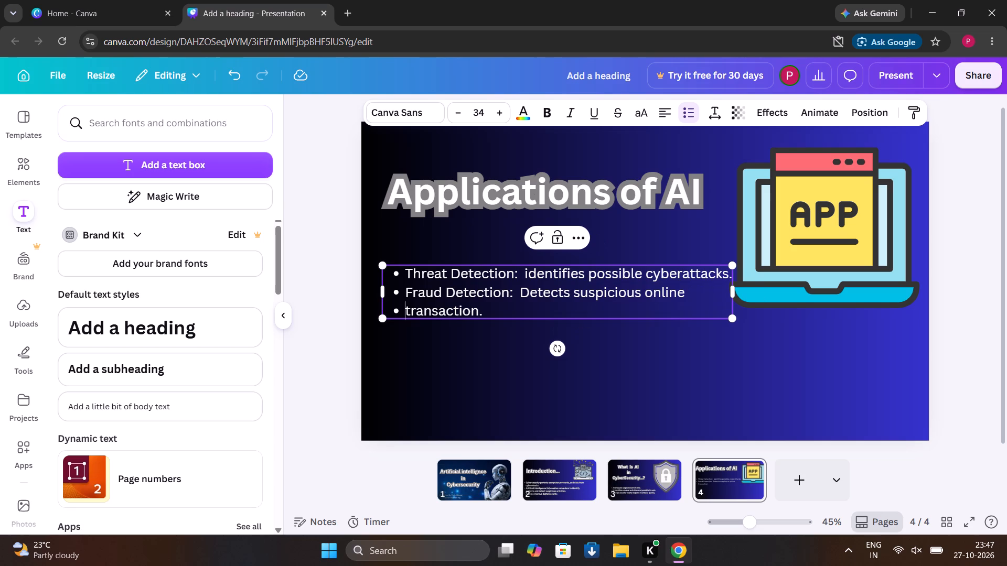
pyautogui.press('BackSpace')
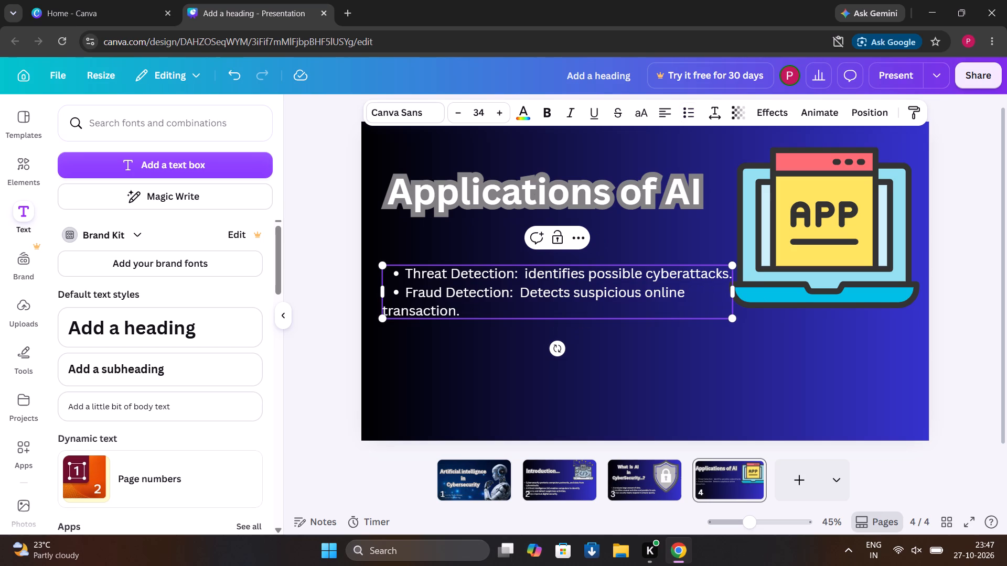
pyautogui.press('space')
pyautogui.press('space')
pyautogui.press('space')
pyautogui.press('space')
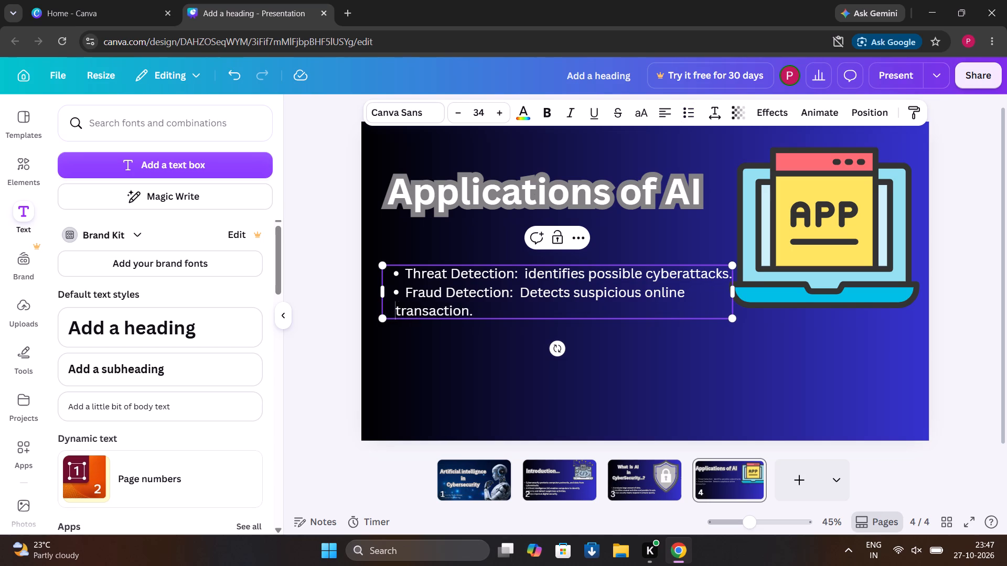
pyautogui.press('space')
pyautogui.press('space')
pyautogui.press('space')
pyautogui.press('space')
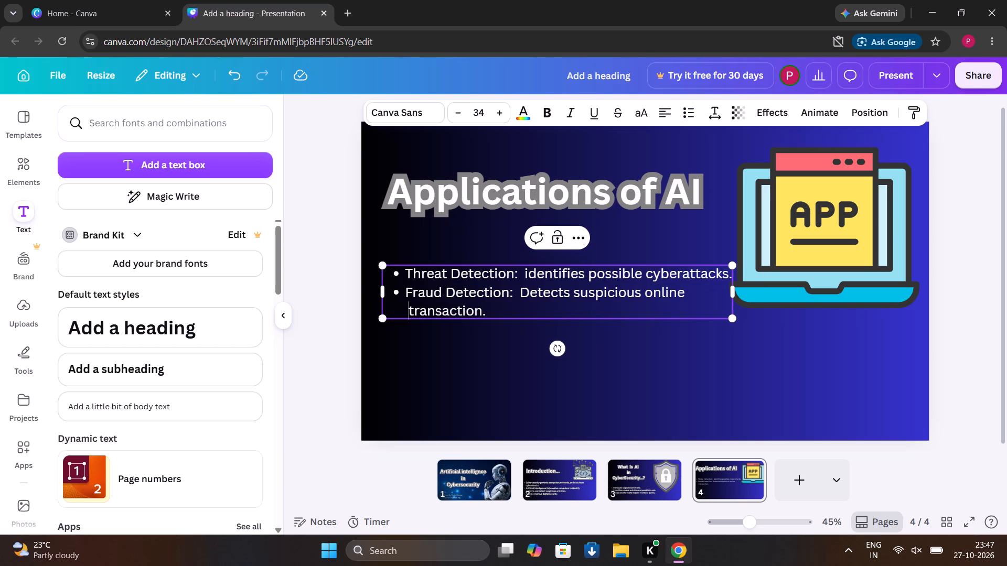
# Start a new bulleted line below "transaction." in the applications list.
pyautogui.click(511, 314)
pyautogui.press('Return')
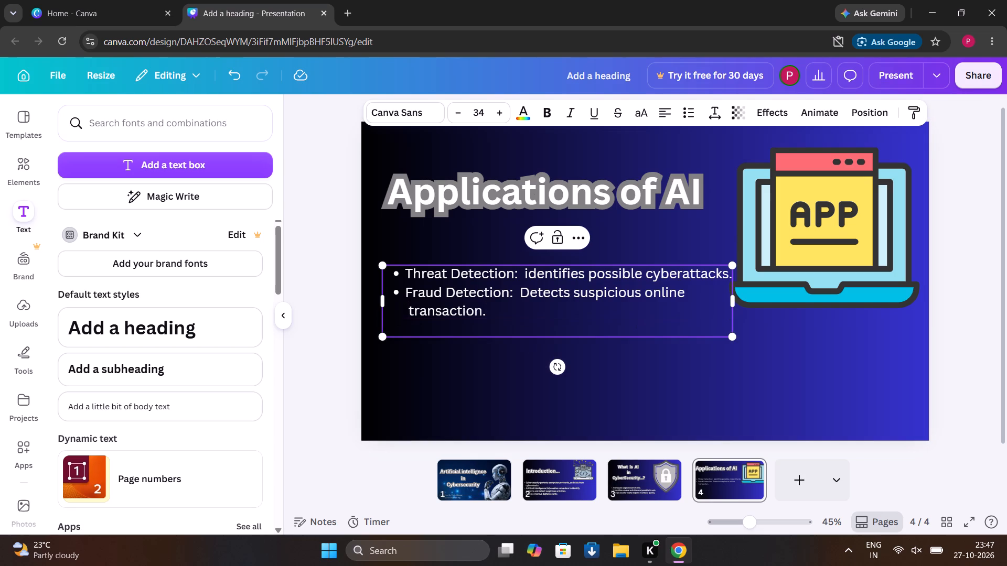
pyautogui.click(393, 329)
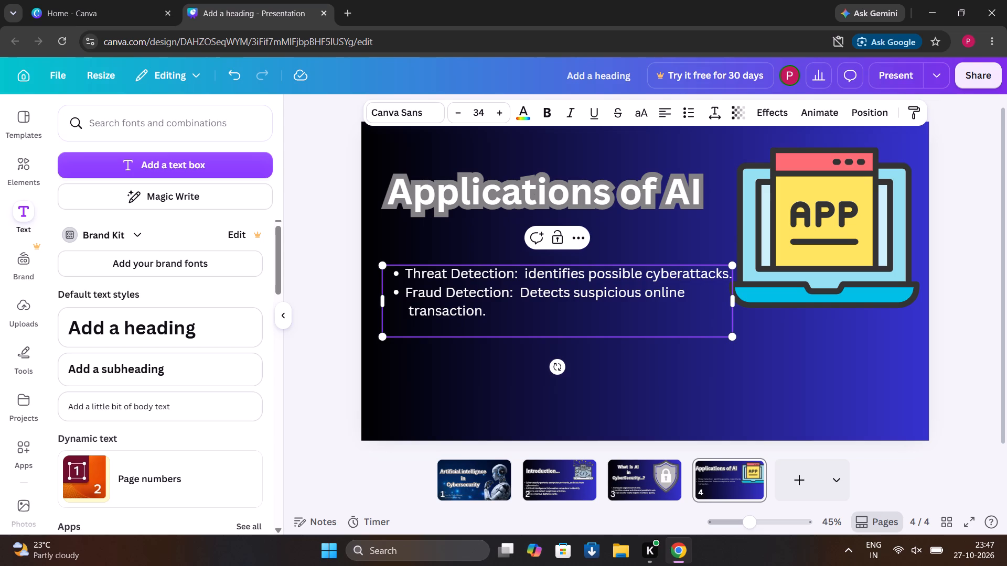
pyautogui.doubleClick(393, 329)
pyautogui.click(485, 310)
pyautogui.press('Return')
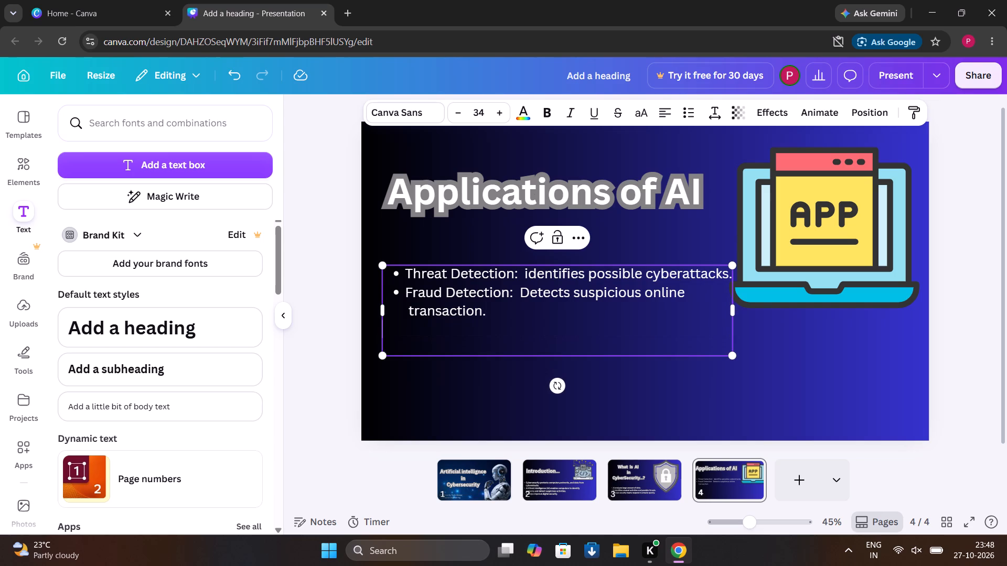
pyautogui.press('BackSpace')
pyautogui.press('Return')
pyautogui.click(685, 116)
# Label the empty third bullet in the applications list "Spam Filtering:".
pyautogui.write('Spam Filtere')
pyautogui.press('BackSpace')
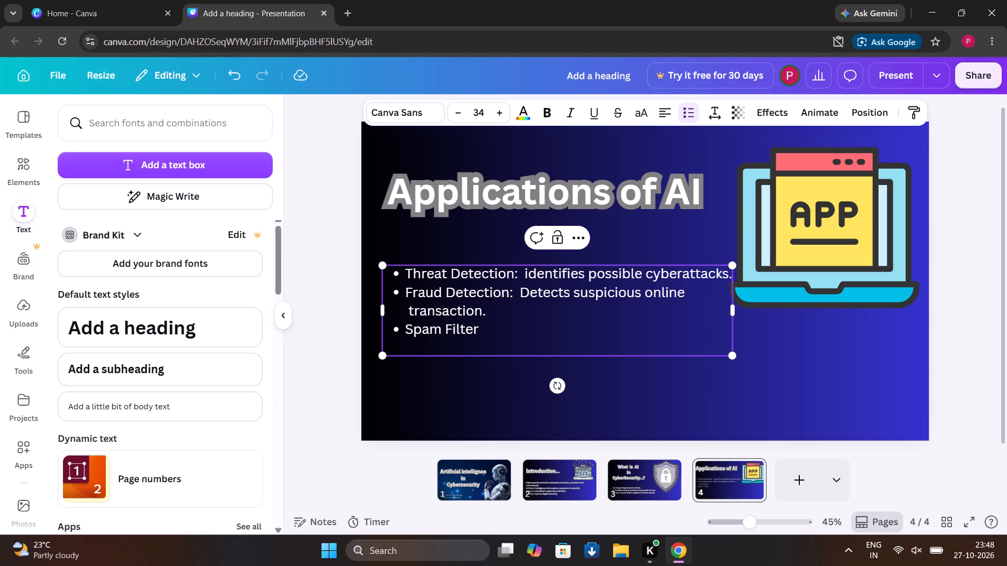
pyautogui.write('ing')
pyautogui.write(':')
pyautogui.press('space')
pyautogui.press('space')
# Continue the Spam Filtering bullet with the description "Identifies unwanted or dangerous".
pyautogui.write('Identifies')
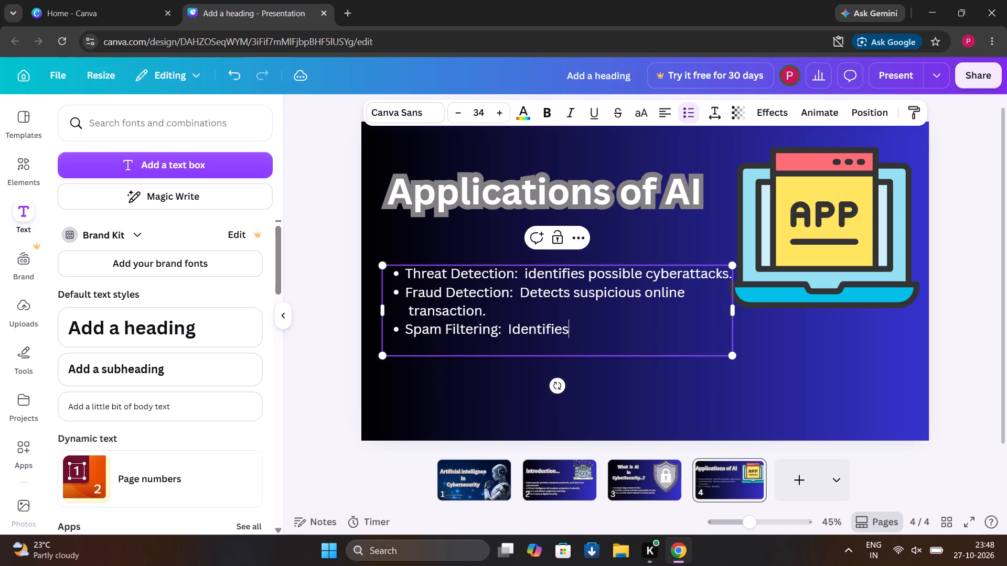
pyautogui.press('space')
pyautogui.write('un')
pyautogui.write('wanted')
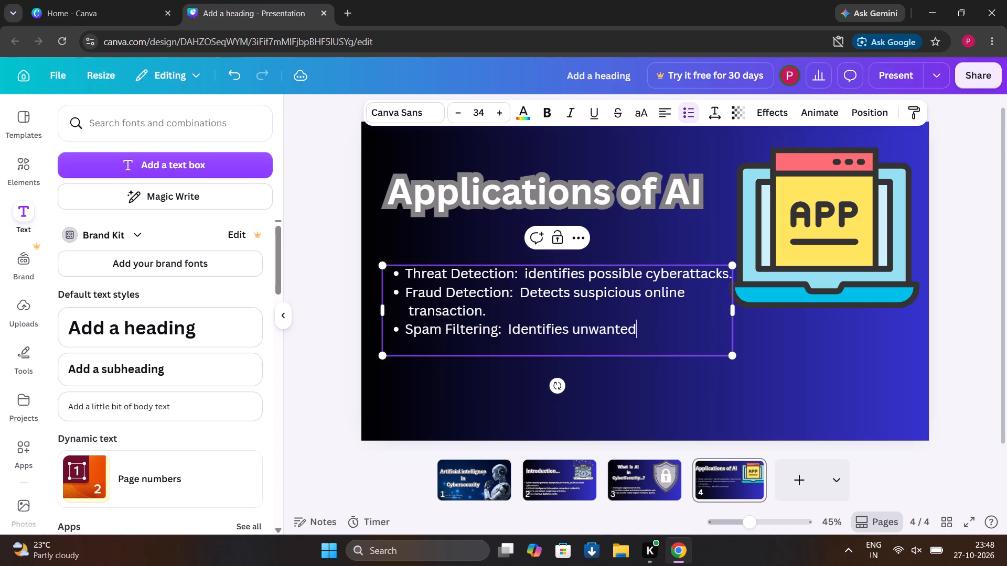
pyautogui.press('space')
pyautogui.write('or')
pyautogui.press('space')
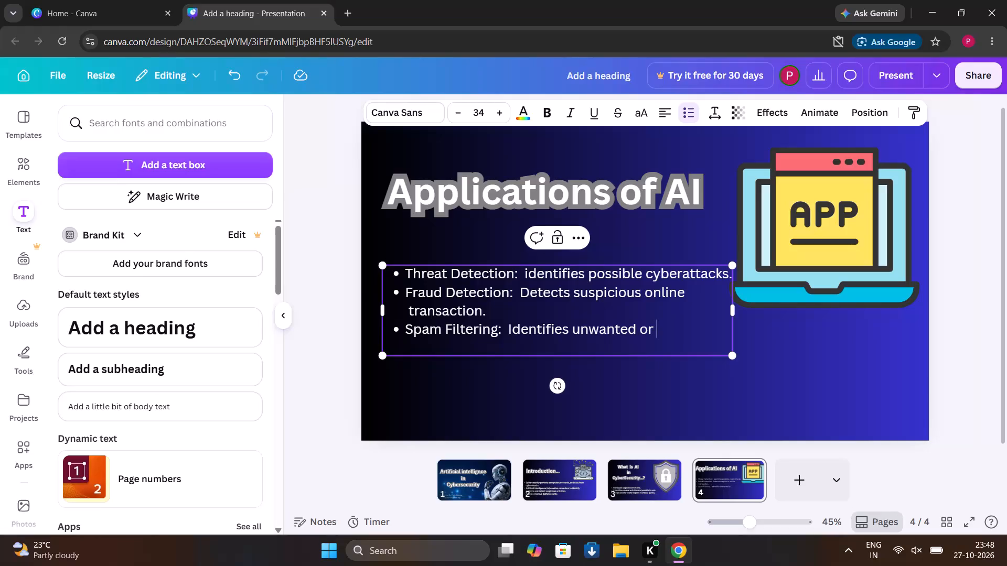
pyautogui.write('da')
pyautogui.write('nger')
pyautogui.write('ous')
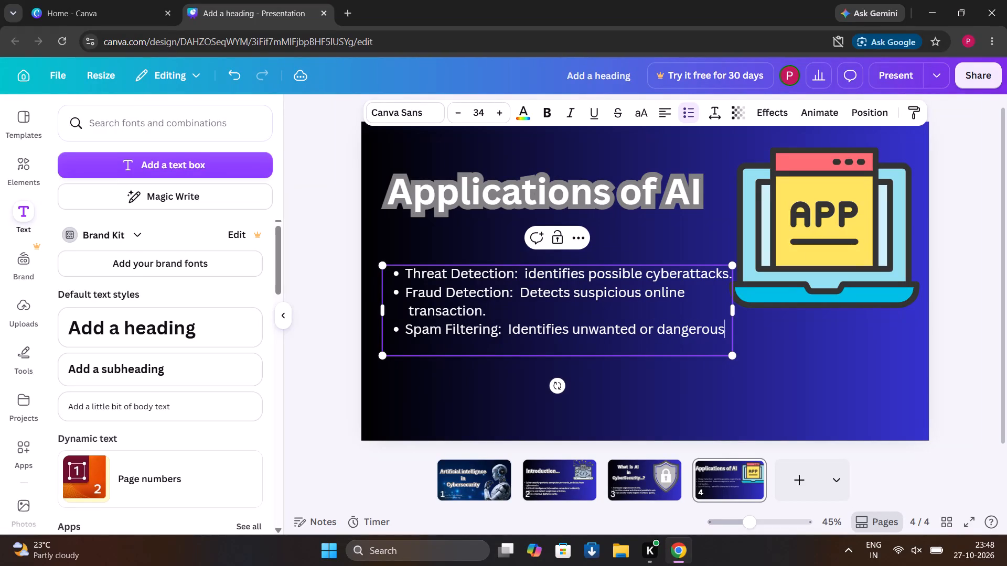
pyautogui.press('space')
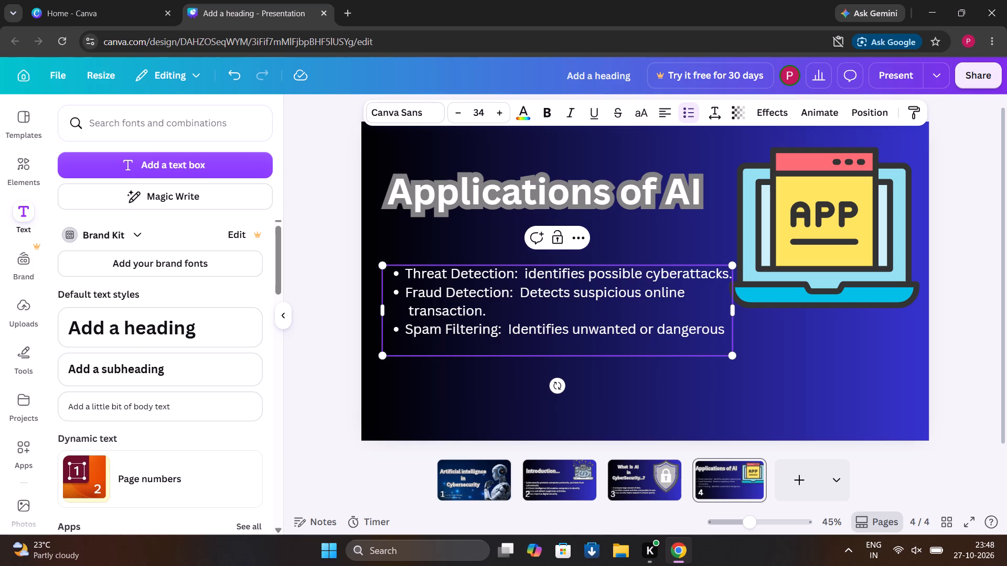
# Finish the Spam Filtering description with "emails." on an unbulleted line below, indented to align with "transaction.".
pyautogui.press('Return')
pyautogui.press('BackSpace')
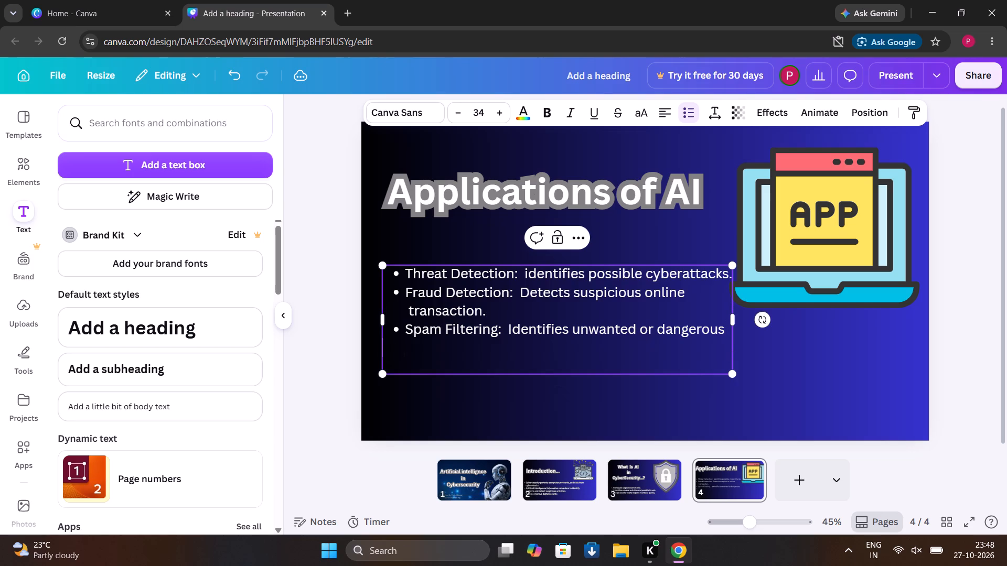
pyautogui.press('BackSpace')
pyautogui.press('Return')
pyautogui.press('BackSpace')
pyautogui.press('space')
pyautogui.press('space')
pyautogui.press('space')
pyautogui.press('space')
pyautogui.press('space')
pyautogui.press('space')
pyautogui.press('space')
pyautogui.press('space')
pyautogui.write('emails')
pyautogui.press('.')
# Start a new bulleted line below "emails." in the applications list.
pyautogui.press('Return')
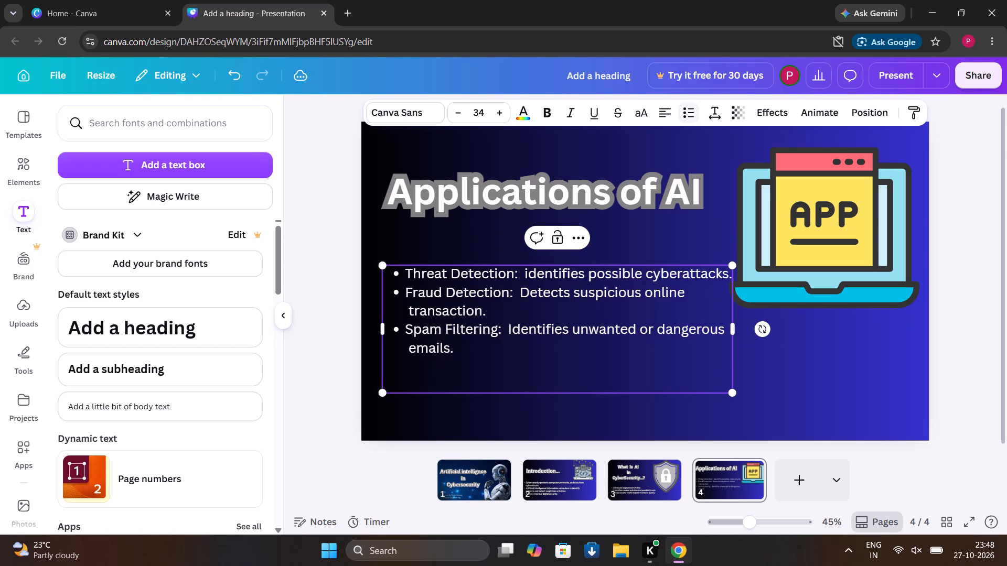
pyautogui.write('Ma')
pyautogui.press('BackSpace')
pyautogui.press('BackSpace')
pyautogui.press('space')
pyautogui.press('space')
pyautogui.press('space')
pyautogui.press('space')
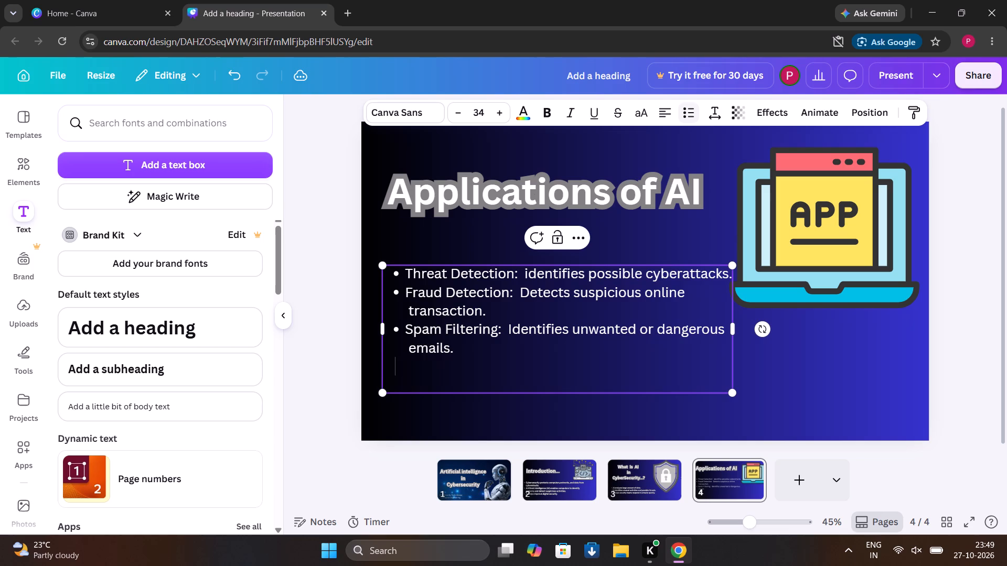
pyautogui.click(690, 114)
# Label the new bullet "Malware Detection:", reducing the extra space between the bullet and the text.
pyautogui.write('Mal')
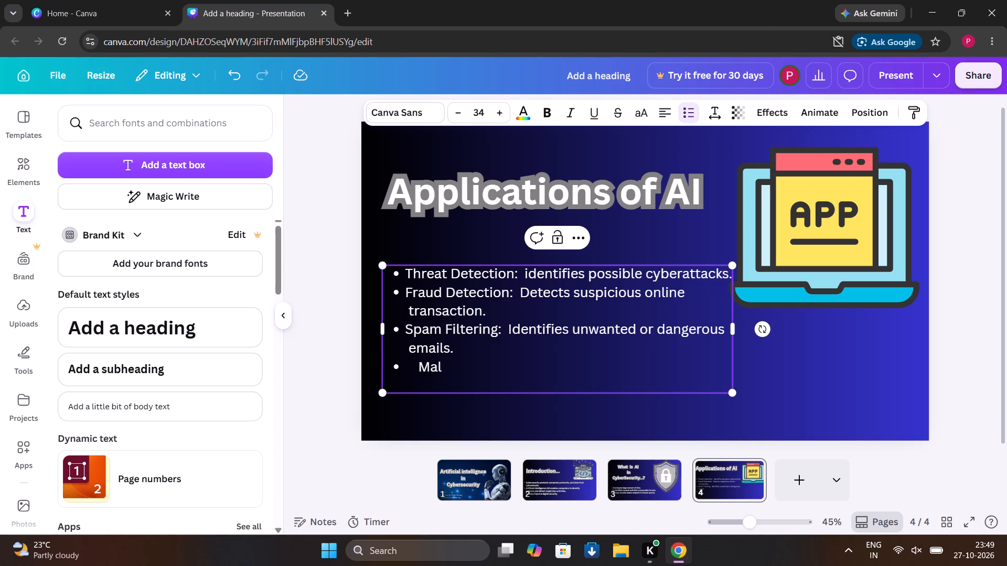
pyautogui.press('BackSpace')
pyautogui.press('BackSpace')
pyautogui.press('BackSpace')
pyautogui.press('BackSpace')
pyautogui.press('BackSpace')
pyautogui.write('Malwarw')
pyautogui.press('BackSpace')
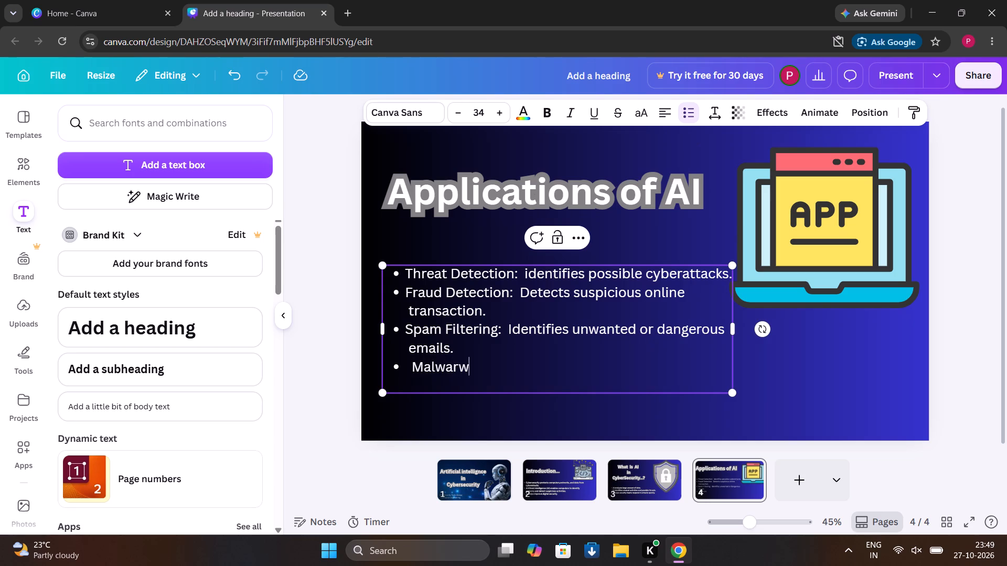
pyautogui.press('e')
pyautogui.press('space')
pyautogui.write('Detection')
pyautogui.write(':')
pyautogui.press('space')
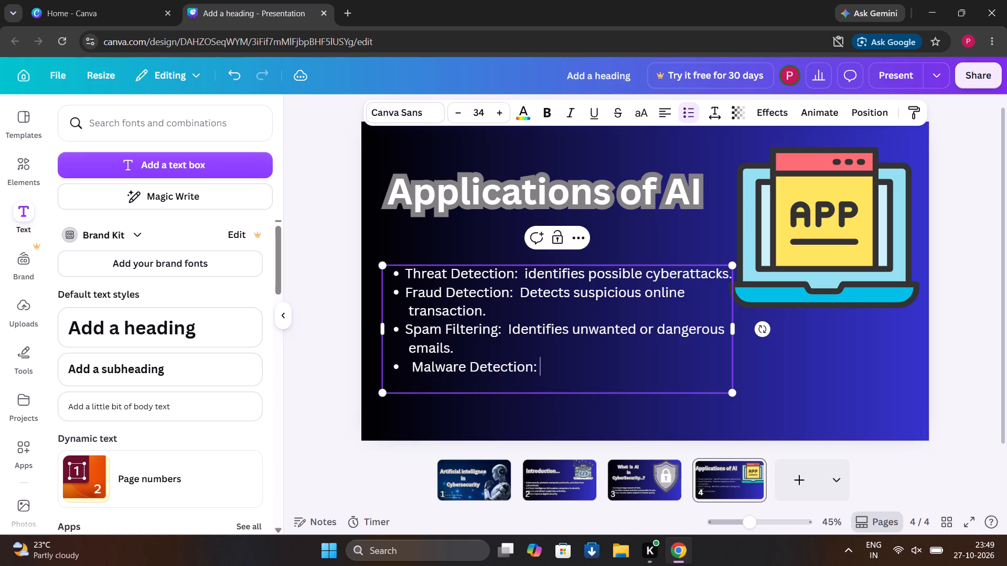
pyautogui.press('space')
# Complete the Malware Detection bullet with the description "Helps identify harmful software.".
pyautogui.hotkey('shift', 'h')
pyautogui.write('elps')
pyautogui.press('space')
pyautogui.write('identi')
pyautogui.write('fy')
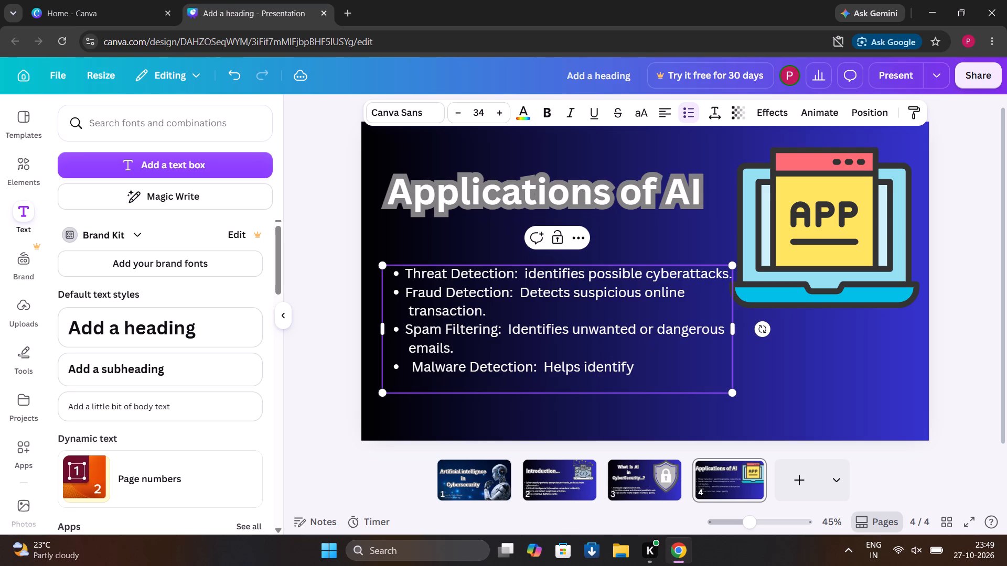
pyautogui.press('space')
pyautogui.write('h')
pyautogui.write('armful')
pyautogui.press('space')
pyautogui.write('software')
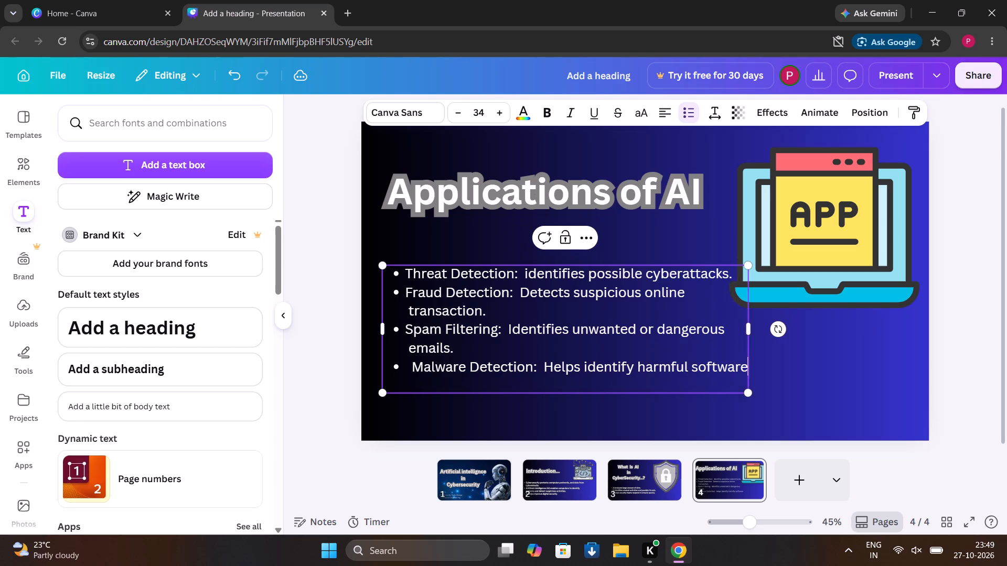
pyautogui.press('.')
# Add another bullet below Malware Detection with the label "Network Security", spelled correctly.
pyautogui.press('Return')
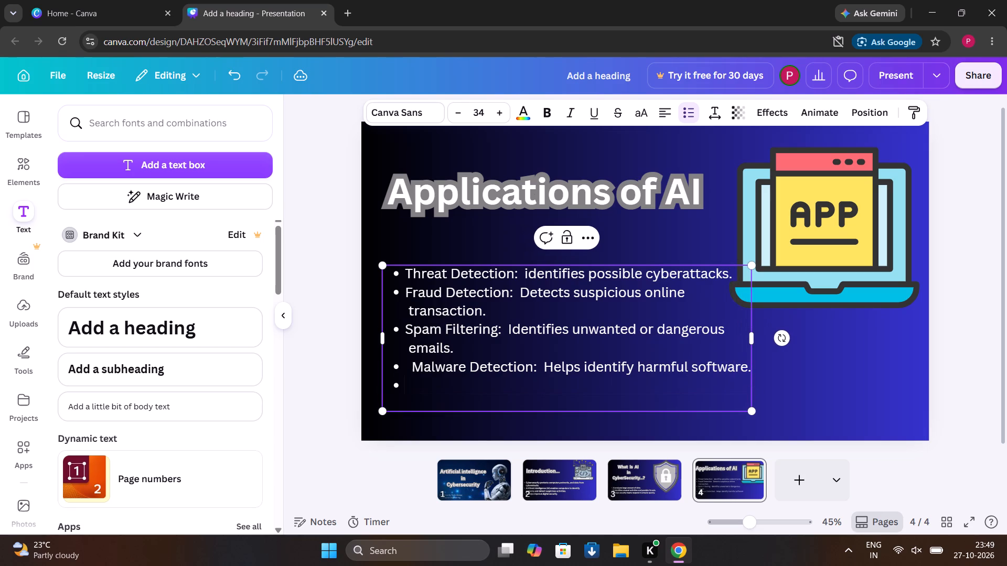
pyautogui.write('Network')
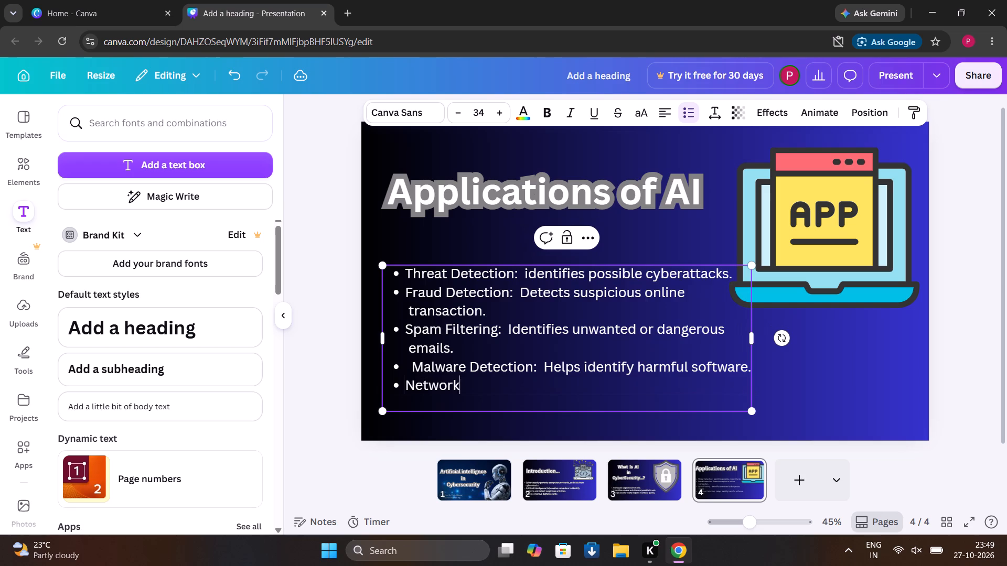
pyautogui.press('space')
pyautogui.write('Secuity')
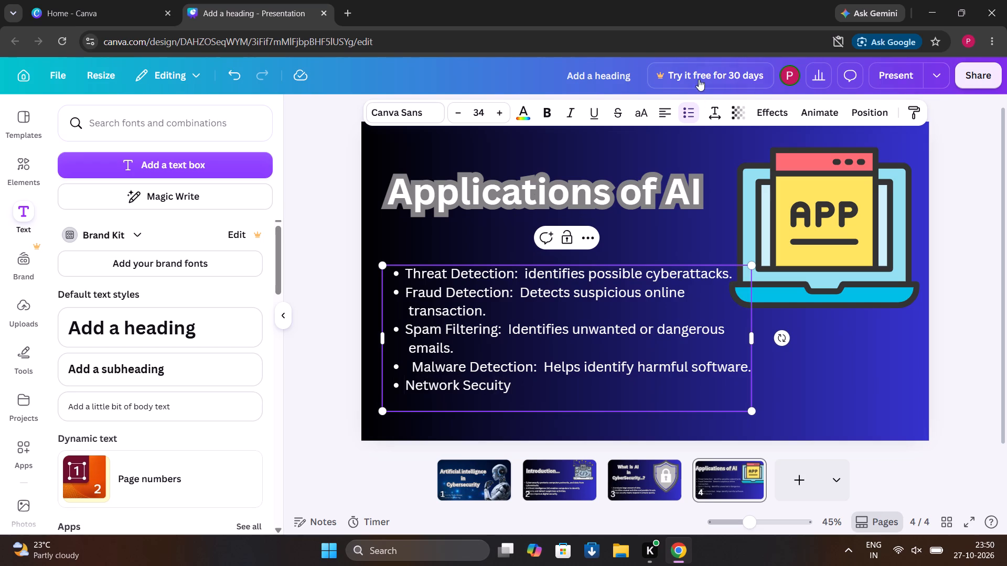
pyautogui.click(497, 389)
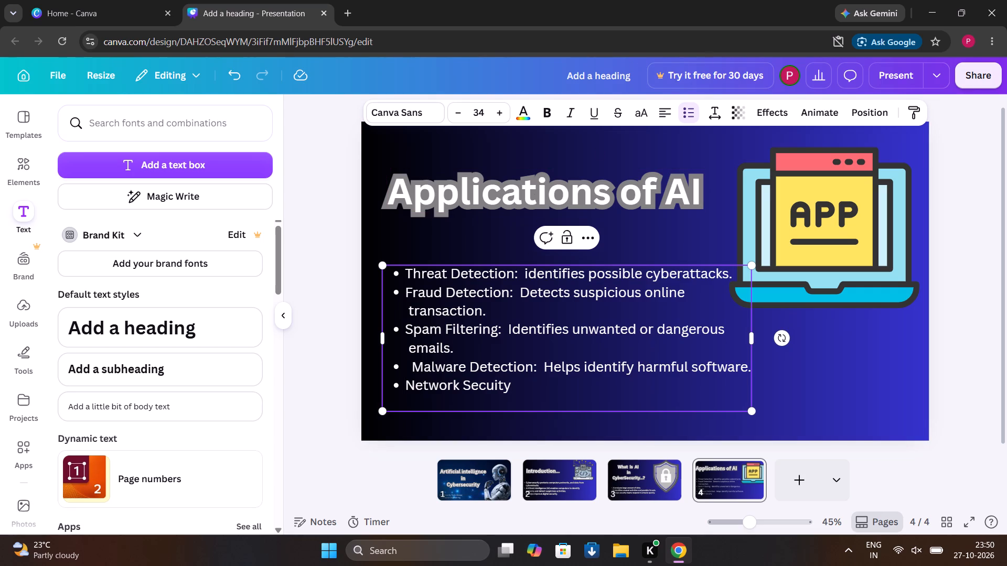
pyautogui.click(491, 384)
pyautogui.press('r')
# Complete the Network Security bullet with a colon and the description "Monitors unusual network activity.", with only the first letter of "Monitors" capitalized.
pyautogui.click(514, 393)
pyautogui.write(':')
pyautogui.press('space')
pyautogui.press('space')
pyautogui.write('MOnitore')
pyautogui.press('BackSpace')
pyautogui.press('s')
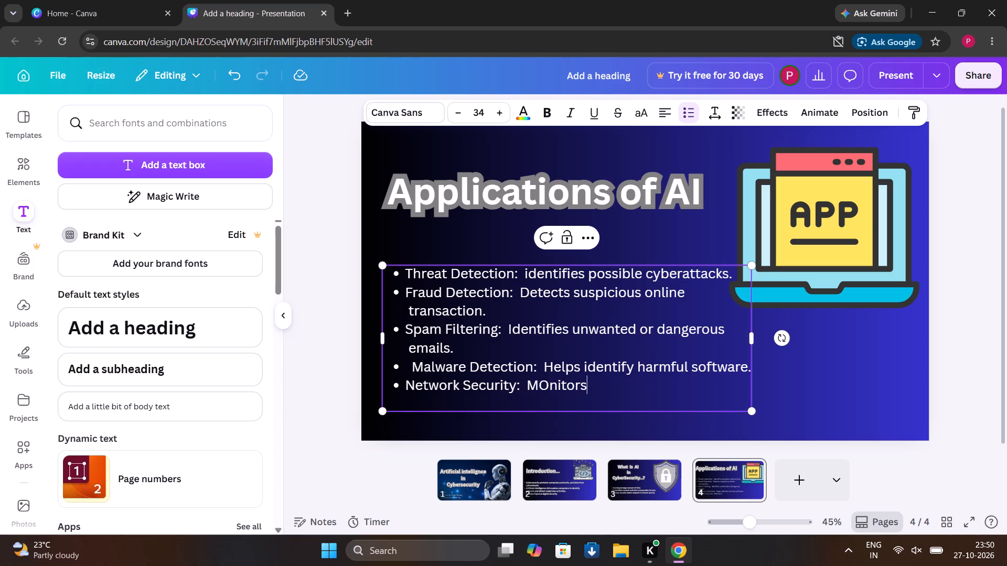
pyautogui.click(547, 386)
pyautogui.press('BackSpace')
pyautogui.press('o')
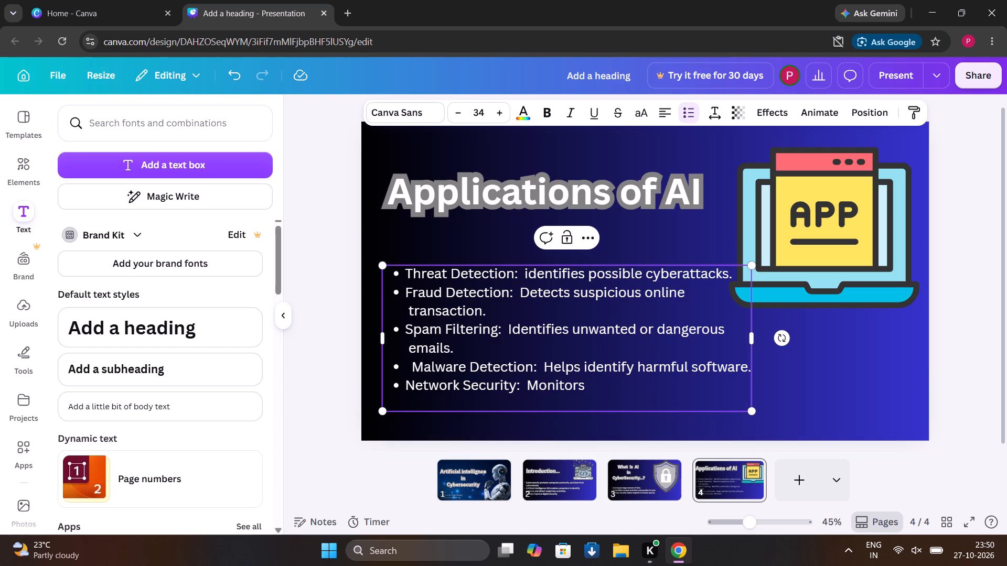
pyautogui.click(598, 389)
pyautogui.press('space')
pyautogui.write('unusual')
pyautogui.press('space')
pyautogui.write('network')
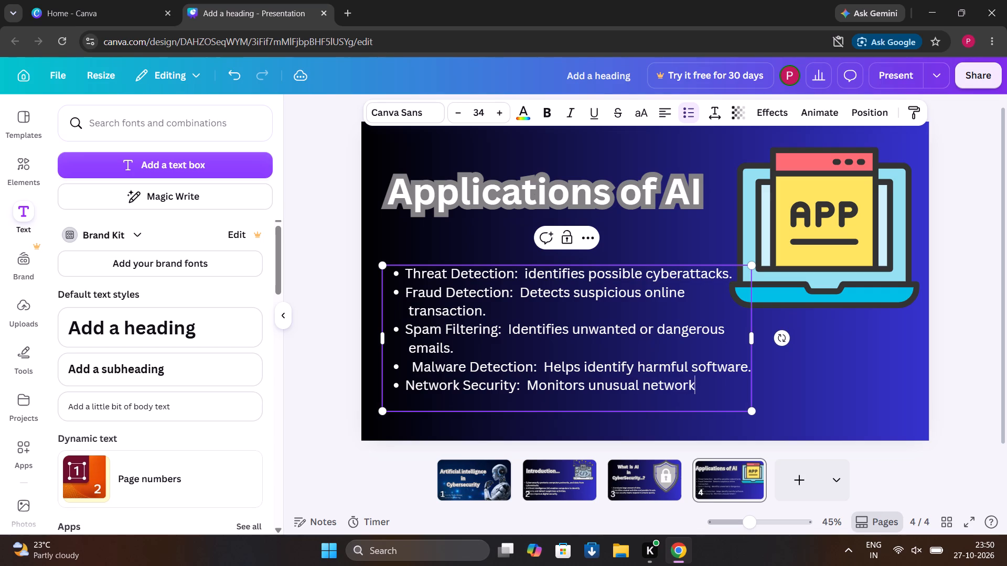
pyautogui.press('space')
pyautogui.write('activity')
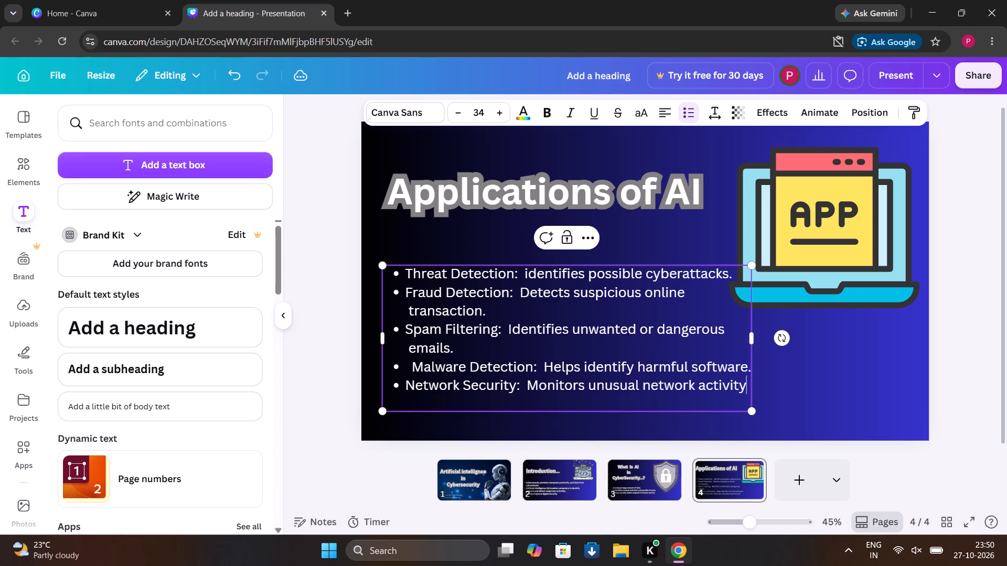
pyautogui.press('.')
# Remove the extra space before "Malware Detection" so the label lines up with the other bullets, and leave the text box.
pyautogui.click(411, 366)
pyautogui.press('BackSpace')
pyautogui.press('BackSpace')
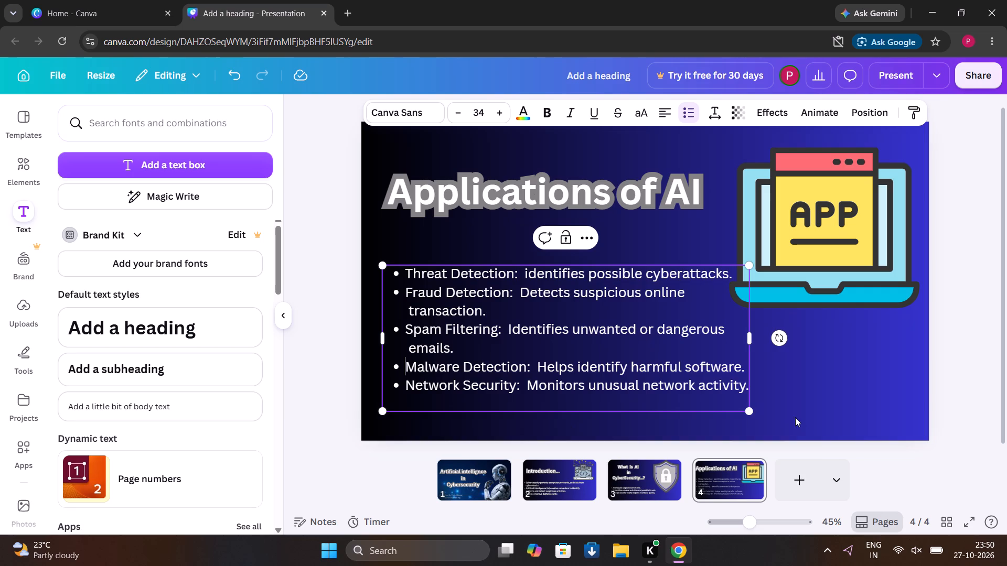
pyautogui.click(812, 440)
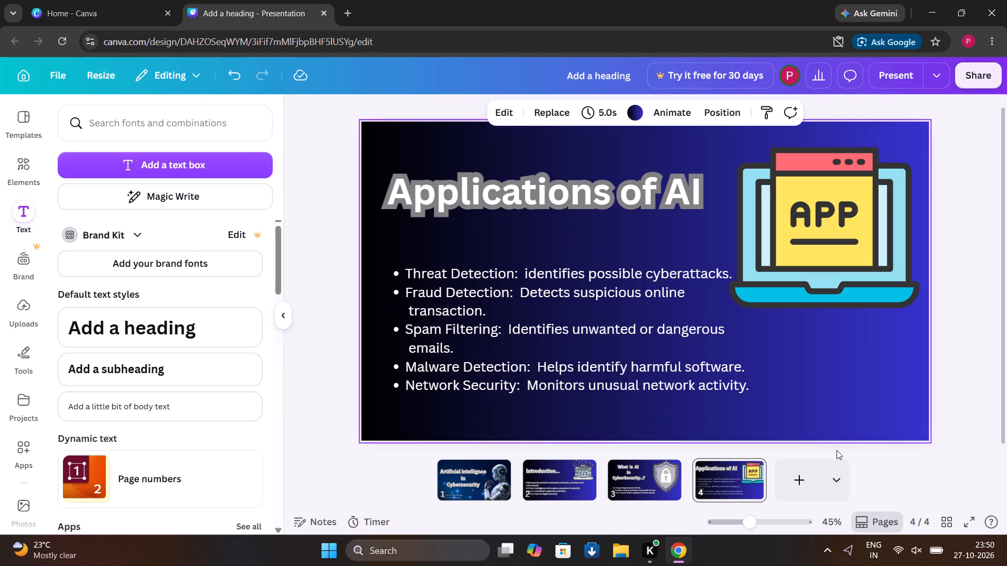
# Add a new page after the "Applications of AI" slide.
pyautogui.click(804, 488)
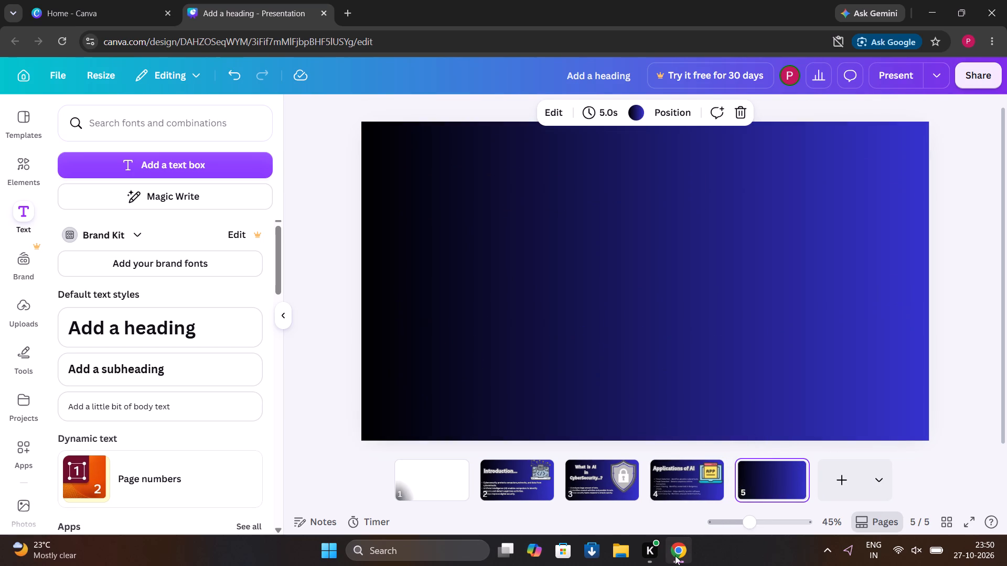
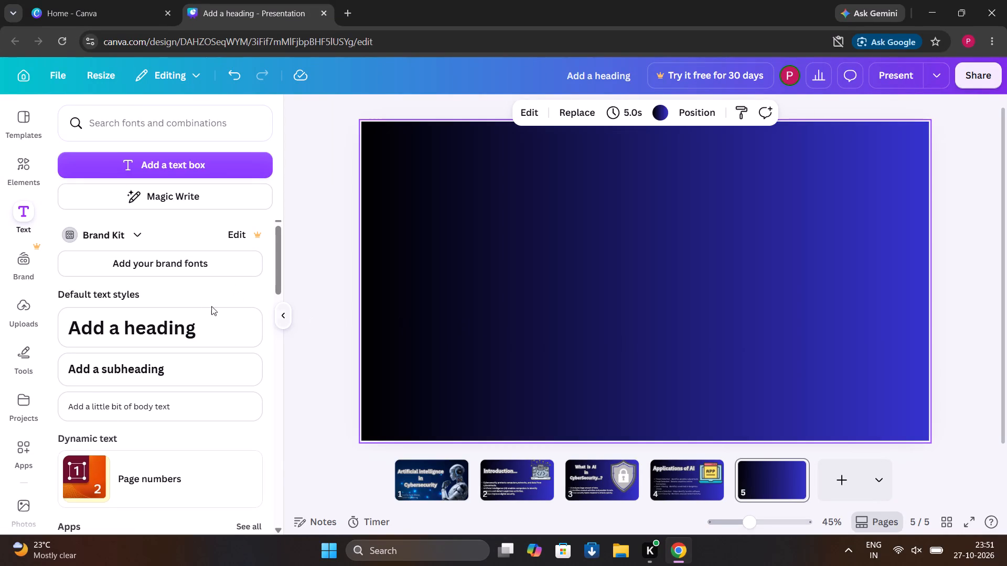
# Add a heading reading "Advantages of AI" in the upper-left area of the fifth slide.
pyautogui.click(176, 333)
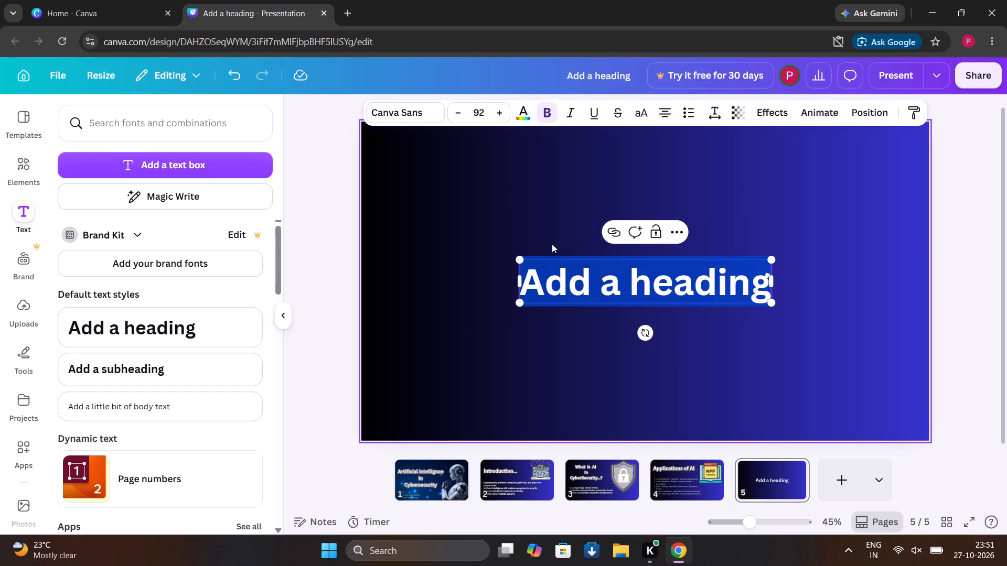
pyautogui.moveTo(577, 256); pyautogui.dragTo(454, 172)
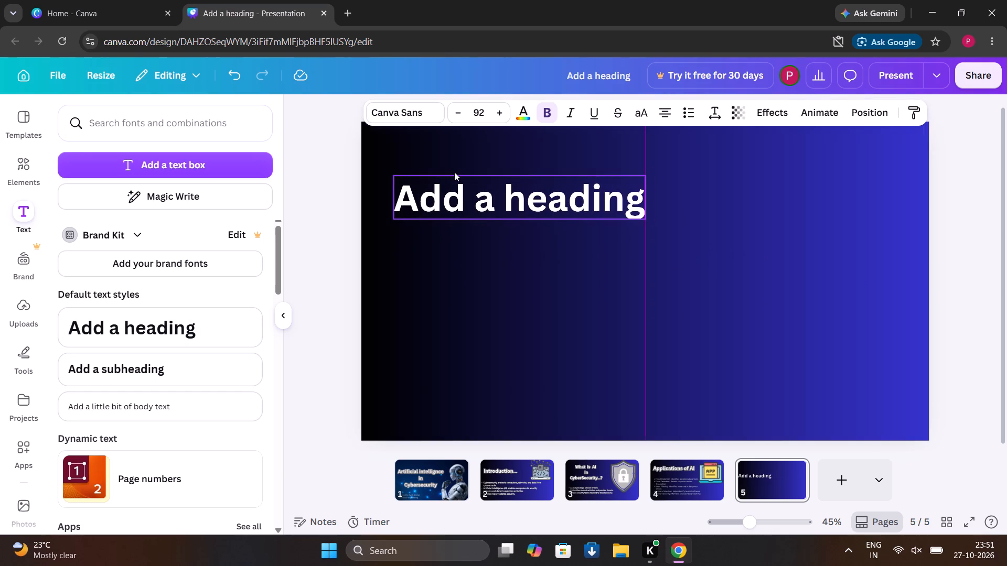
pyautogui.moveTo(454, 172); pyautogui.dragTo(453, 171)
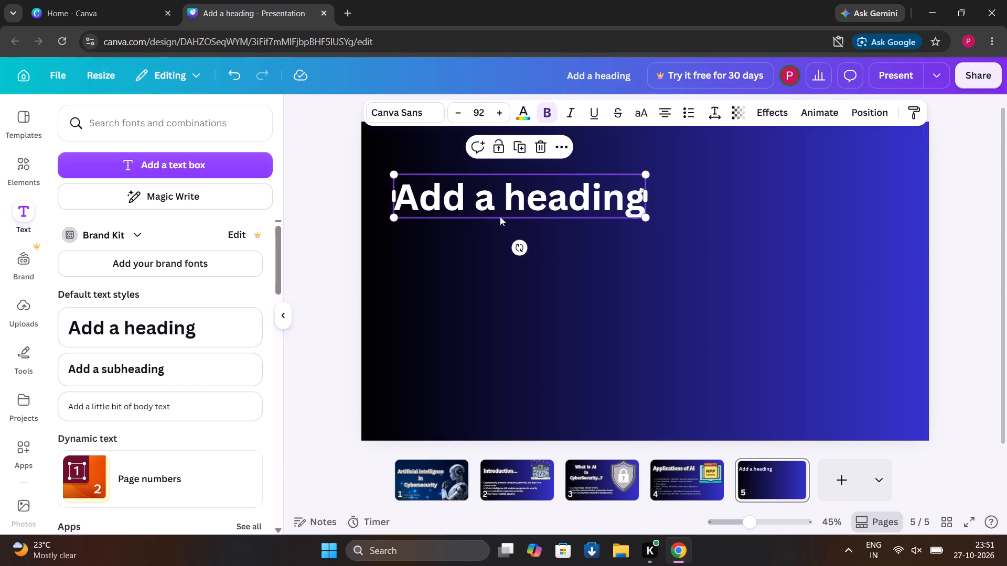
pyautogui.click(641, 189)
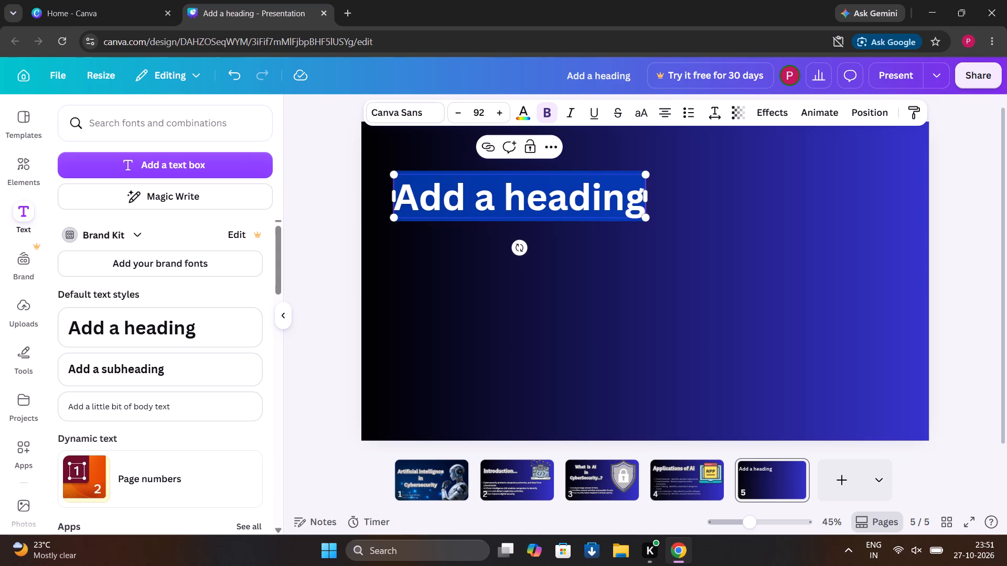
pyautogui.press('BackSpace')
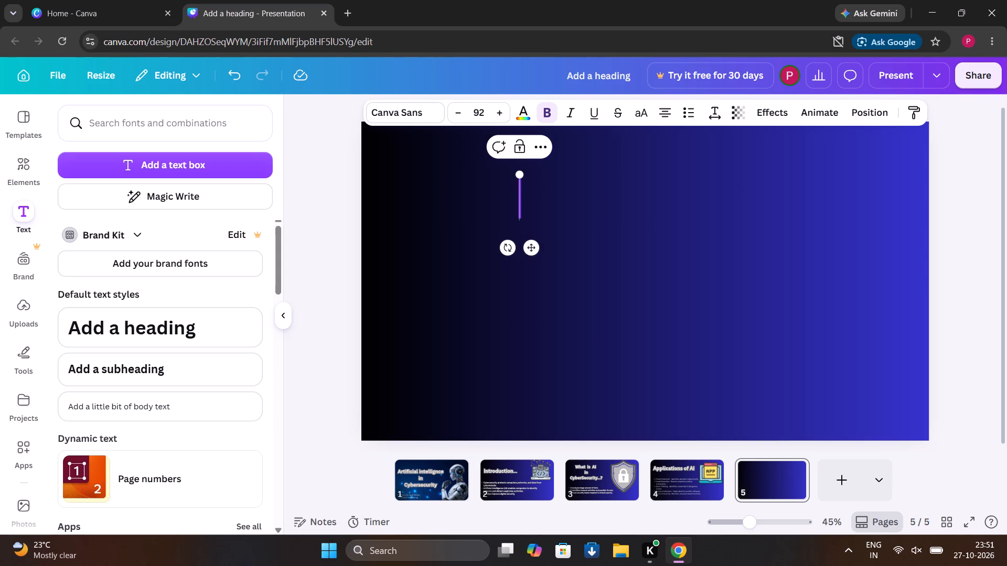
pyautogui.write('Ad')
pyautogui.write('vab')
pyautogui.press('BackSpace')
pyautogui.write('ntag')
pyautogui.write('es')
pyautogui.press('space')
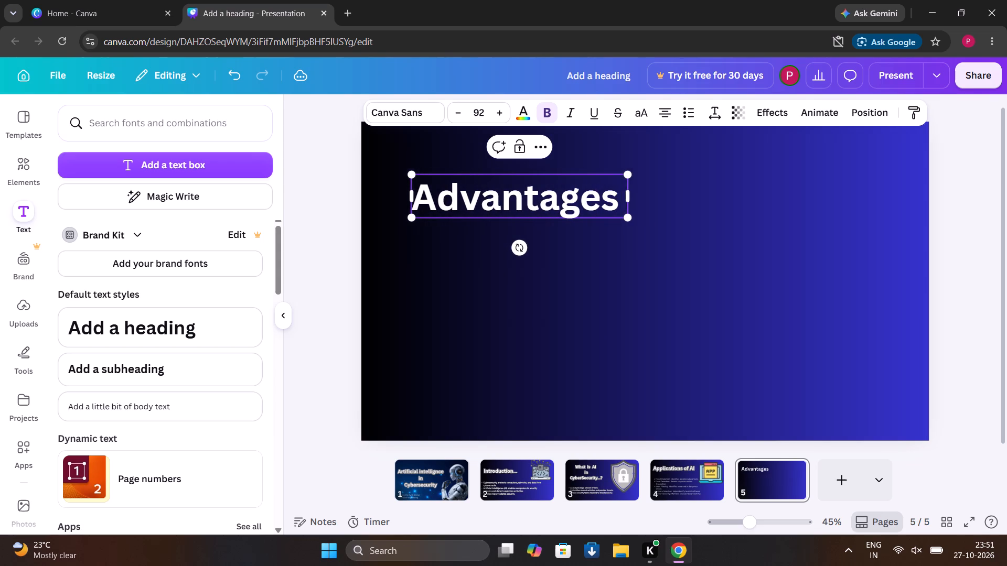
pyautogui.write('of AI')
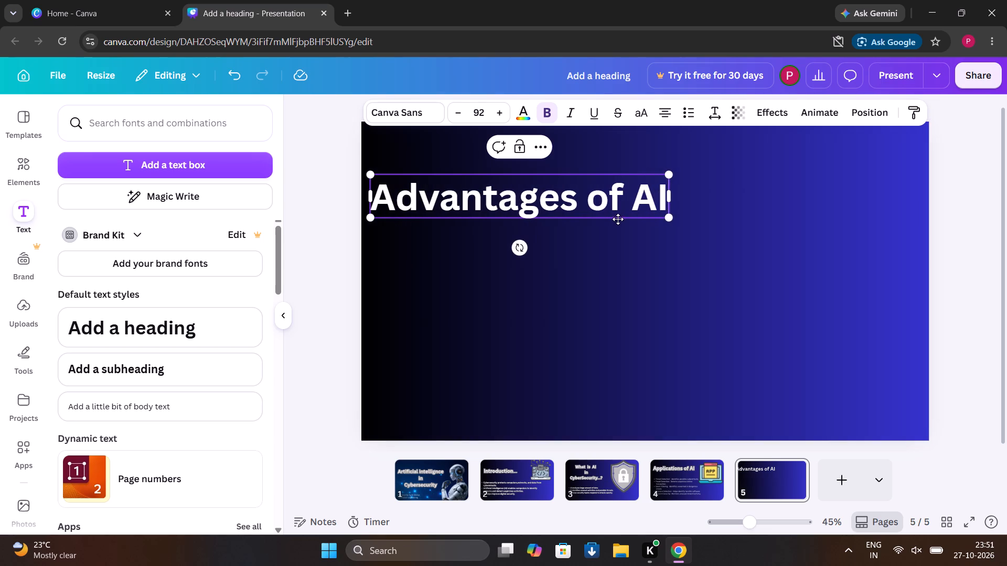
pyautogui.moveTo(618, 218); pyautogui.dragTo(646, 222)
# Apply the Outline text effect to the "Advantages of AI" heading with its thickness at maximum.
pyautogui.click(762, 119)
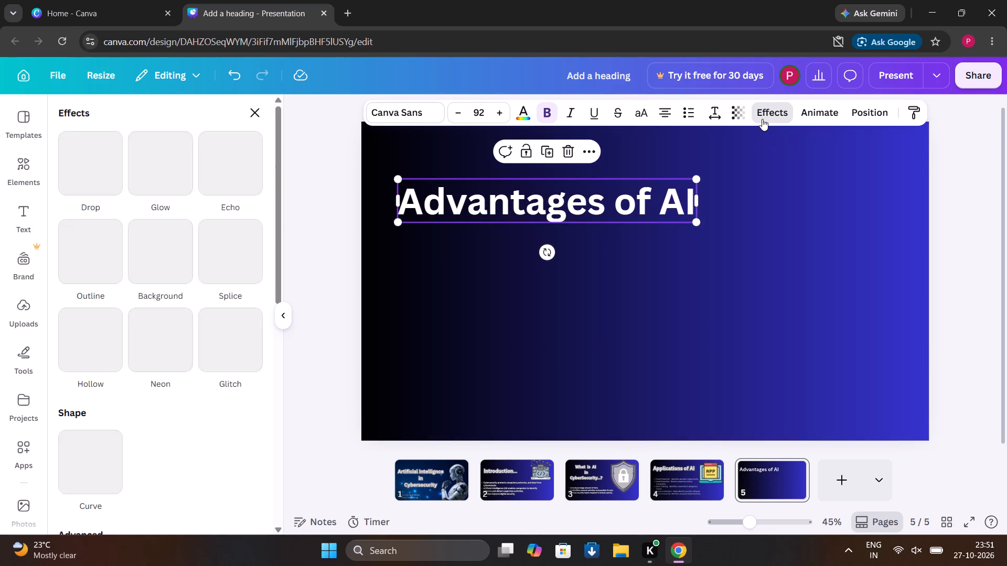
pyautogui.click(79, 274)
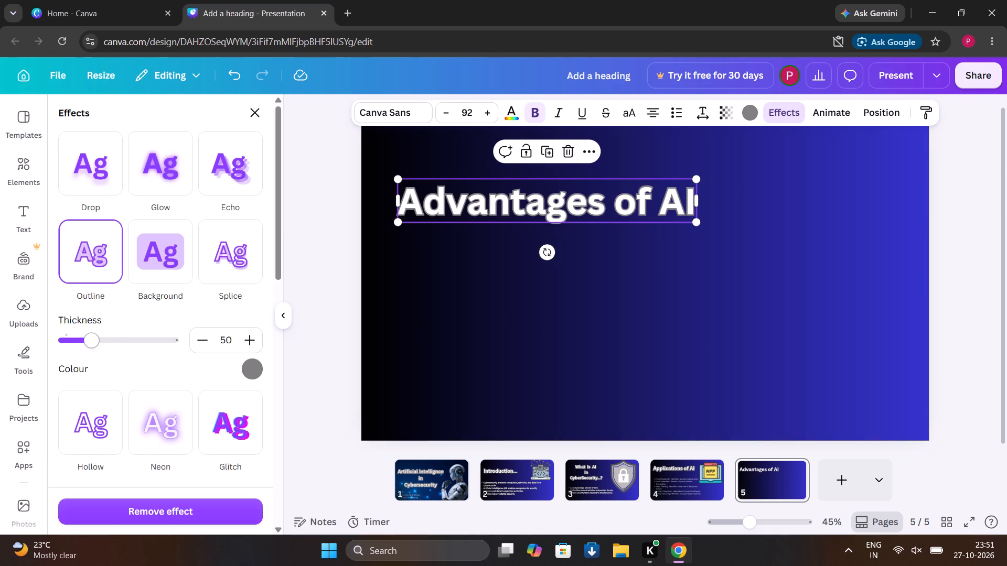
pyautogui.moveTo(95, 346); pyautogui.dragTo(277, 343)
pyautogui.click(640, 271)
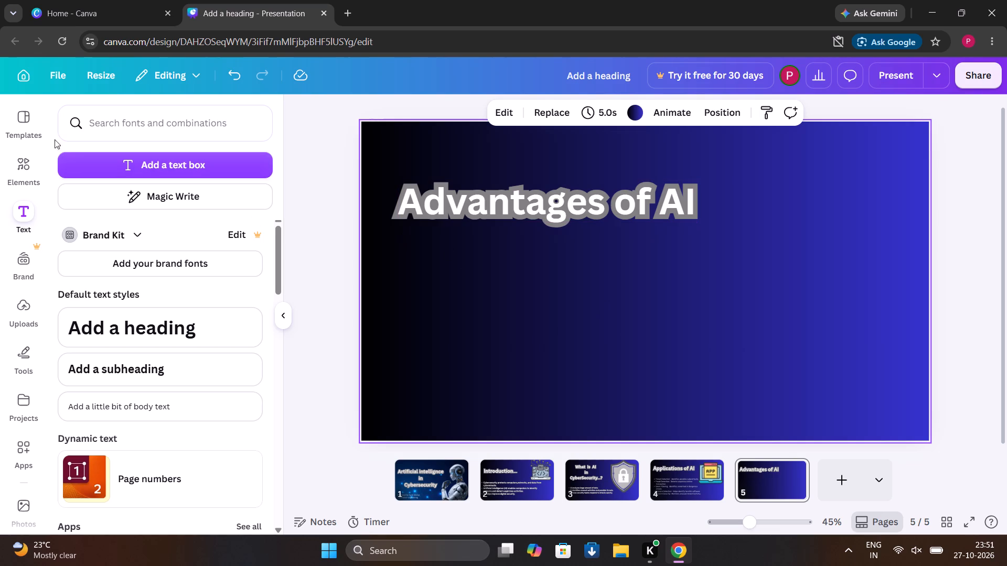
# Replace the previous elements search with one for "advantages and disadvantages".
pyautogui.click(28, 166)
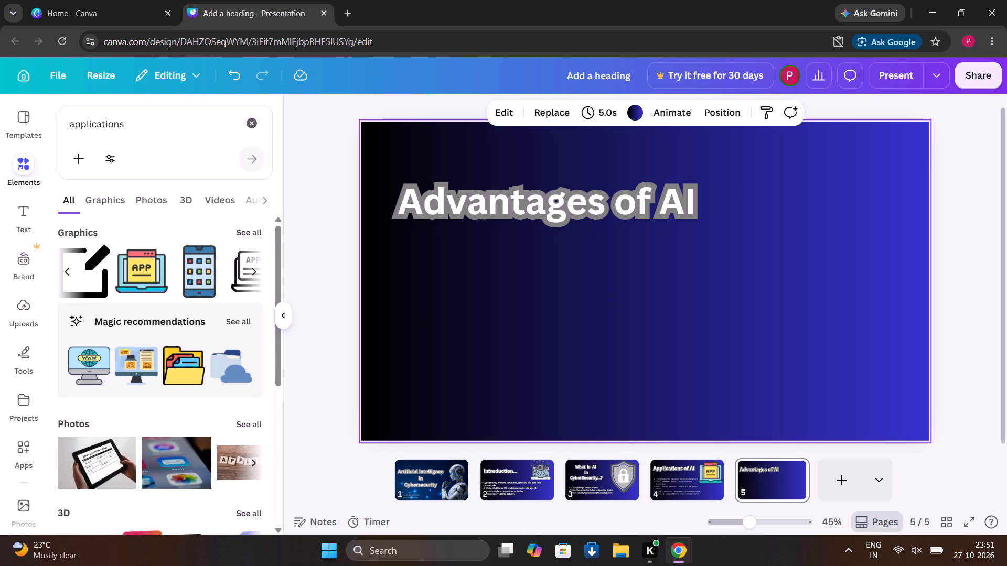
pyautogui.click(144, 128)
pyautogui.press('BackSpace')
pyautogui.press('BackSpace')
pyautogui.press('BackSpace')
pyautogui.press('BackSpace')
pyautogui.press('BackSpace')
pyautogui.press('BackSpace')
pyautogui.press('BackSpace')
pyautogui.press('BackSpace')
pyautogui.press('BackSpace')
pyautogui.press('BackSpace')
pyautogui.press('BackSpace')
pyautogui.press('BackSpace')
pyautogui.press('BackSpace')
pyautogui.press('BackSpace')
pyautogui.press('BackSpace')
pyautogui.press('BackSpace')
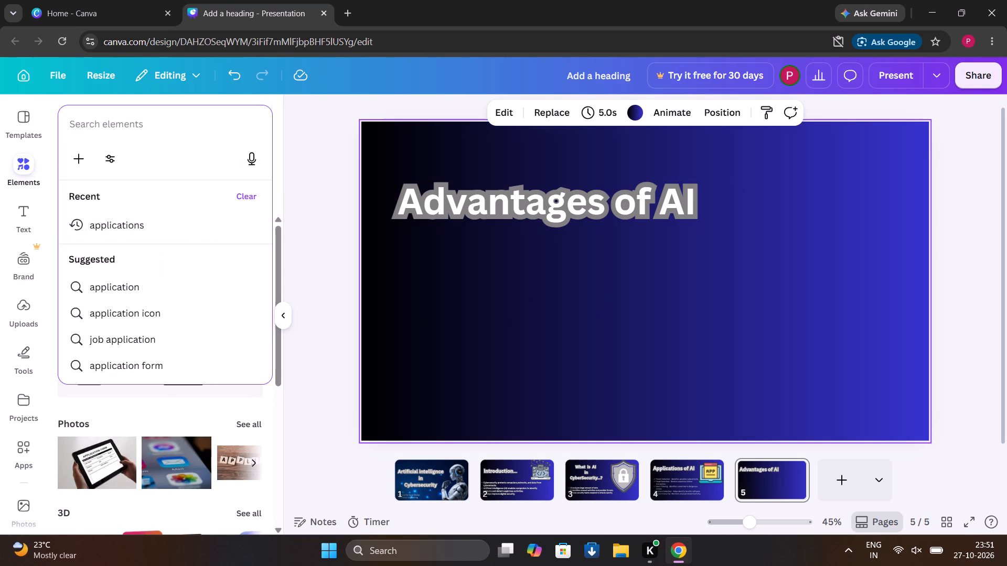
pyautogui.write('advantages')
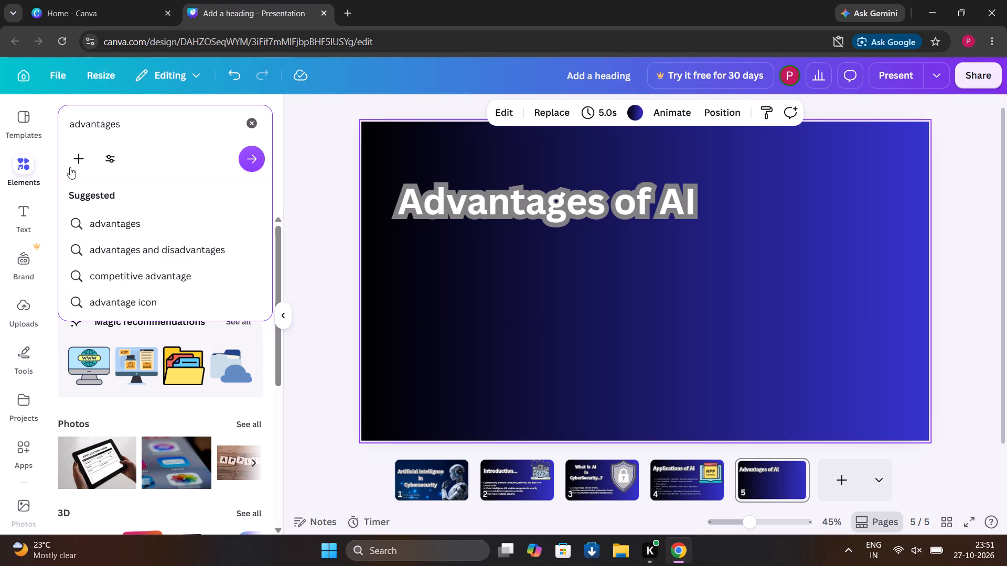
pyautogui.click(102, 222)
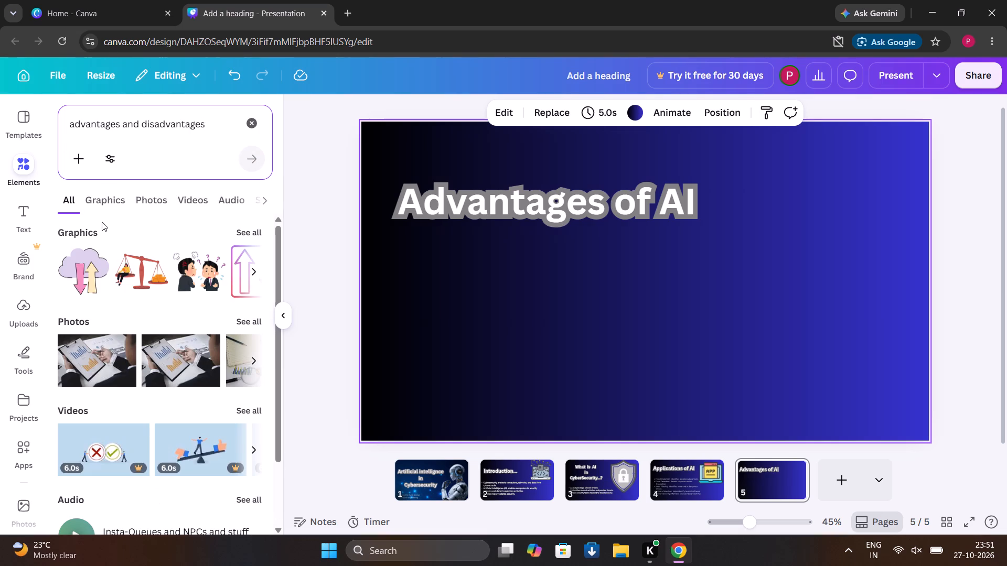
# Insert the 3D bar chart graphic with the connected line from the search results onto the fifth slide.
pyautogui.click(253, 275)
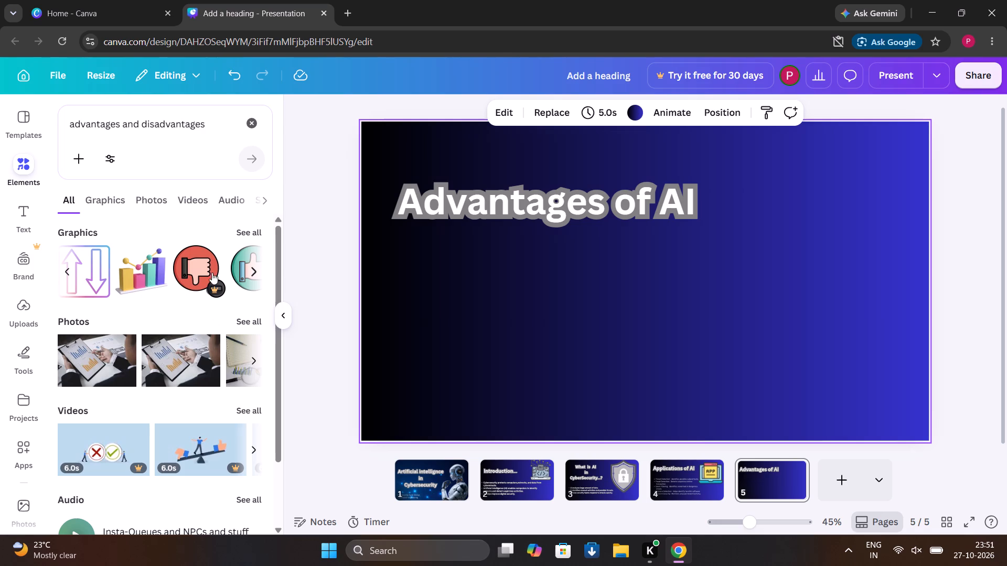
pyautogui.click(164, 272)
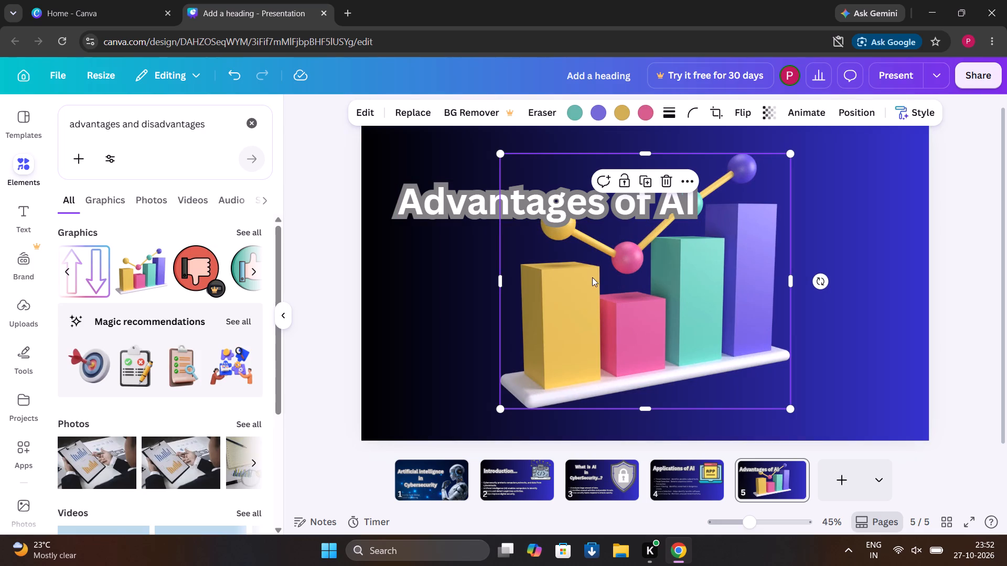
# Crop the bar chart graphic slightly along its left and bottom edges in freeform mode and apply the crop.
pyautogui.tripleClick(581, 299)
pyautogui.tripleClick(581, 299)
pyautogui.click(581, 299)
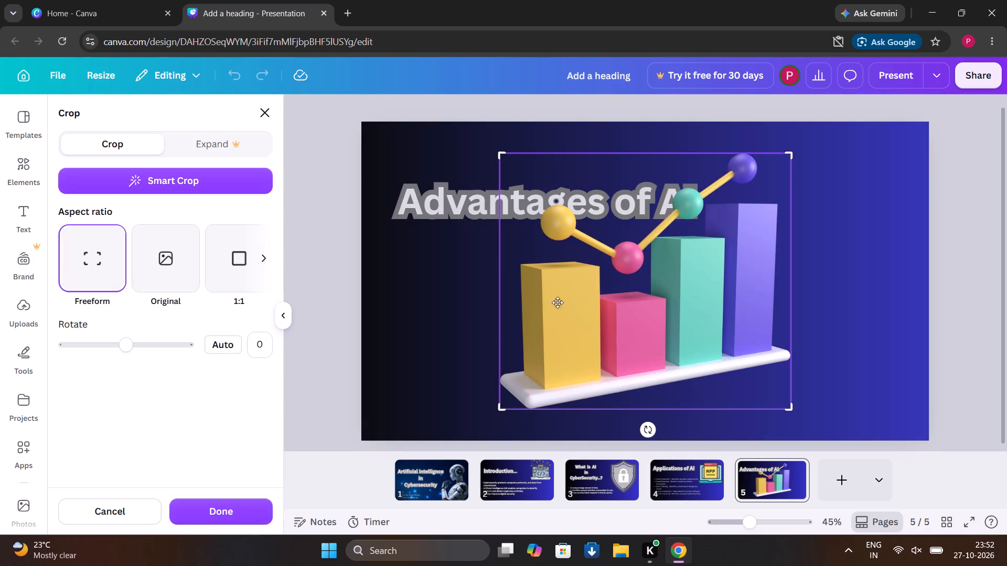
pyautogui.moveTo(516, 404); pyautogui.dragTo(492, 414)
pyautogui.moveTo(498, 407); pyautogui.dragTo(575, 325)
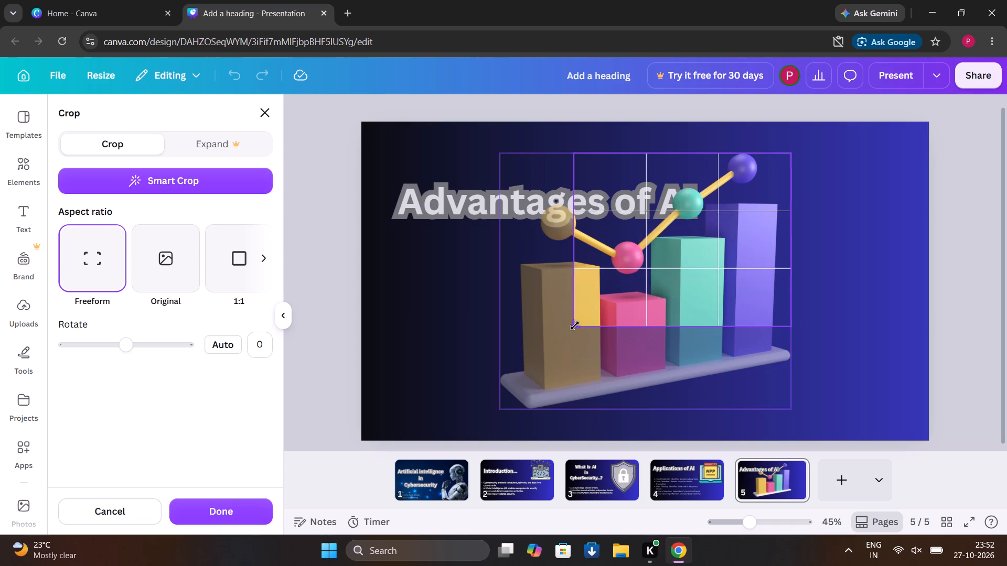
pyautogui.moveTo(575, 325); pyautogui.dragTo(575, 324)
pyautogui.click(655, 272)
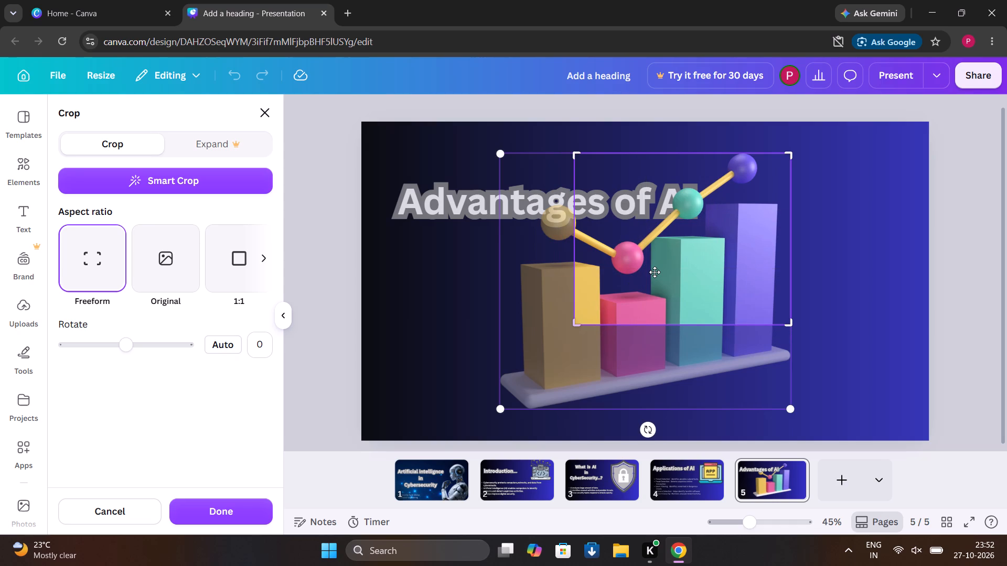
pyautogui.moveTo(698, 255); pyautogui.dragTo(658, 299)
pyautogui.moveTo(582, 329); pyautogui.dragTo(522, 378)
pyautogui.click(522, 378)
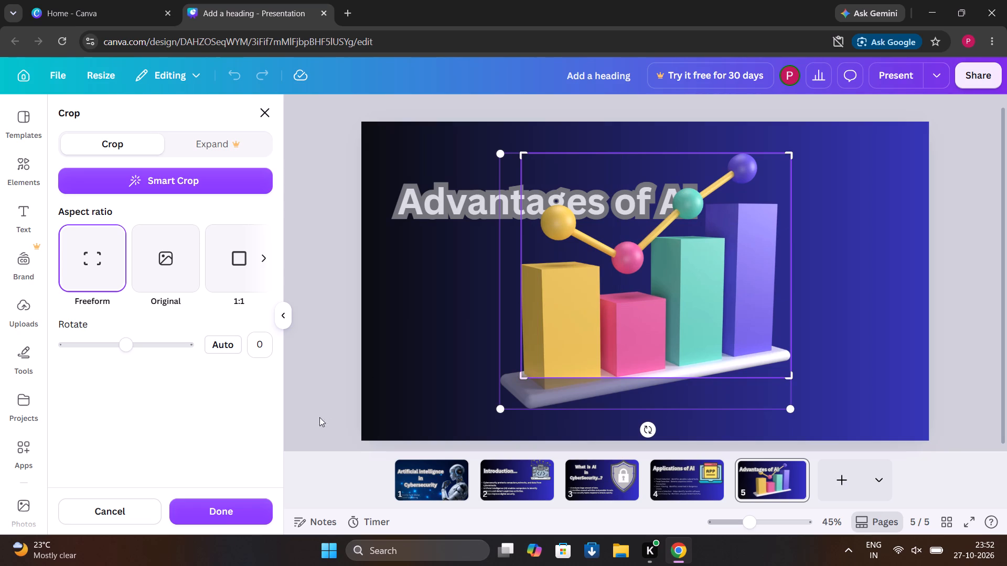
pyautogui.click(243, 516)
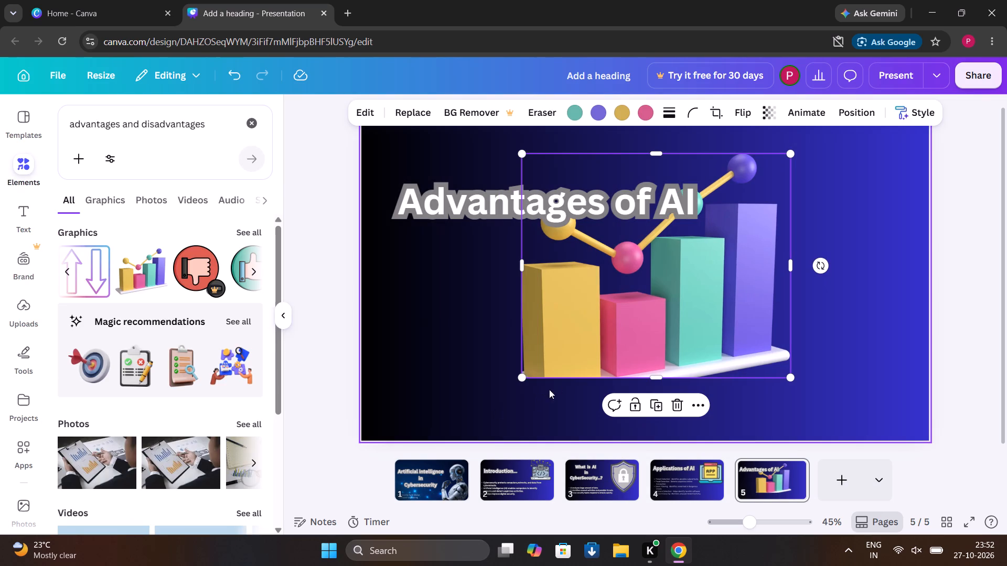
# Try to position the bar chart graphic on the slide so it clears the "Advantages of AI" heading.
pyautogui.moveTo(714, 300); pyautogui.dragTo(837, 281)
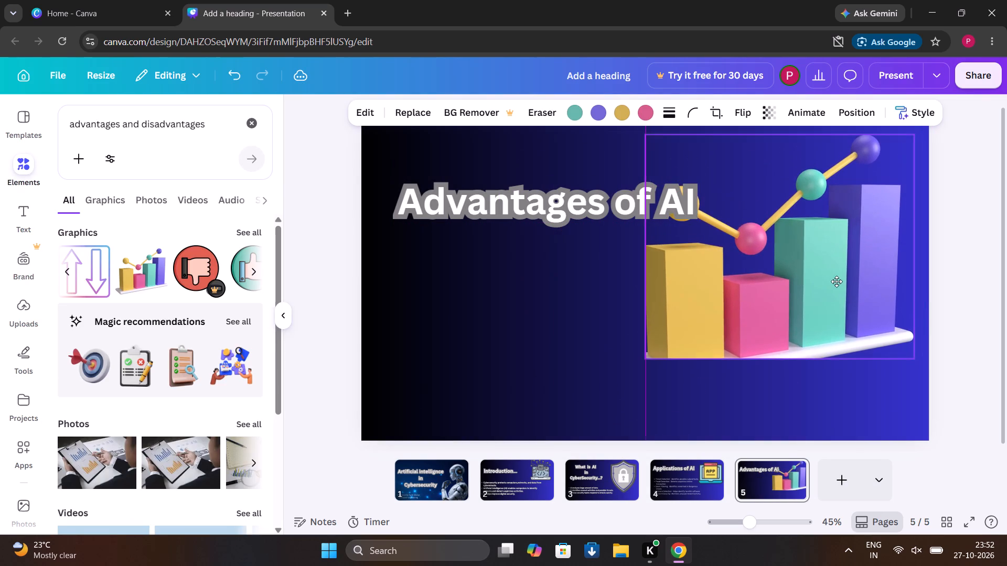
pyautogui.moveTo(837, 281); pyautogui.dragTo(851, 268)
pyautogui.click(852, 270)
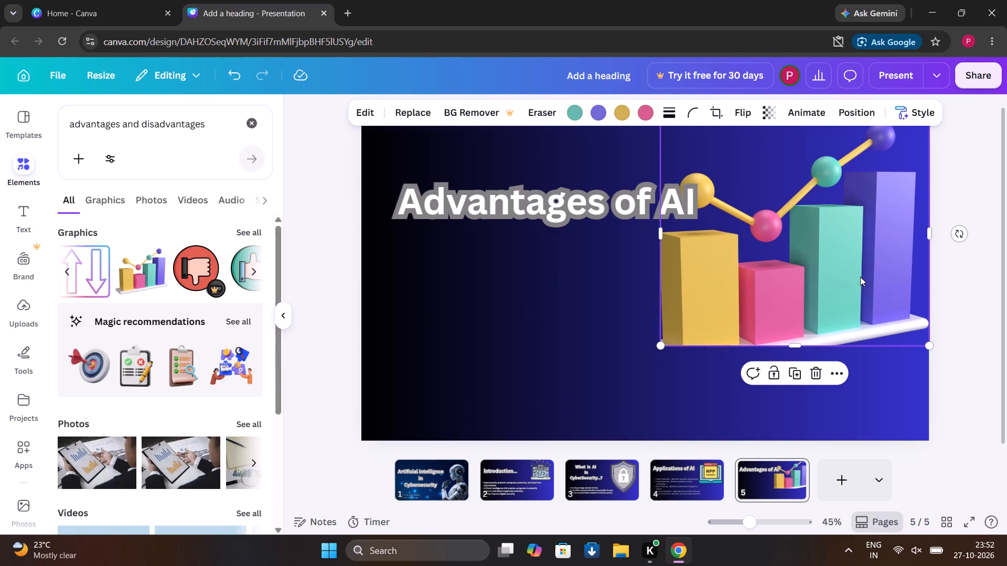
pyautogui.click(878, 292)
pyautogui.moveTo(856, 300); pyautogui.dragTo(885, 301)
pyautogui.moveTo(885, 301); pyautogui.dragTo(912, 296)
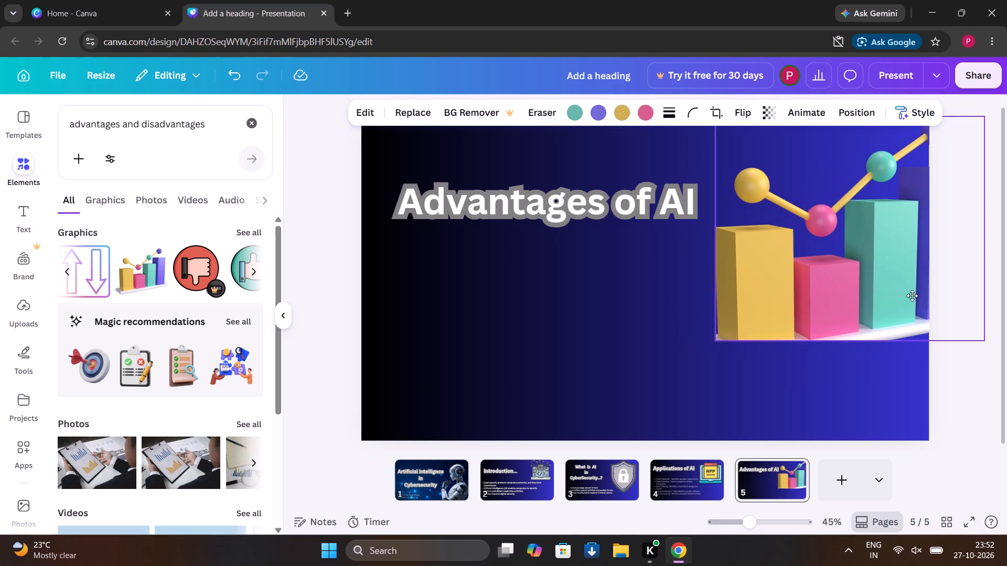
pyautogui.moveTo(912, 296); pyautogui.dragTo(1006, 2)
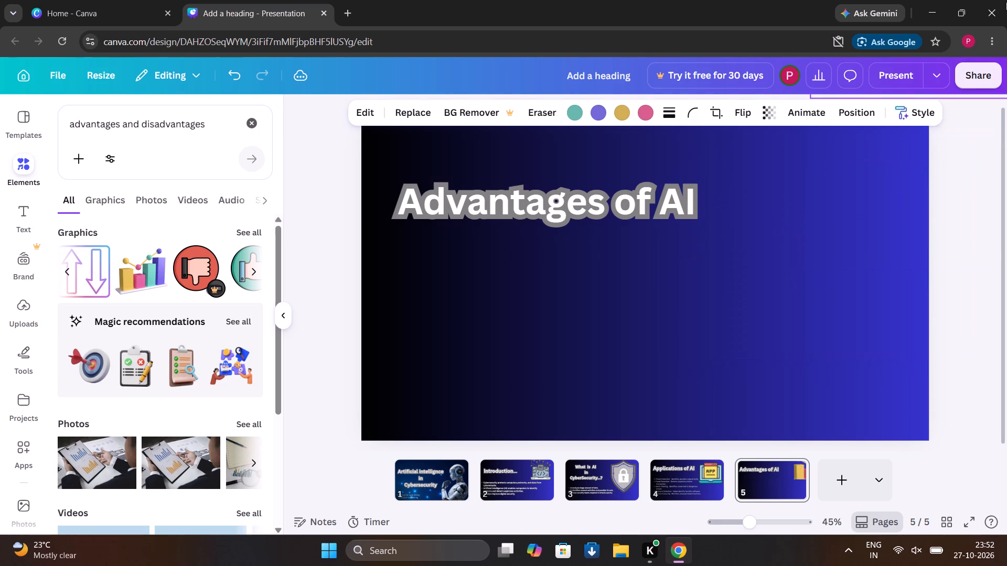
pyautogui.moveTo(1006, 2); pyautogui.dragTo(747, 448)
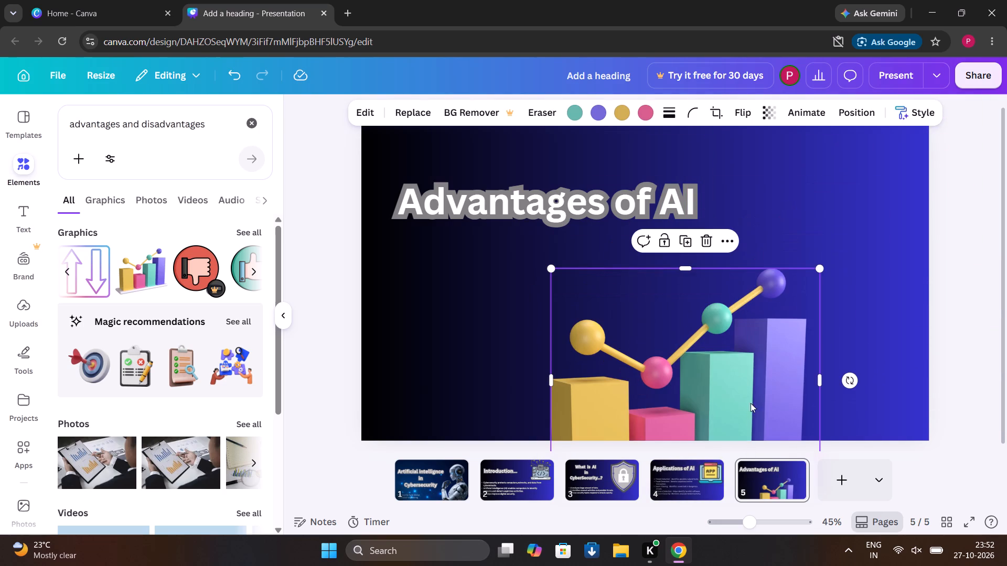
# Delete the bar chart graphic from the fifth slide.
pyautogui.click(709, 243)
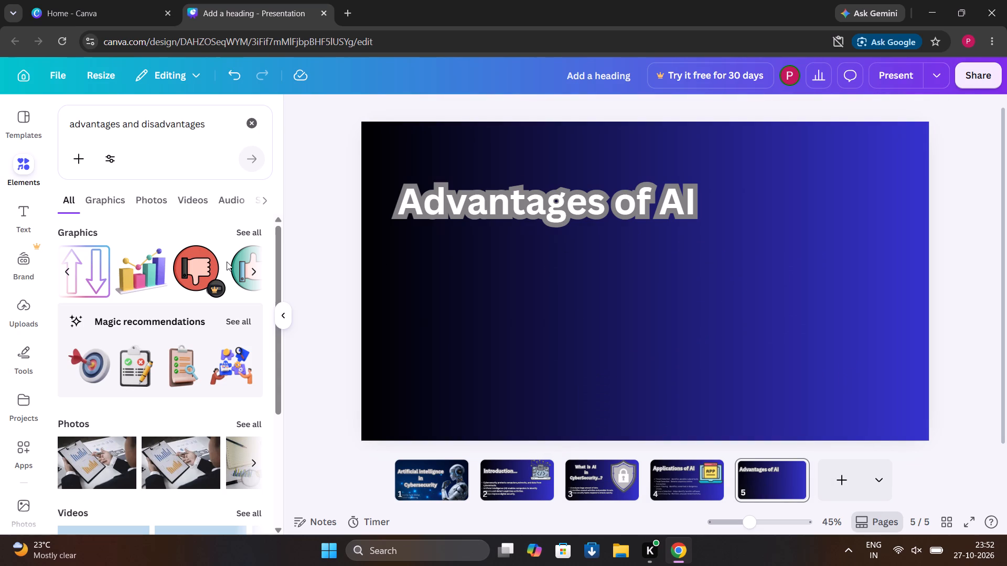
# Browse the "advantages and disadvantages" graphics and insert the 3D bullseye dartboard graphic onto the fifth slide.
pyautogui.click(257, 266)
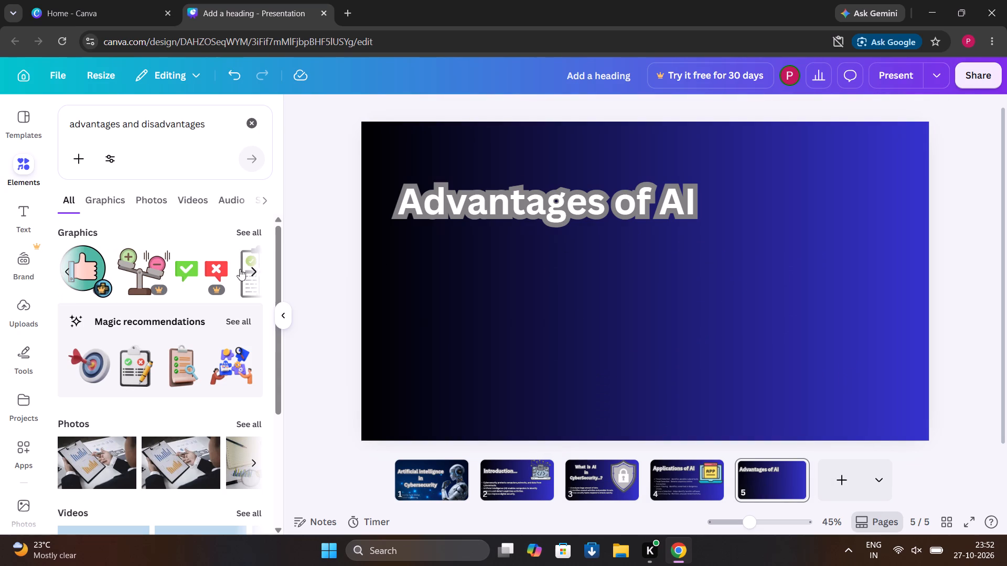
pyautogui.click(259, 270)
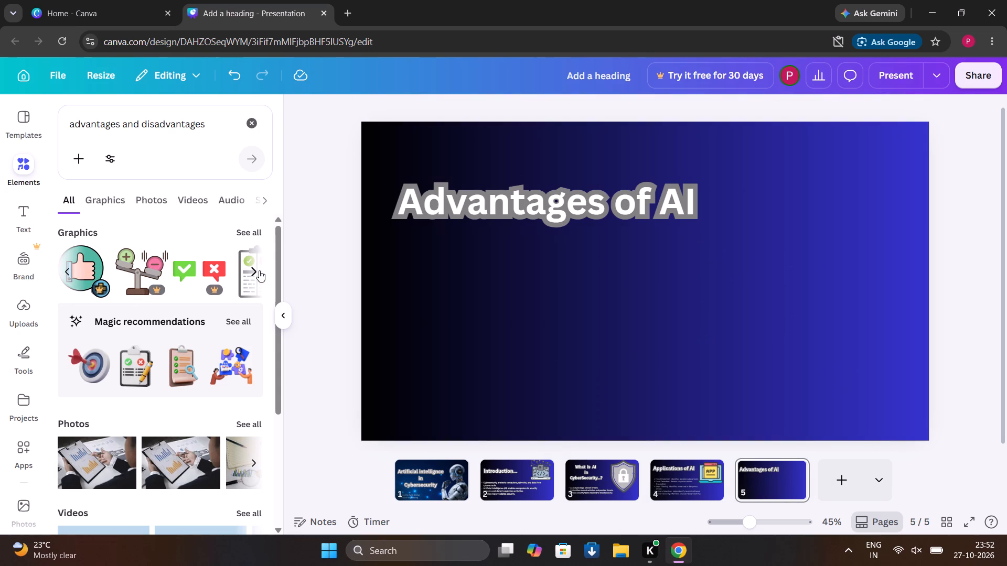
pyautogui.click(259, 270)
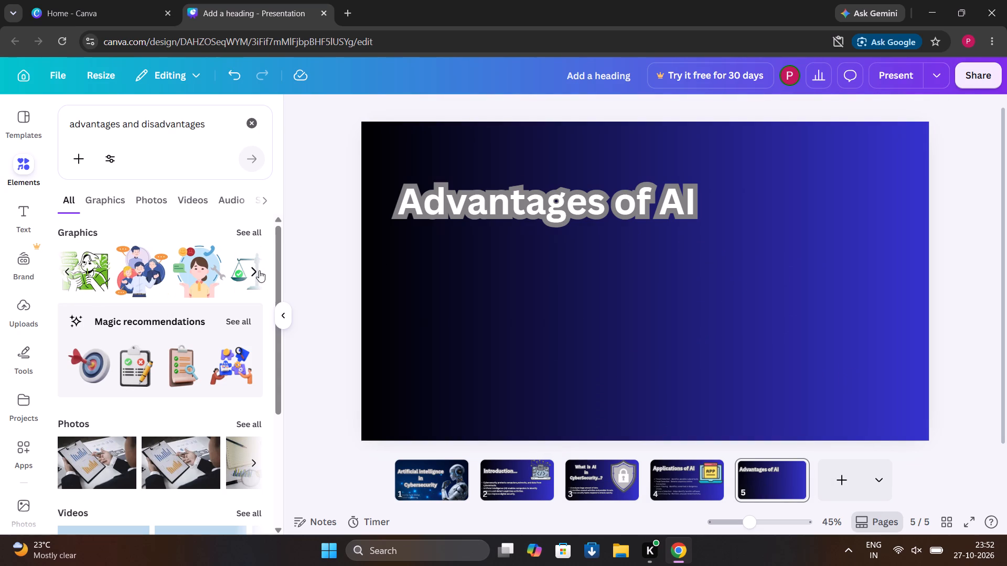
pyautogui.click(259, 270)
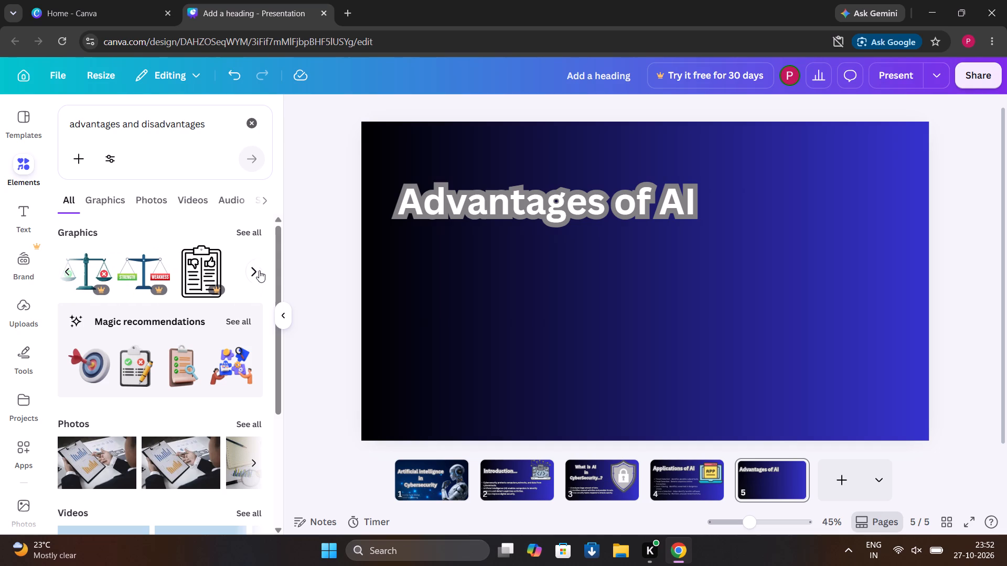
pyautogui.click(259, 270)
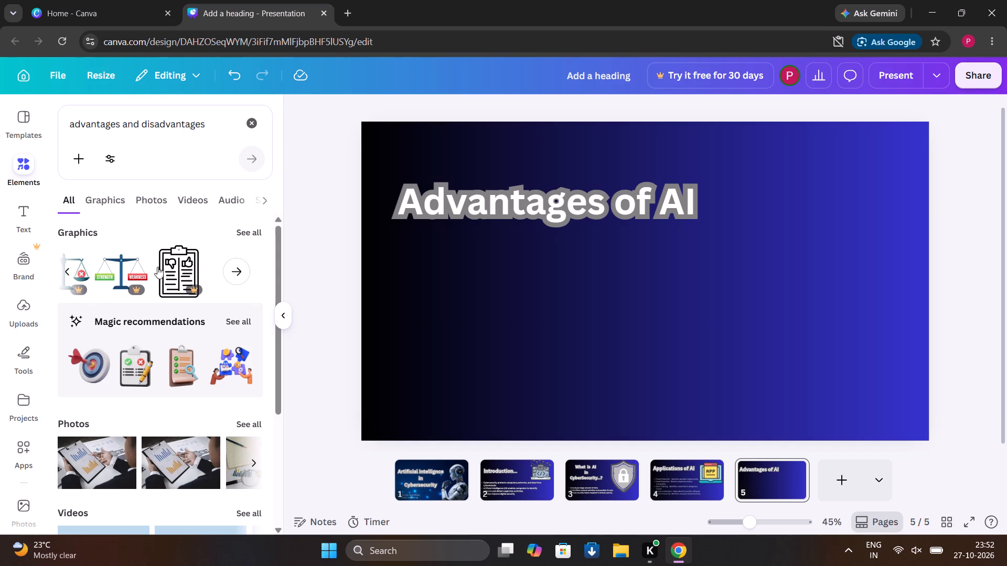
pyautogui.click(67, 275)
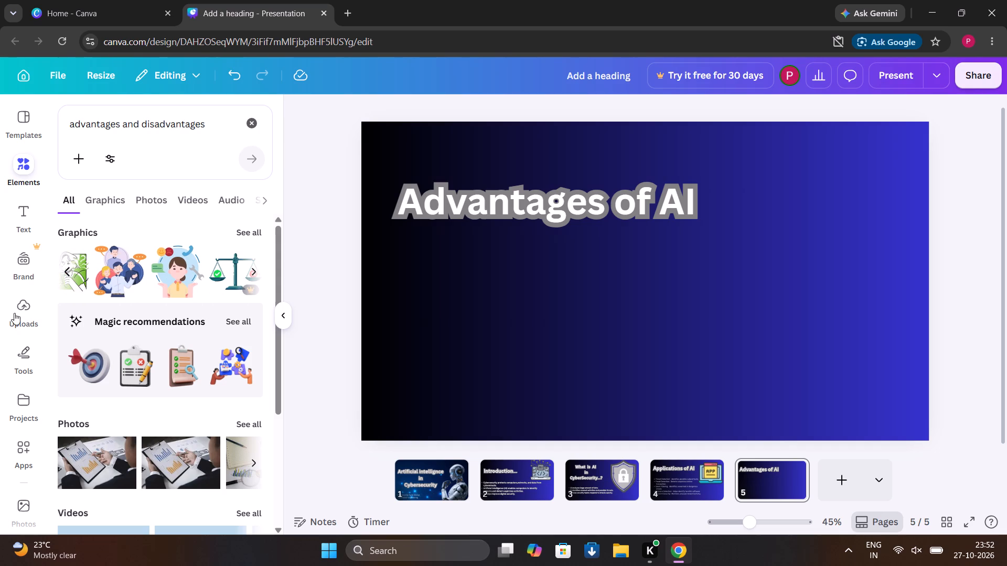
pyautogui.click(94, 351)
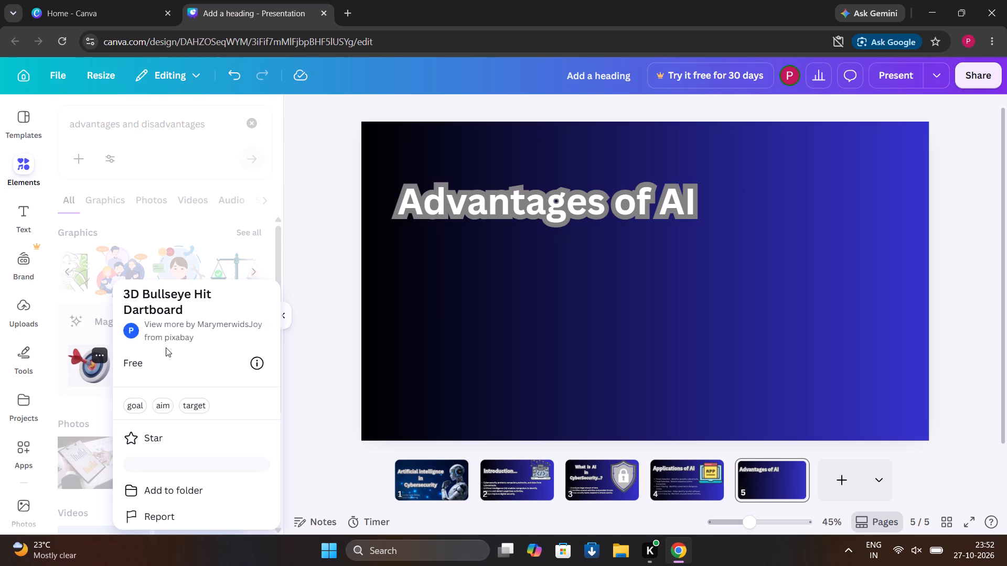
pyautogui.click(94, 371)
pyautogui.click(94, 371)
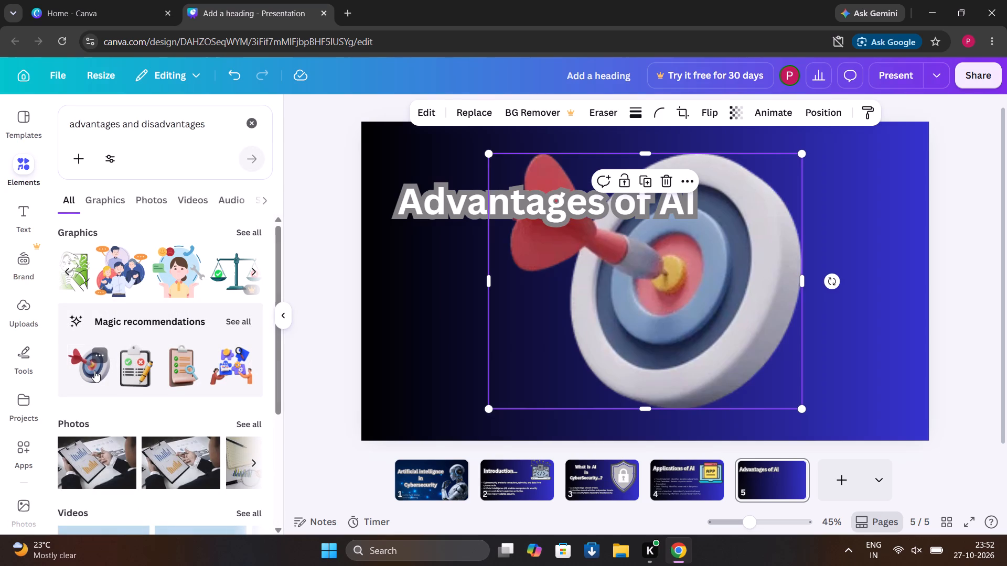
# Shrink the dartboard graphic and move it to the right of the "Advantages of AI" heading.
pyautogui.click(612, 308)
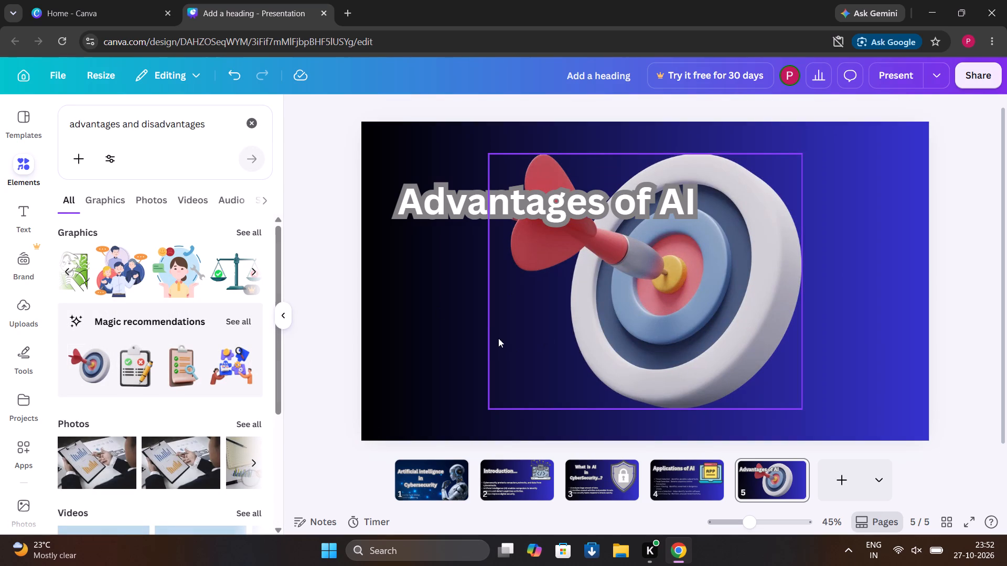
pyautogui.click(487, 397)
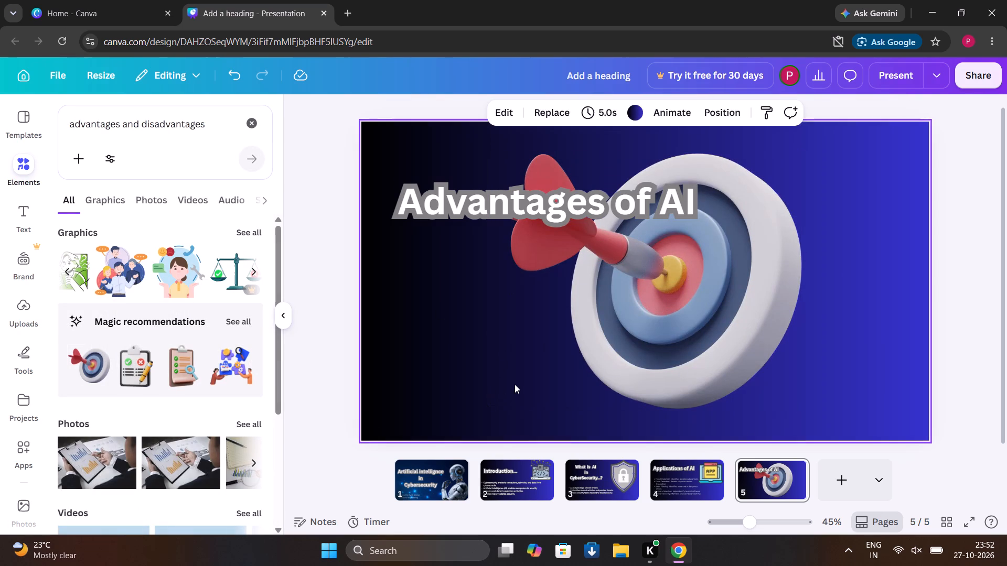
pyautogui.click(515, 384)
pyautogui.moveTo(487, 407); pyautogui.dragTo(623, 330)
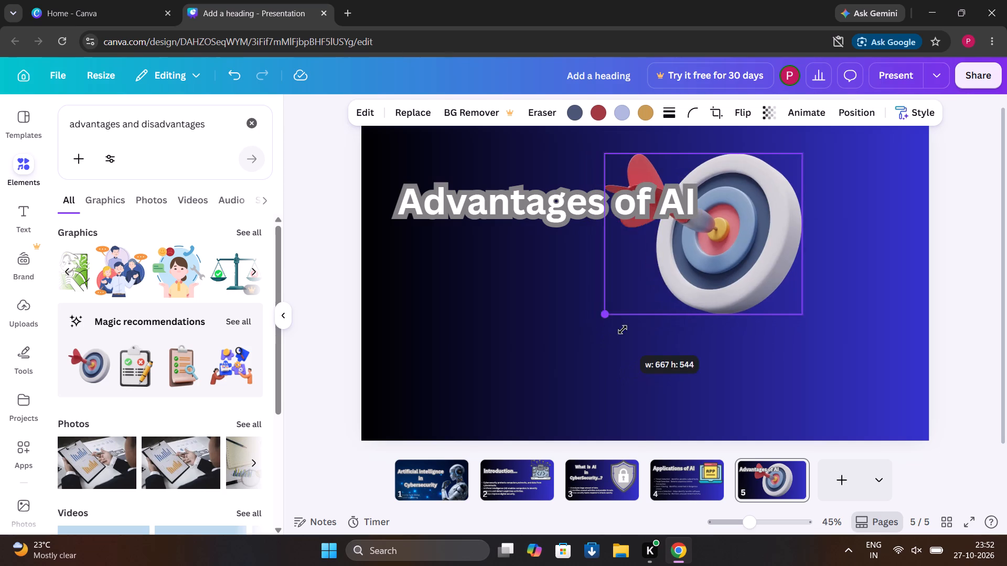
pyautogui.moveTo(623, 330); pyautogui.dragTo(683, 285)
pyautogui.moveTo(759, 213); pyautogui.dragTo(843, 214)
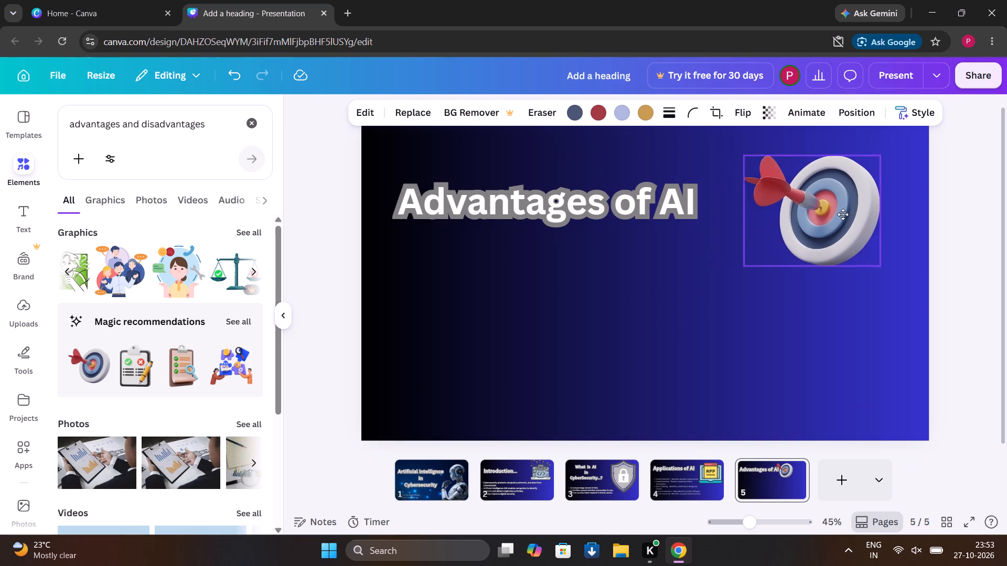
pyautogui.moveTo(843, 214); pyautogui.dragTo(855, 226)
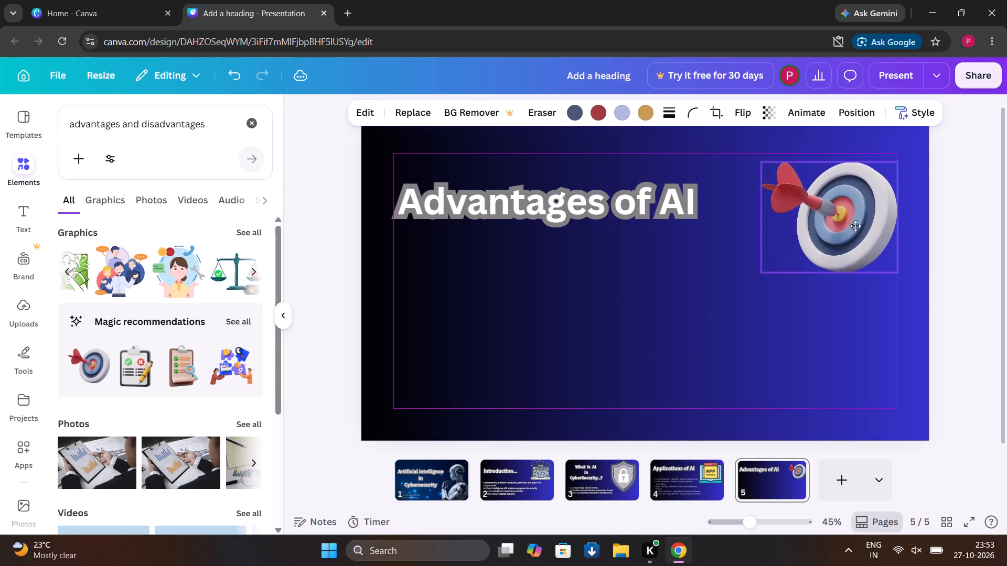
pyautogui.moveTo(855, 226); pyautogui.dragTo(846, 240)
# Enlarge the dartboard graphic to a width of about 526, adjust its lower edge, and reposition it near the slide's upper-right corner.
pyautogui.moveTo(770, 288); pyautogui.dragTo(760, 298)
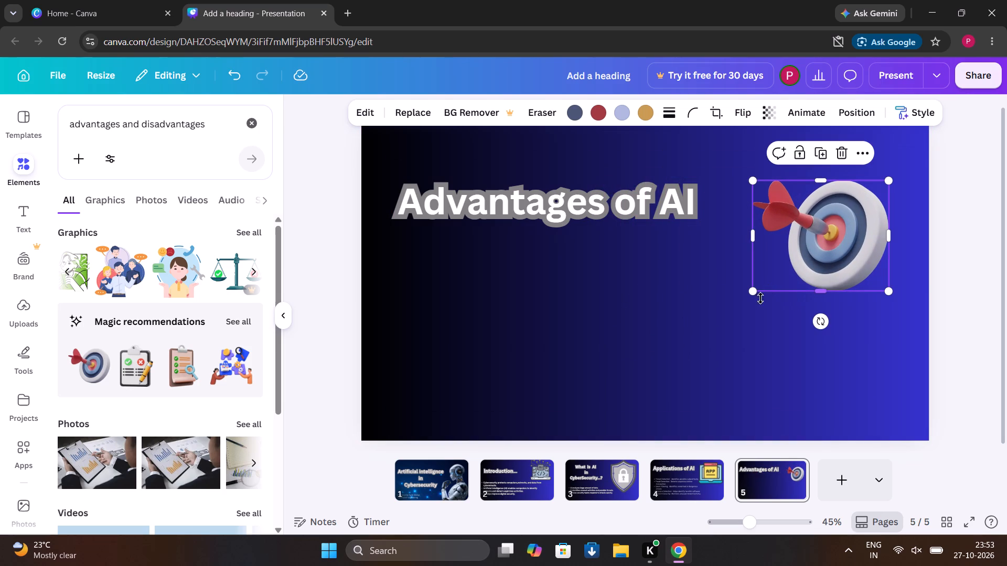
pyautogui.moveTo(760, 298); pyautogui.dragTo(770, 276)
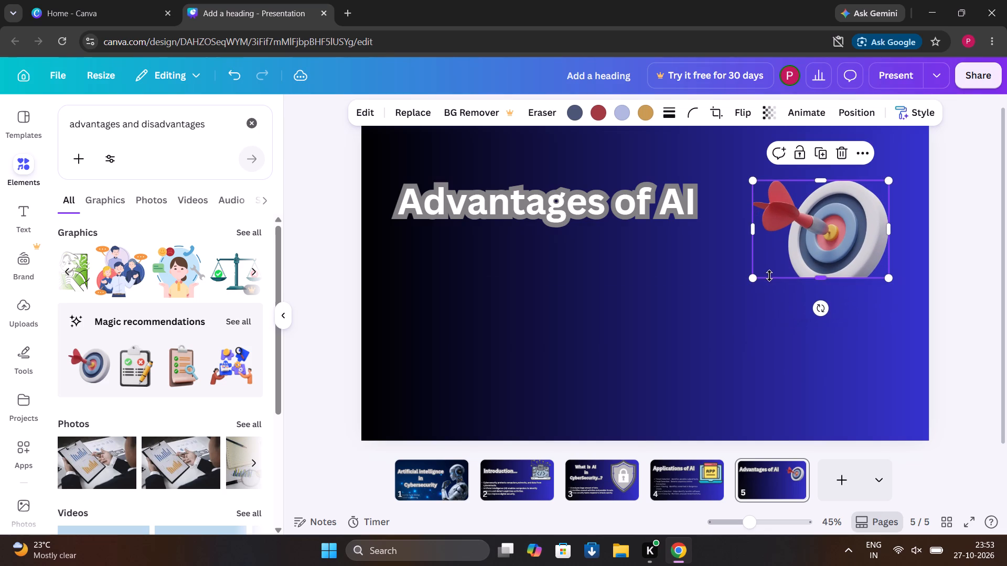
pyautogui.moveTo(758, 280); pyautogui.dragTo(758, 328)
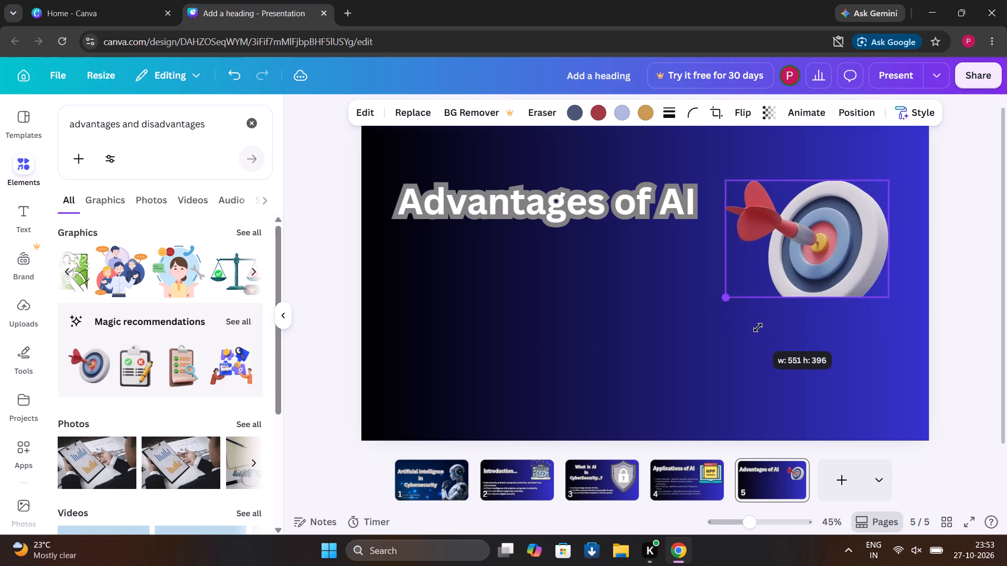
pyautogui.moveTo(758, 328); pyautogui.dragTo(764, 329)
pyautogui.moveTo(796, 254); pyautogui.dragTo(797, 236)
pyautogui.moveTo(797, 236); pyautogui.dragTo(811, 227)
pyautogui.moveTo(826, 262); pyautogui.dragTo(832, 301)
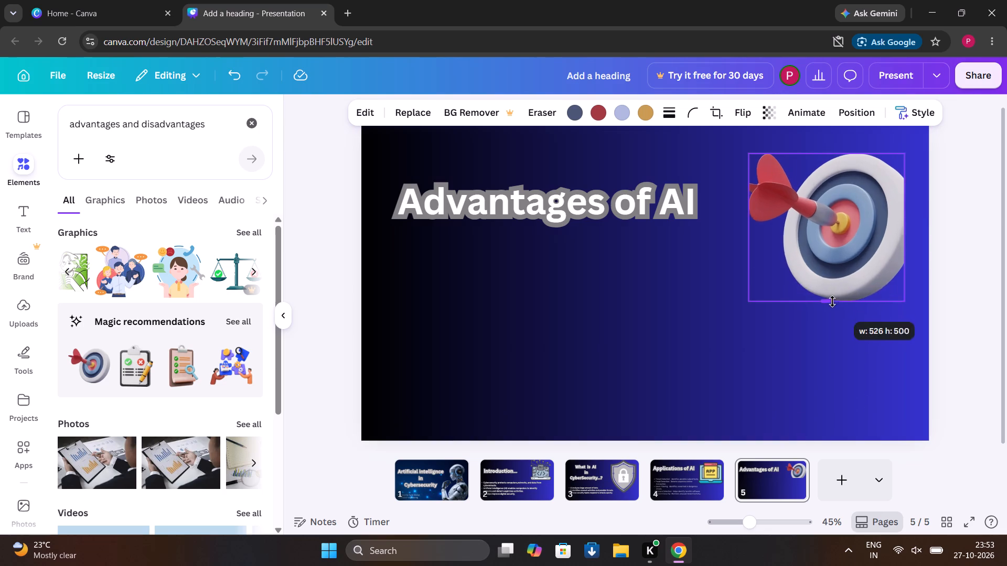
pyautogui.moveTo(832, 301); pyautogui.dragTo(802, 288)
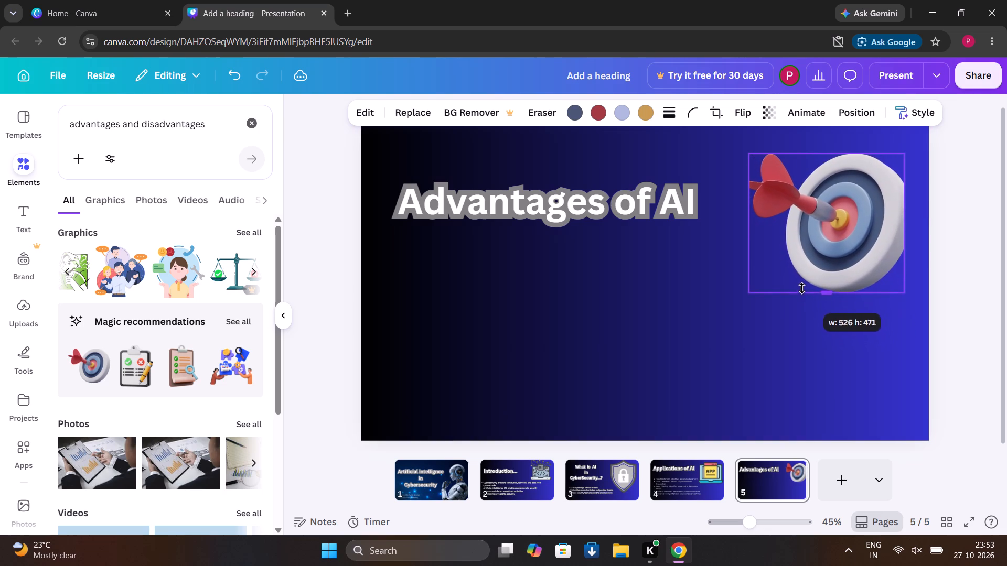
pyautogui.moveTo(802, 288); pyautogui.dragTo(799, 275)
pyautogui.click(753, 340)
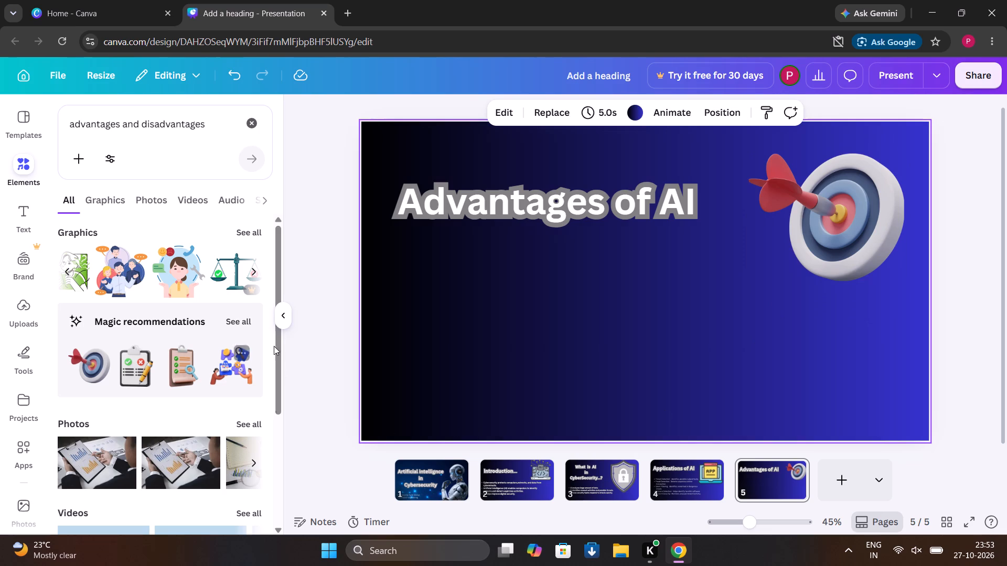
# Insert the clipboard checklist graphic with the magnifying glass onto the fifth slide and scale it down.
pyautogui.click(189, 383)
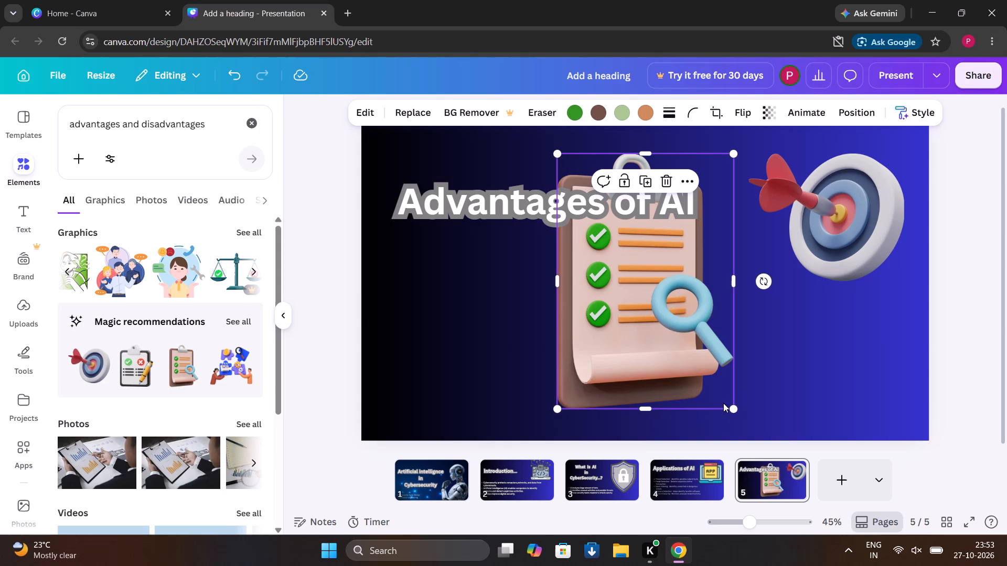
pyautogui.moveTo(734, 406); pyautogui.dragTo(707, 361)
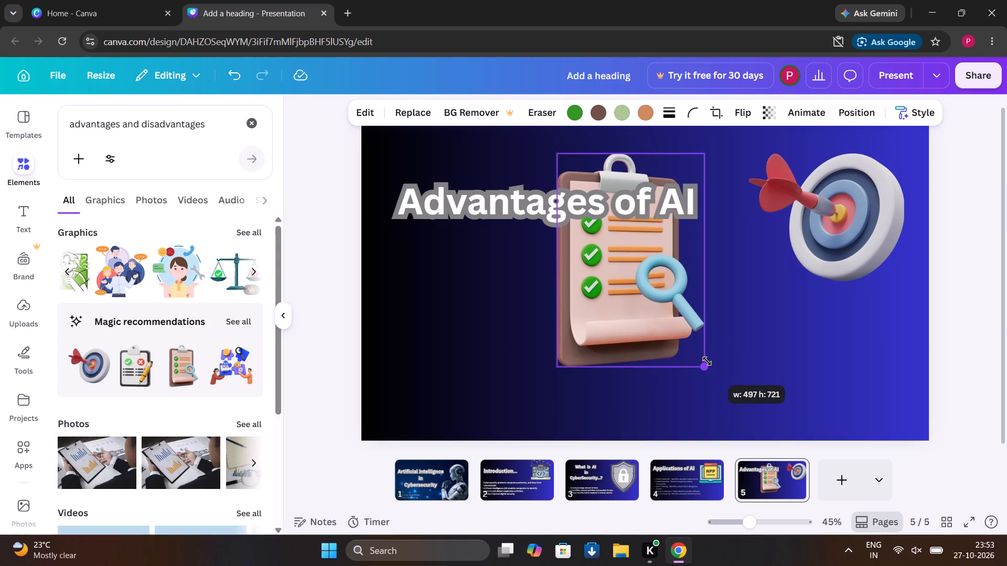
pyautogui.moveTo(707, 361); pyautogui.dragTo(704, 351)
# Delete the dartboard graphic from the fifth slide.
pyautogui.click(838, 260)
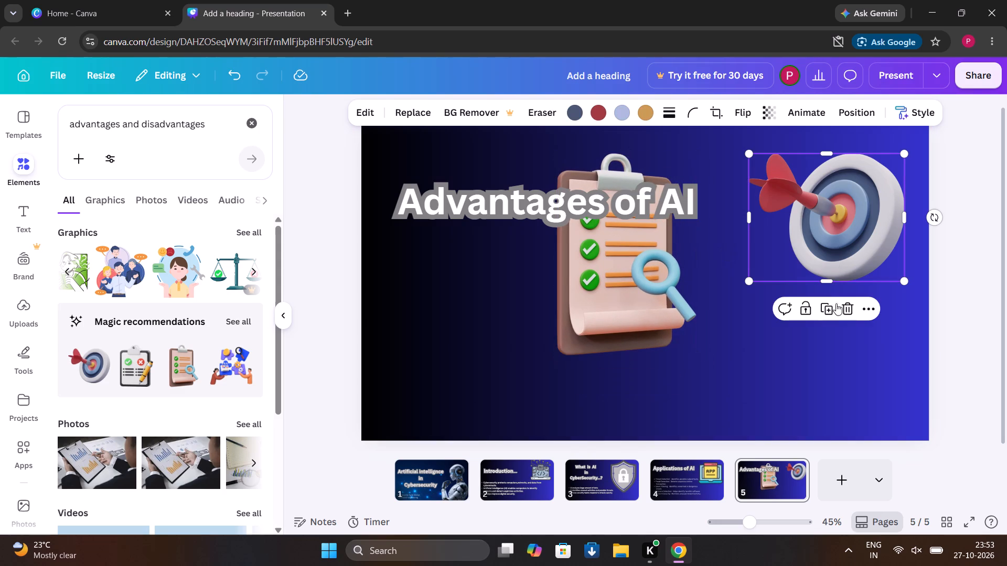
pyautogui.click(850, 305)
# Move the clipboard checklist graphic to the right of the "Advantages of AI" heading, near the slide's upper-right corner.
pyautogui.moveTo(633, 302); pyautogui.dragTo(808, 257)
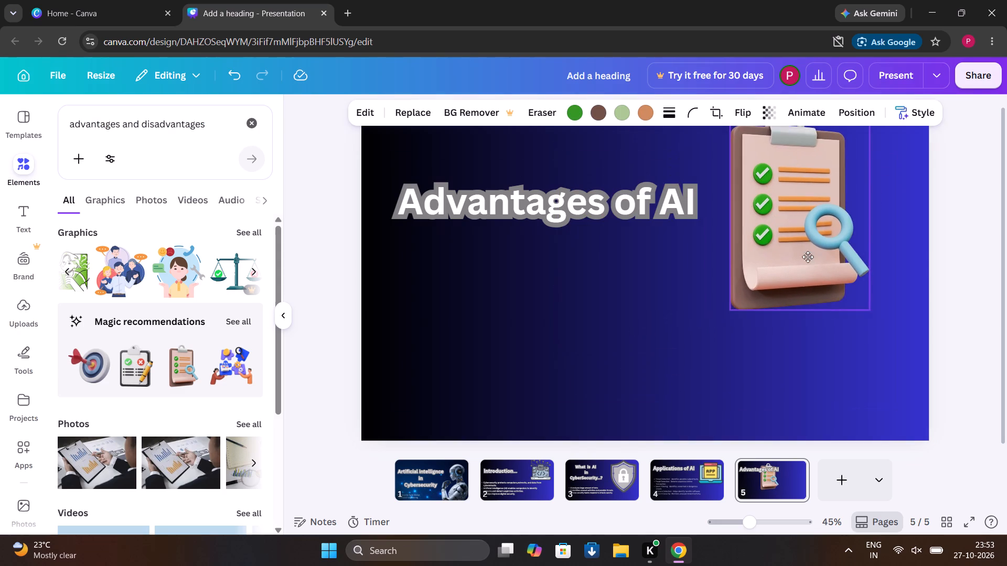
pyautogui.moveTo(808, 257); pyautogui.dragTo(838, 273)
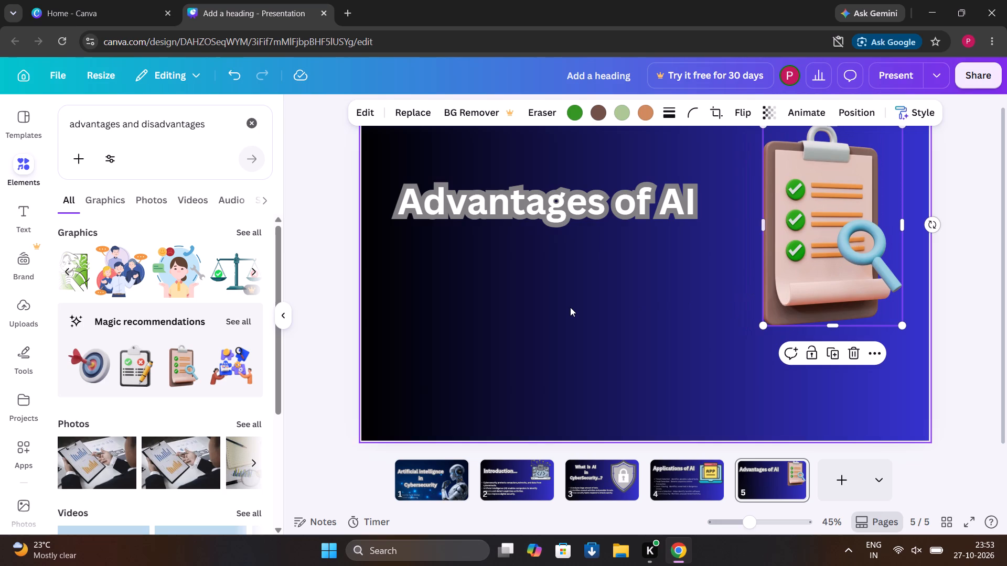
pyautogui.click(570, 307)
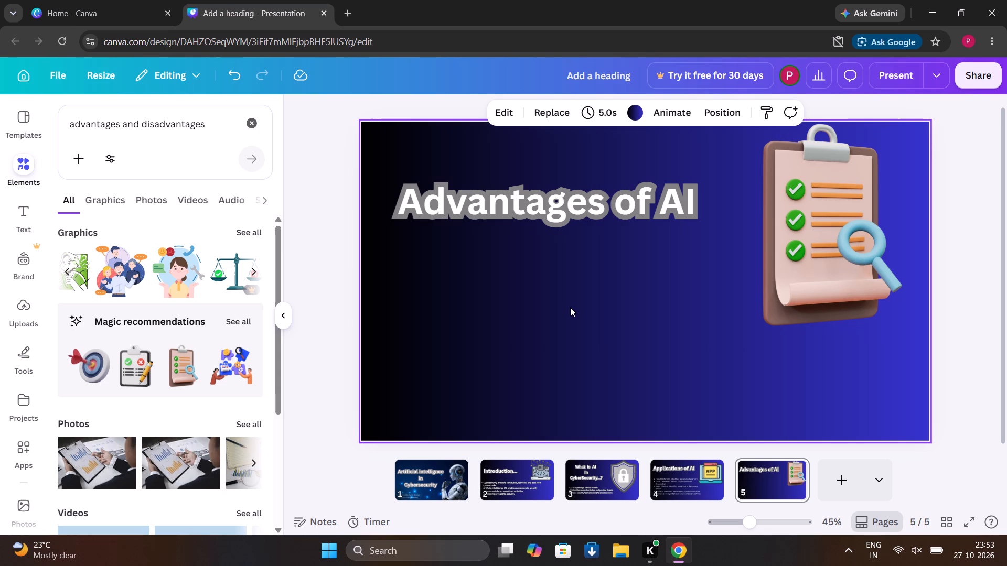
pyautogui.click(570, 307)
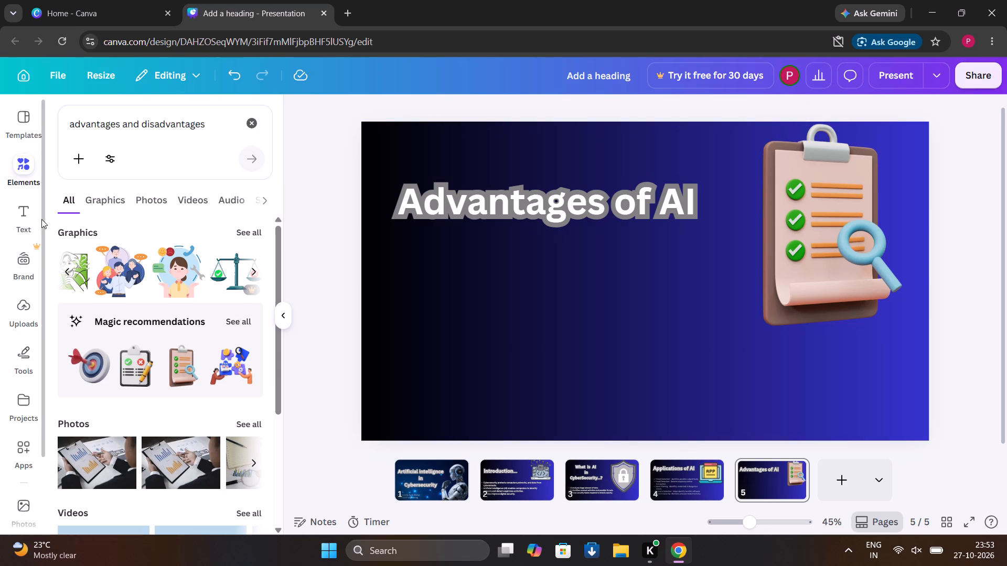
# Add a body text box below the "Advantages of AI" heading, near the slide's left side, and format it as a bulleted list.
pyautogui.click(26, 221)
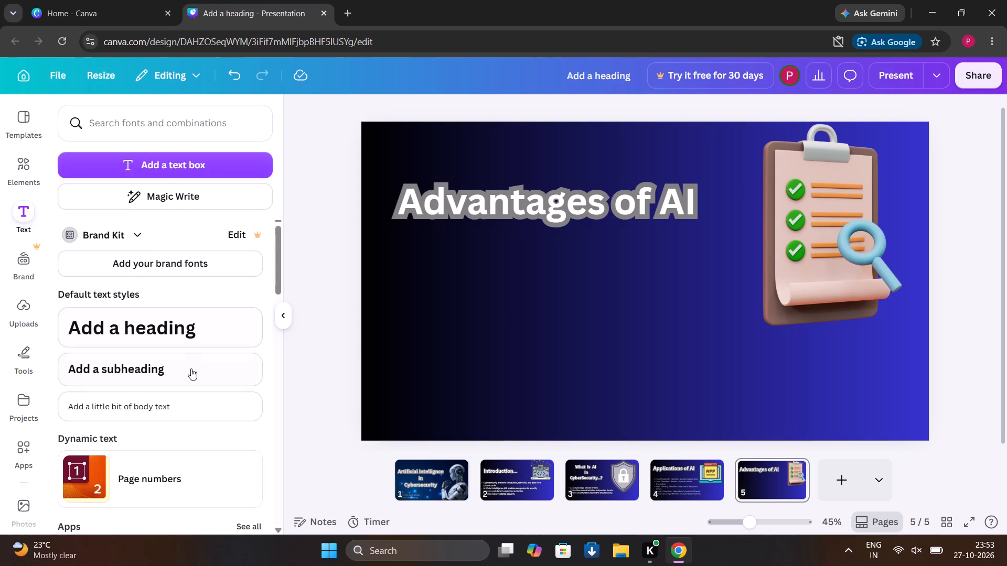
pyautogui.click(191, 400)
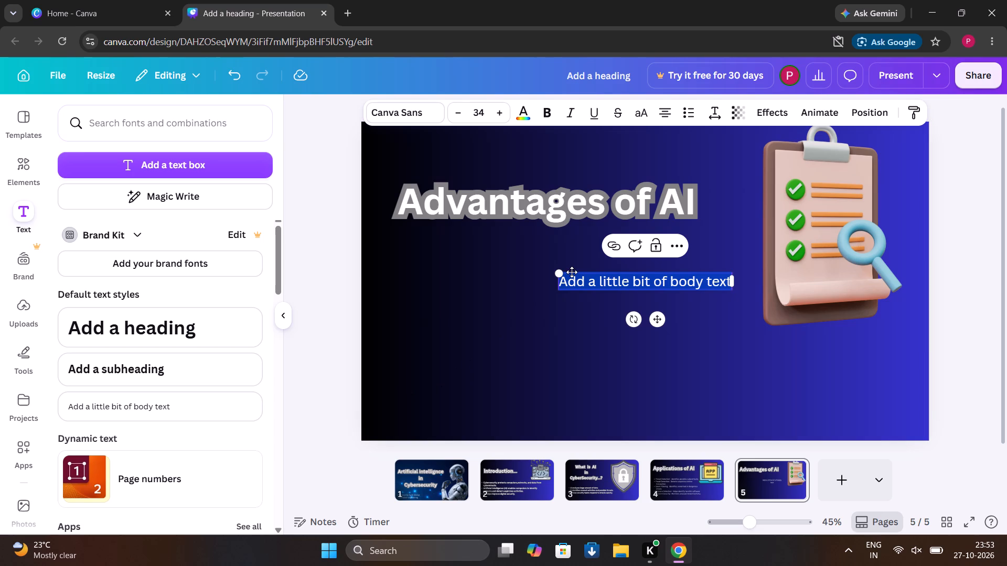
pyautogui.moveTo(572, 272); pyautogui.dragTo(420, 262)
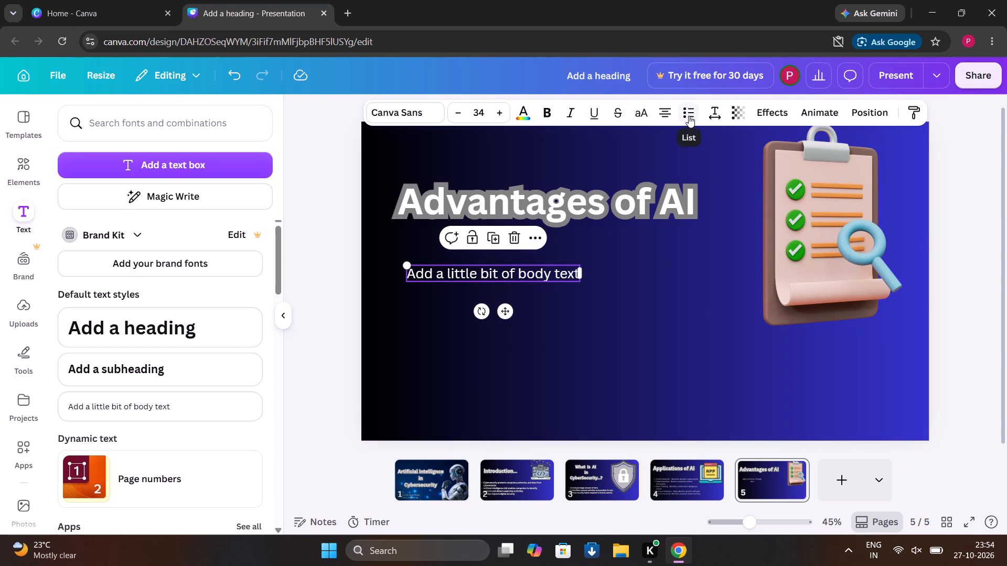
pyautogui.click(689, 116)
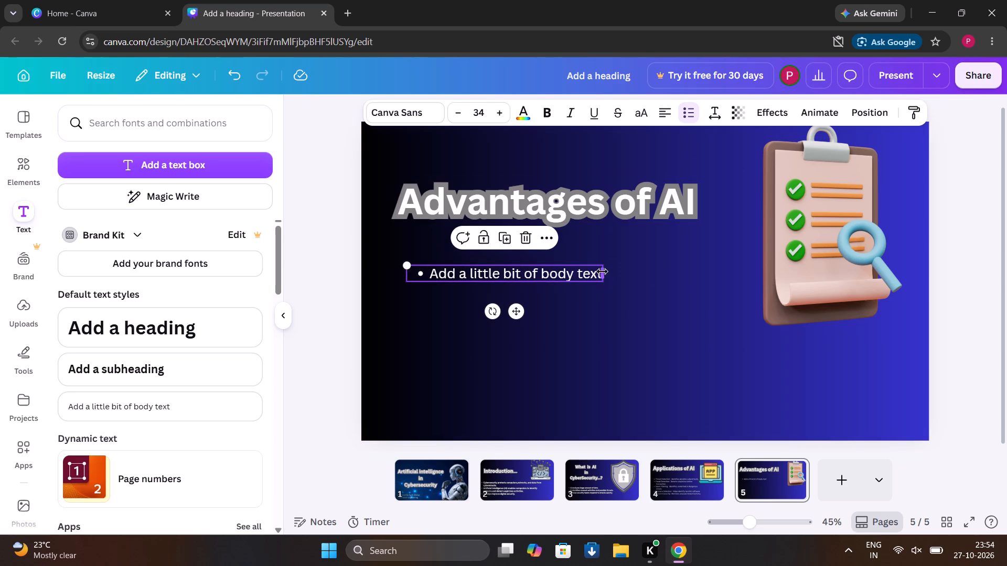
# Replace the placeholder text in the bulleted text box with "Fast threat".
pyautogui.click(595, 276)
pyautogui.press('BackSpace')
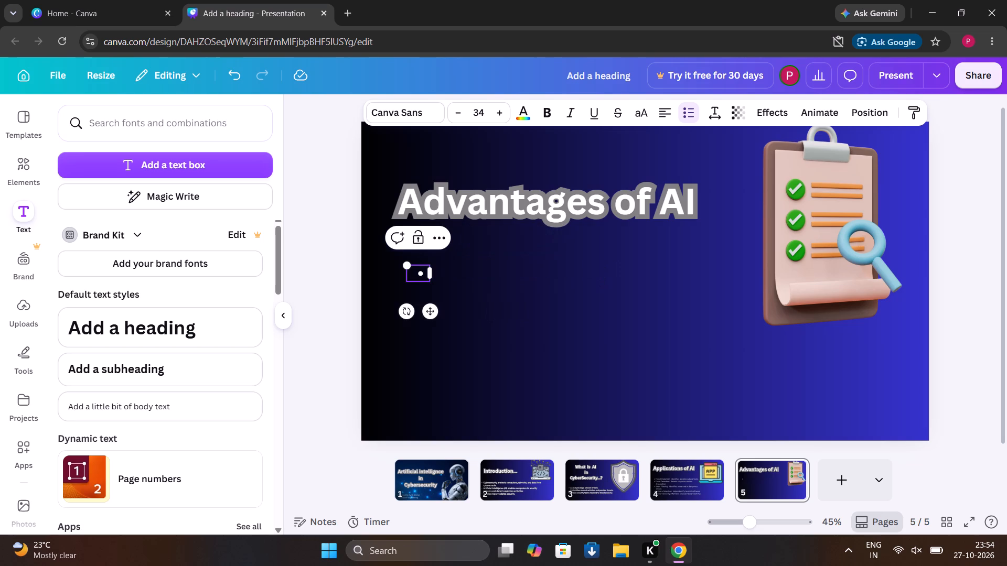
pyautogui.write('Fast')
pyautogui.press('space')
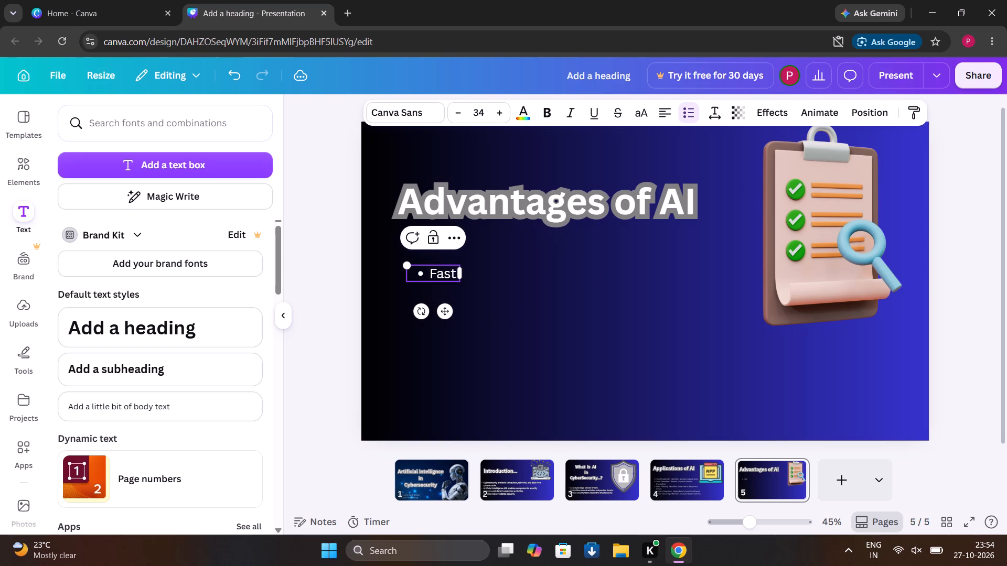
pyautogui.write('th')
pyautogui.write('reat')
pyautogui.press('space')
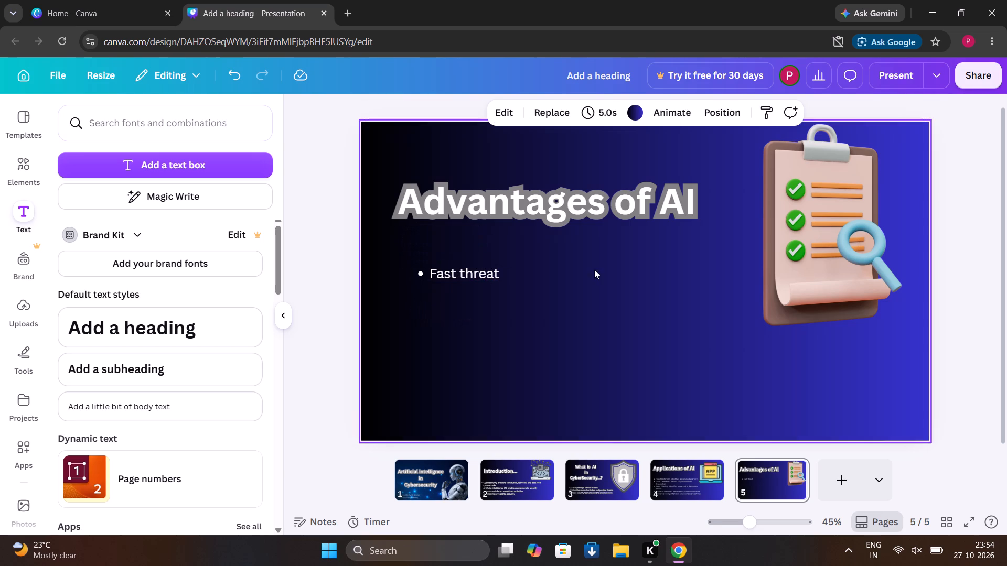
# Widen the bulleted text box until it nearly reaches the end of the "Advantages of AI" heading.
pyautogui.click(511, 271)
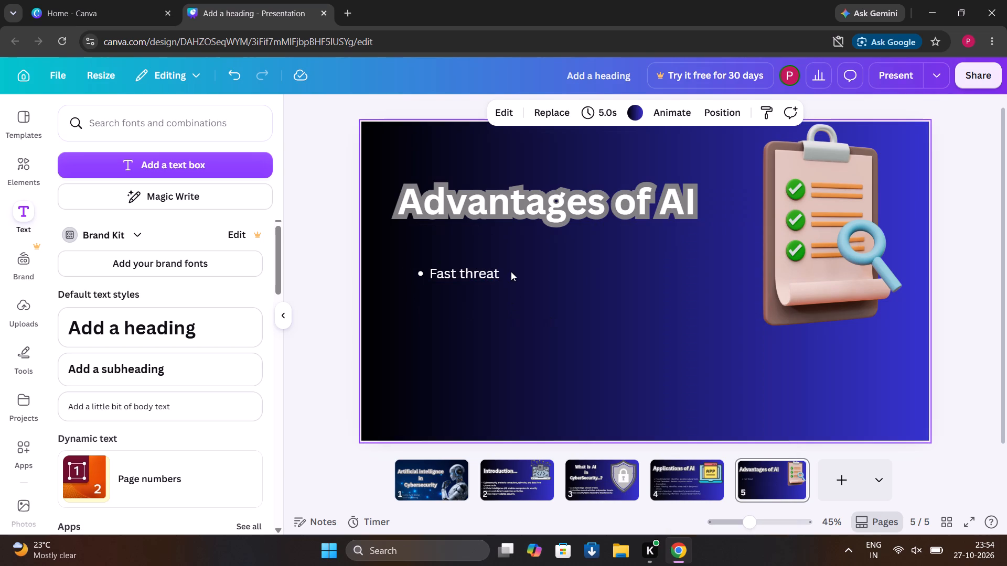
pyautogui.click(494, 273)
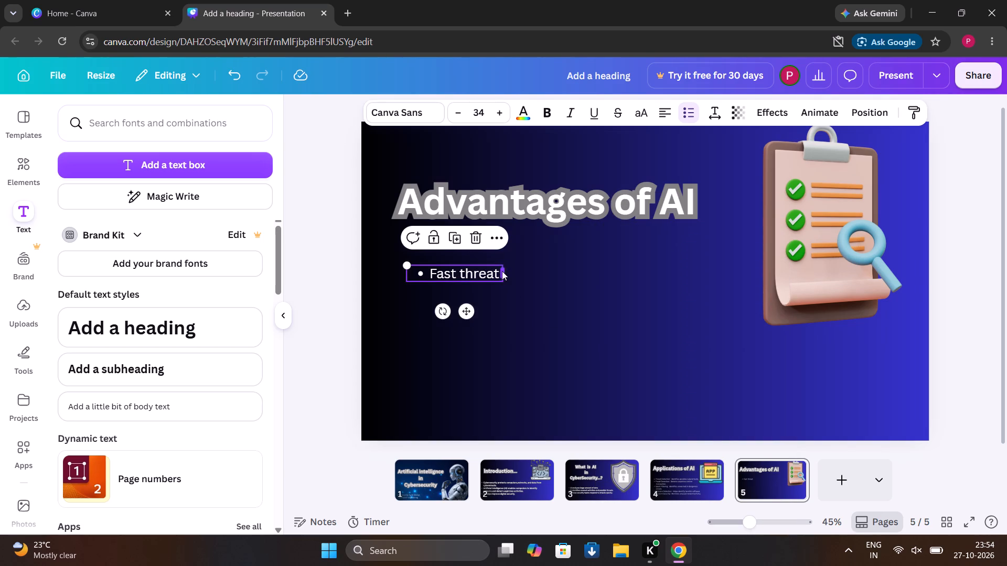
pyautogui.moveTo(506, 267); pyautogui.dragTo(667, 242)
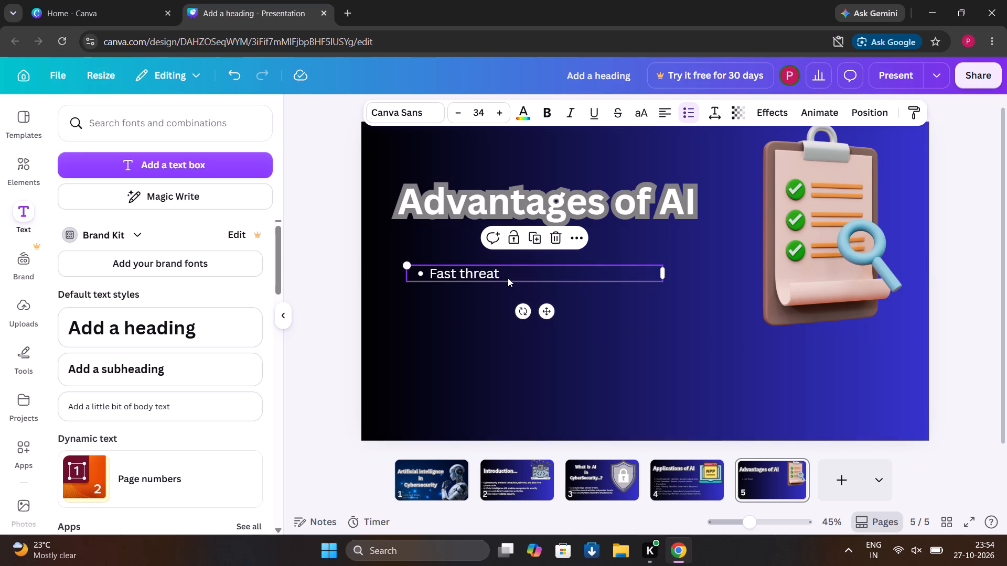
# Complete the first bullet as "Fast threat detection." and add a second bullet, "Continuous monitoring.".
pyautogui.click(508, 278)
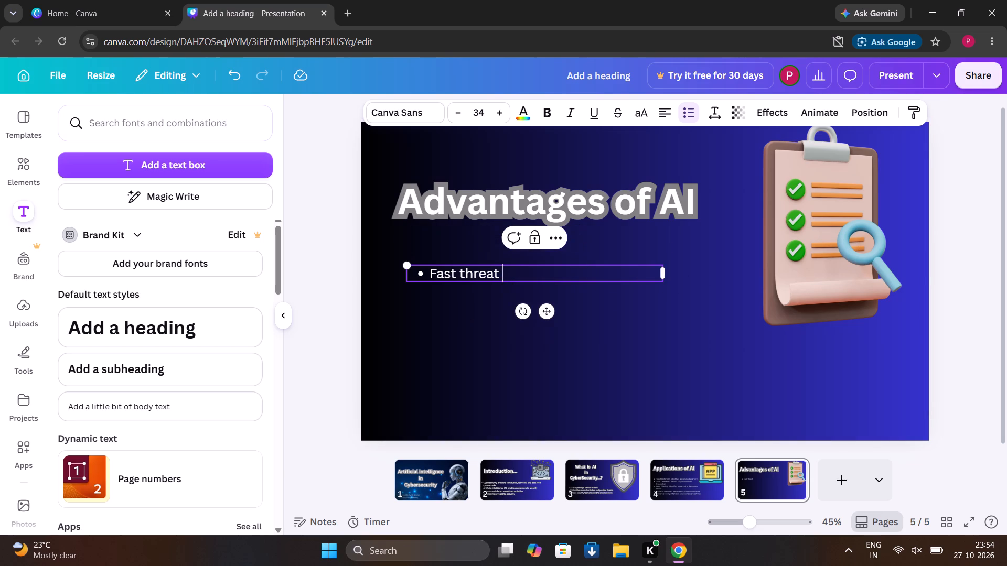
pyautogui.write('detect')
pyautogui.write('iom')
pyautogui.press('BackSpace')
pyautogui.write('n.')
pyautogui.press('Return')
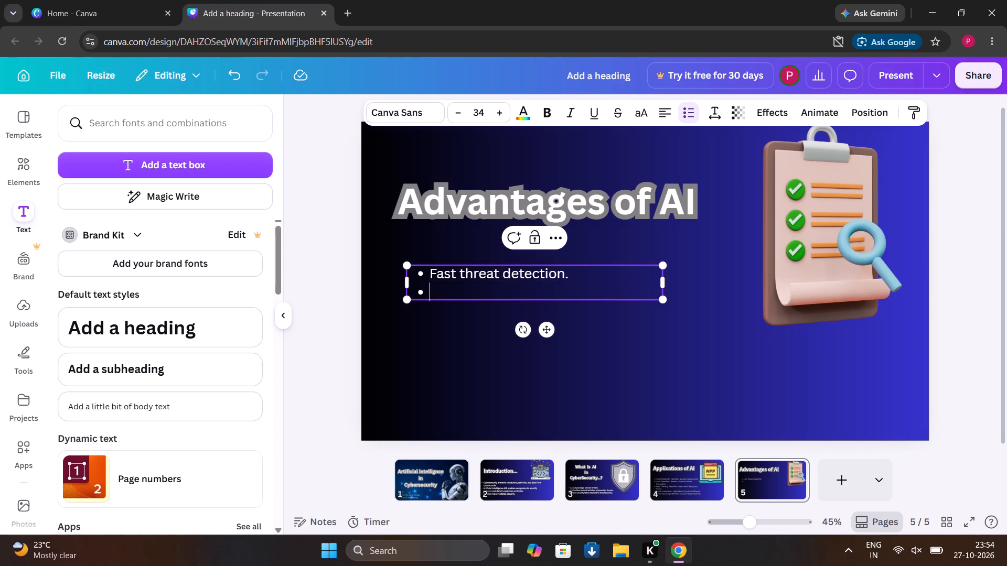
pyautogui.write('Continuous')
pyautogui.press('space')
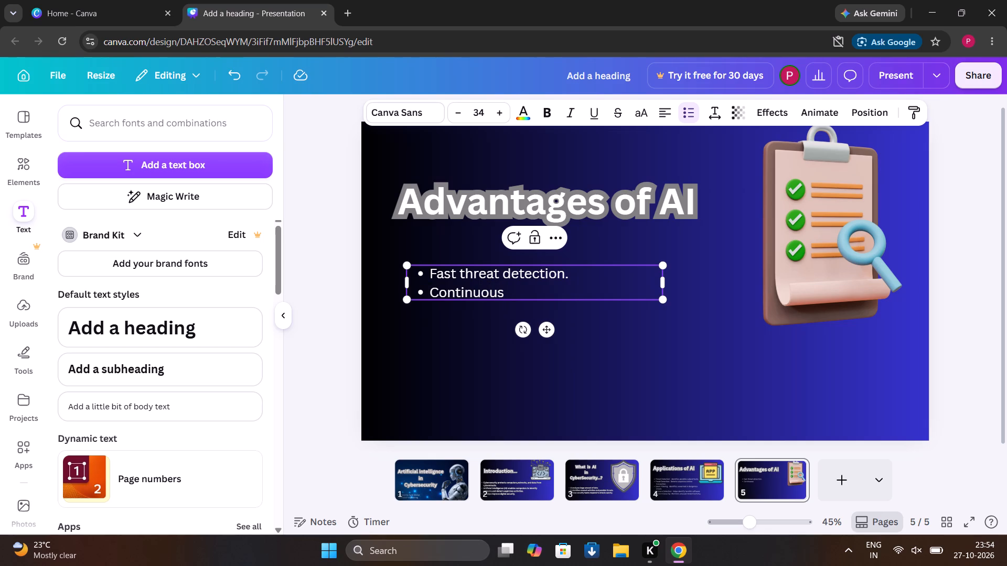
pyautogui.write('monitoring')
pyautogui.press('.')
pyautogui.press('Return')
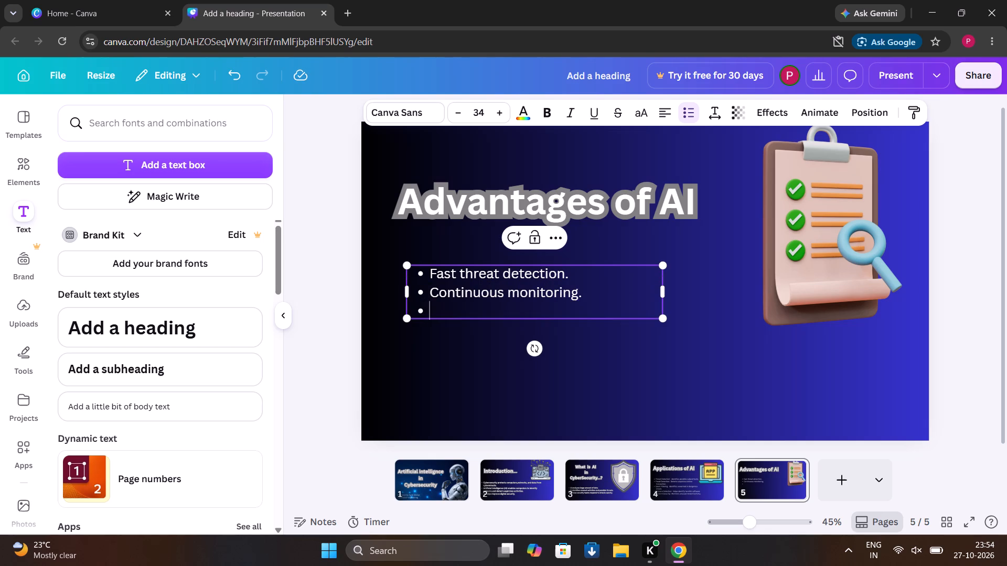
# Add a third bullet reading "Can analyze large amount of data.".
pyautogui.write('Can')
pyautogui.press('space')
pyautogui.write('analyze')
pyautogui.press('space')
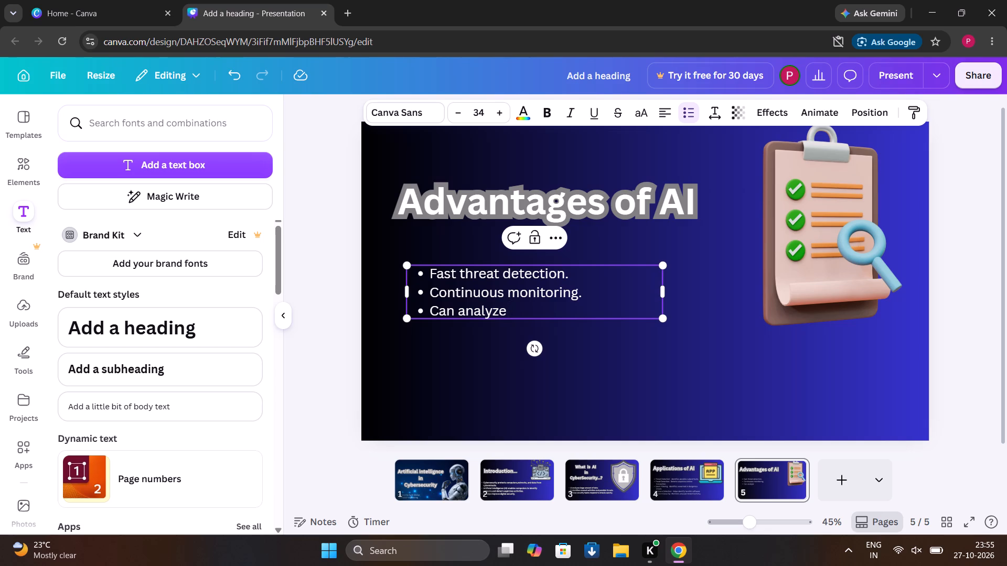
pyautogui.write('lartge')
pyautogui.press('space')
pyautogui.press('BackSpace')
pyautogui.press('BackSpace')
pyautogui.press('BackSpace')
pyautogui.press('BackSpace')
pyautogui.press('g')
pyautogui.write('e amount')
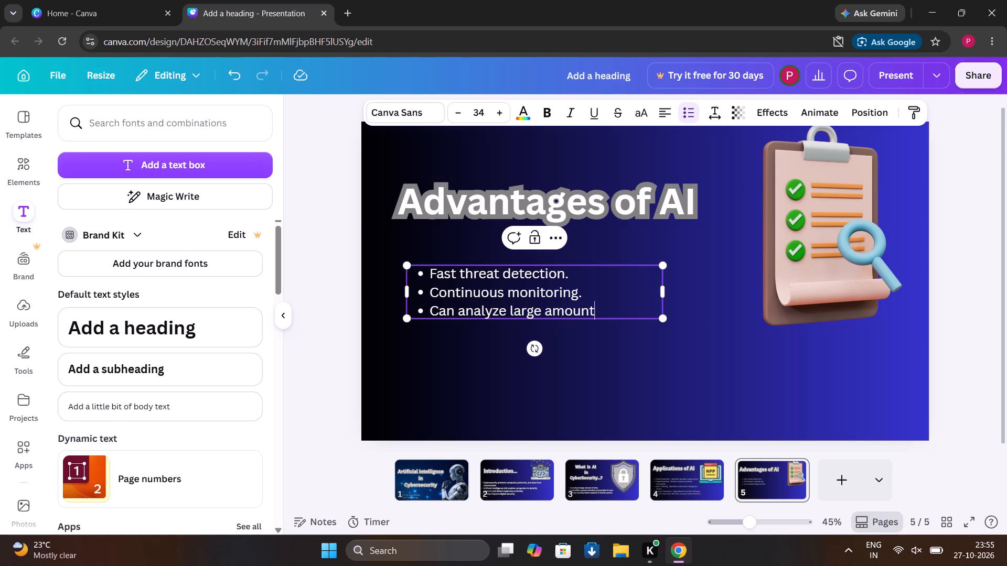
pyautogui.press('space')
pyautogui.write('of data')
pyautogui.press('.')
pyautogui.press('Return')
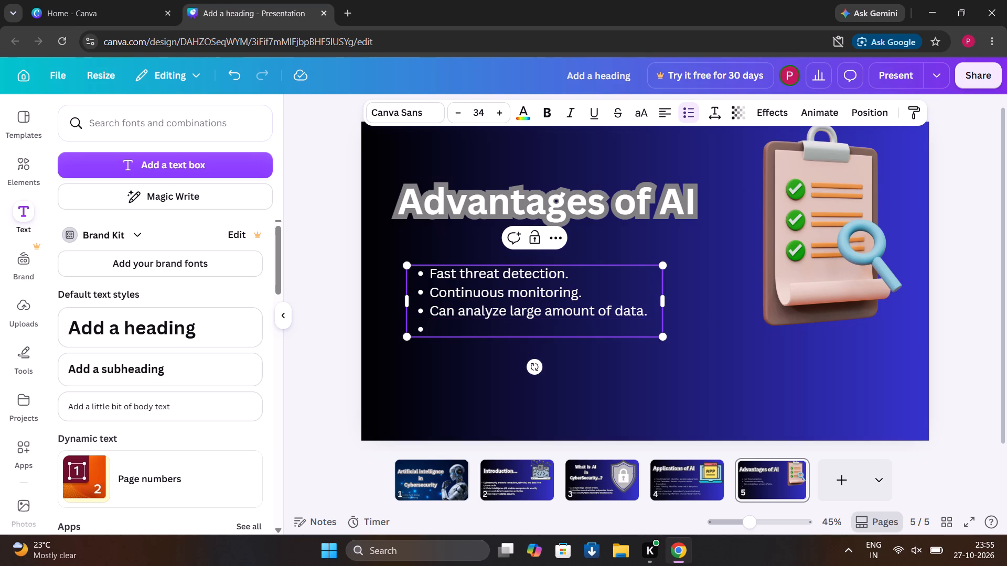
# Add a fourth bullet reading "Helps reduce repetive security work.".
pyautogui.write('Helps')
pyautogui.press('space')
pyautogui.write('reduce')
pyautogui.press('space')
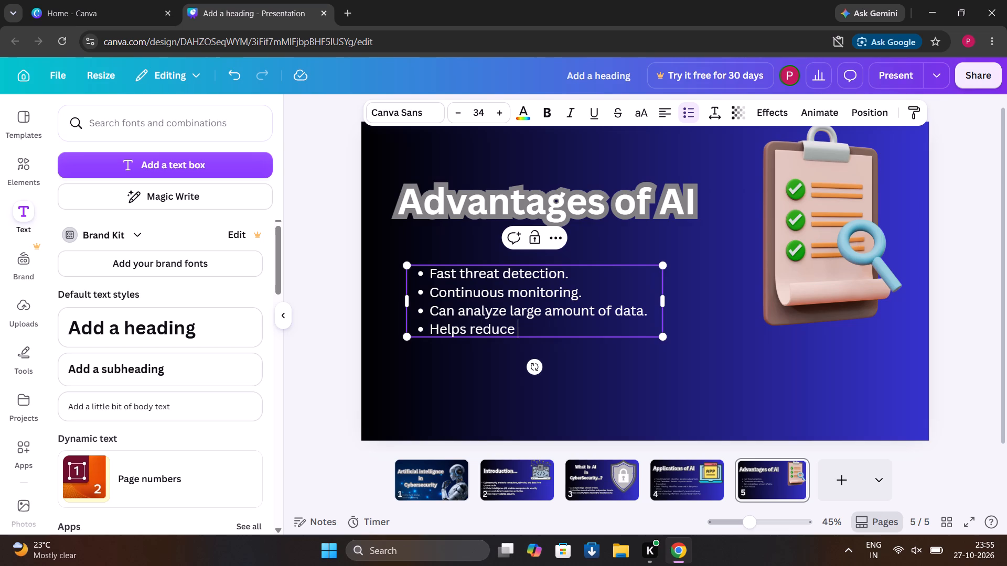
pyautogui.write('re')
pyautogui.write('peti')
pyautogui.write('ve')
pyautogui.press('space')
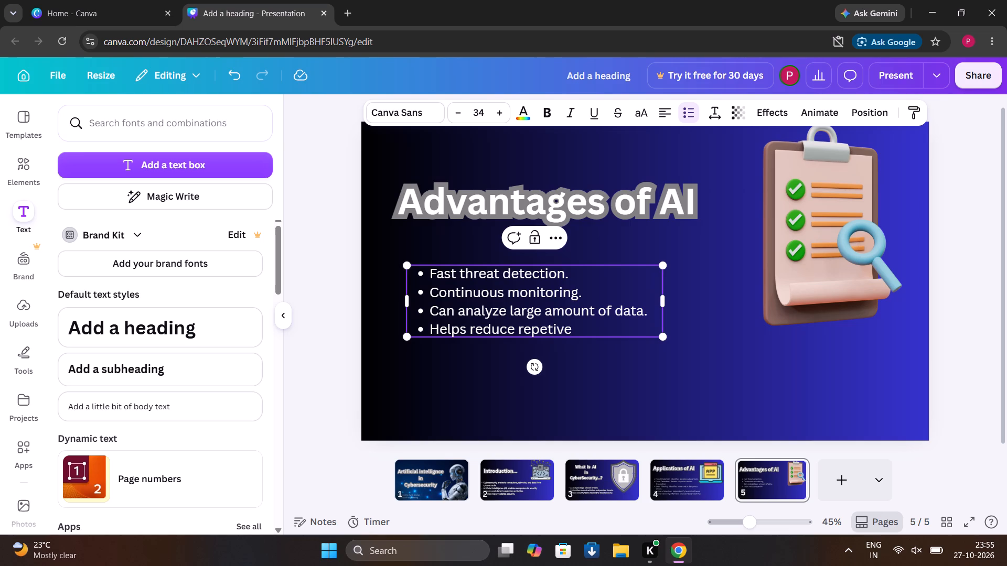
pyautogui.write('security')
pyautogui.press('space')
pyautogui.write('work')
pyautogui.press('.')
pyautogui.press('Return')
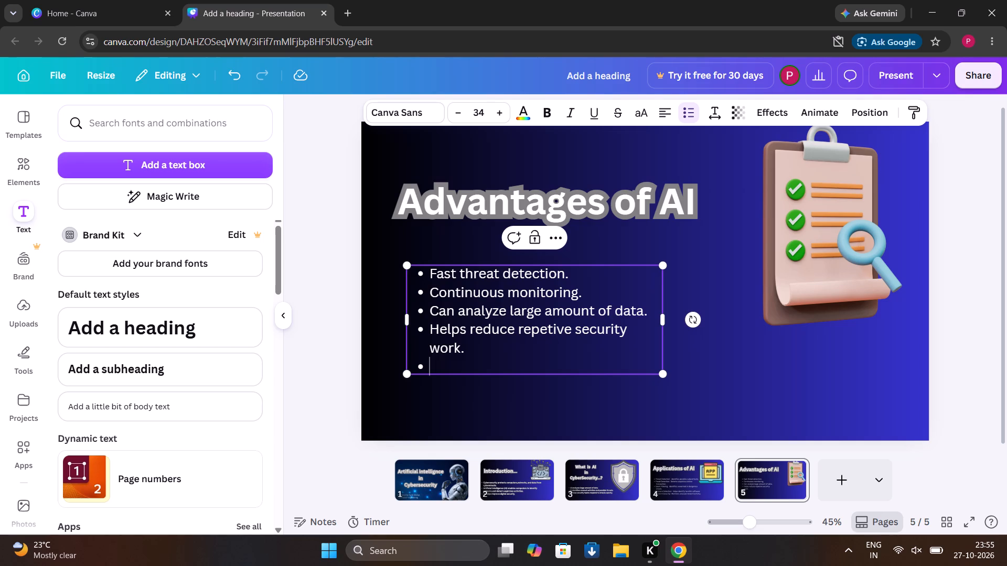
# Add a fifth bullet reading "Supports faster incident response.".
pyautogui.write('Supports')
pyautogui.press('space')
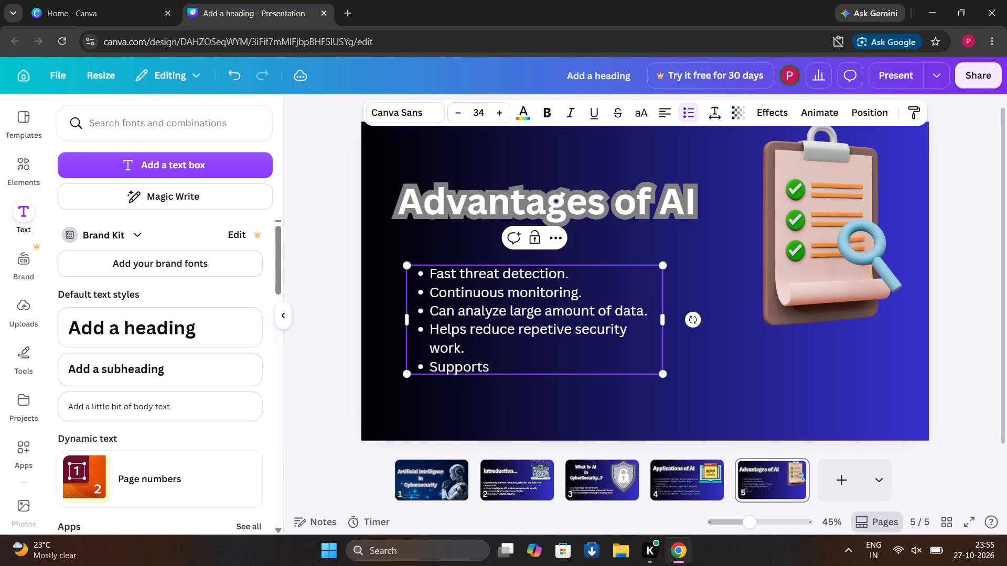
pyautogui.write('faster')
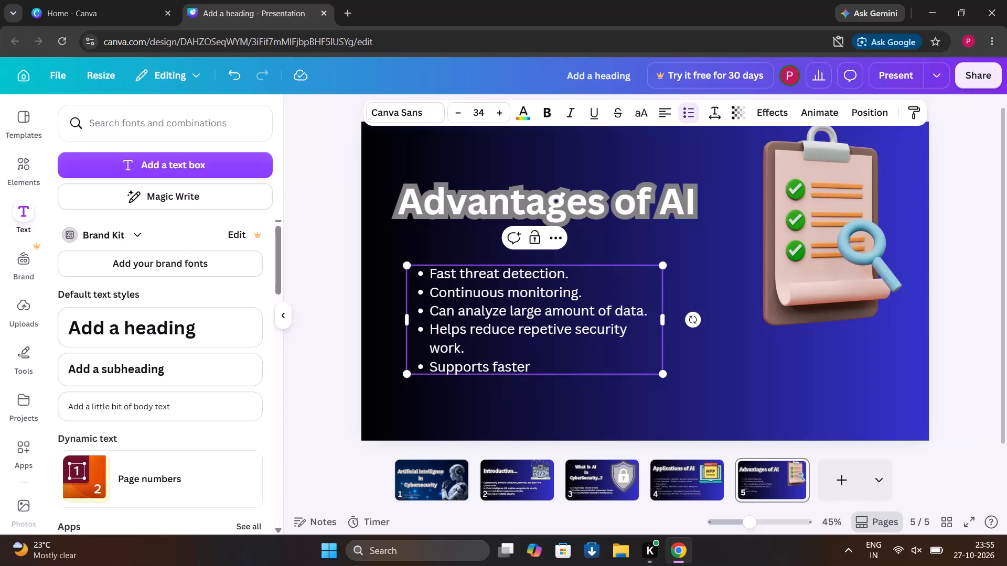
pyautogui.press('space')
pyautogui.write('incident')
pyautogui.press('space')
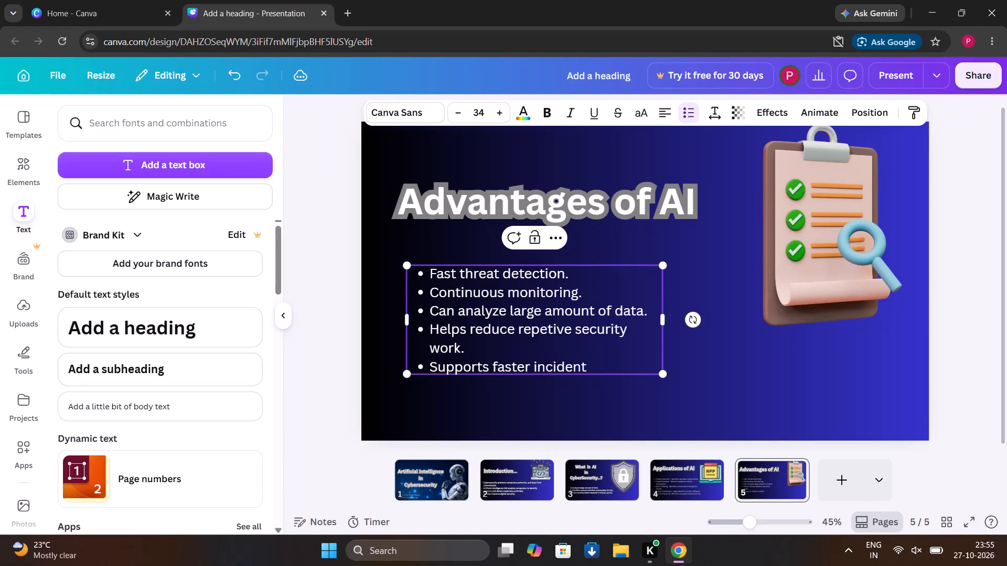
pyautogui.write('response')
pyautogui.press('.')
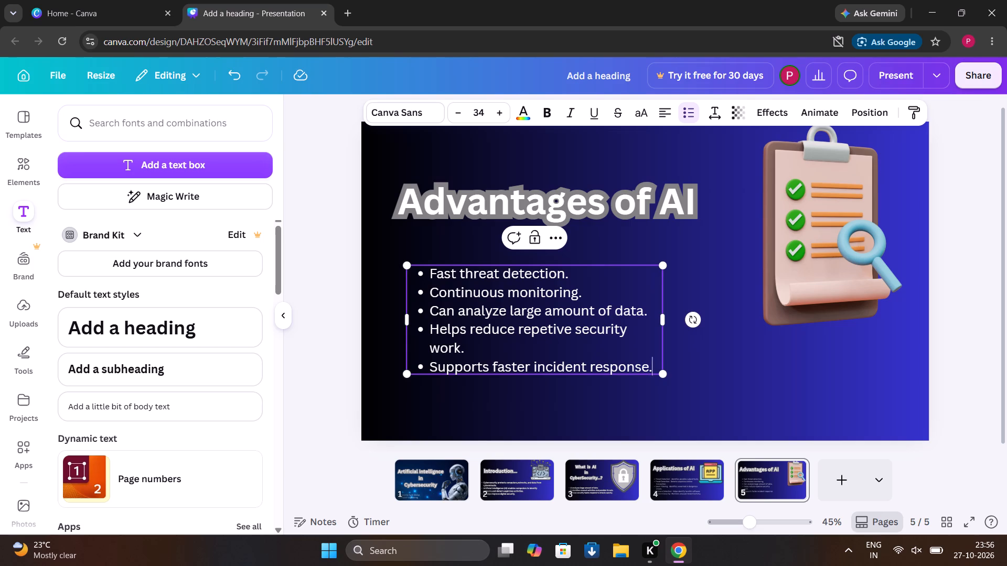
# Move the bulleted text box slightly down, leaving more space below the "Advantages of AI" heading.
pyautogui.moveTo(617, 288); pyautogui.dragTo(628, 309)
pyautogui.click(640, 297)
pyautogui.moveTo(642, 264); pyautogui.dragTo(645, 296)
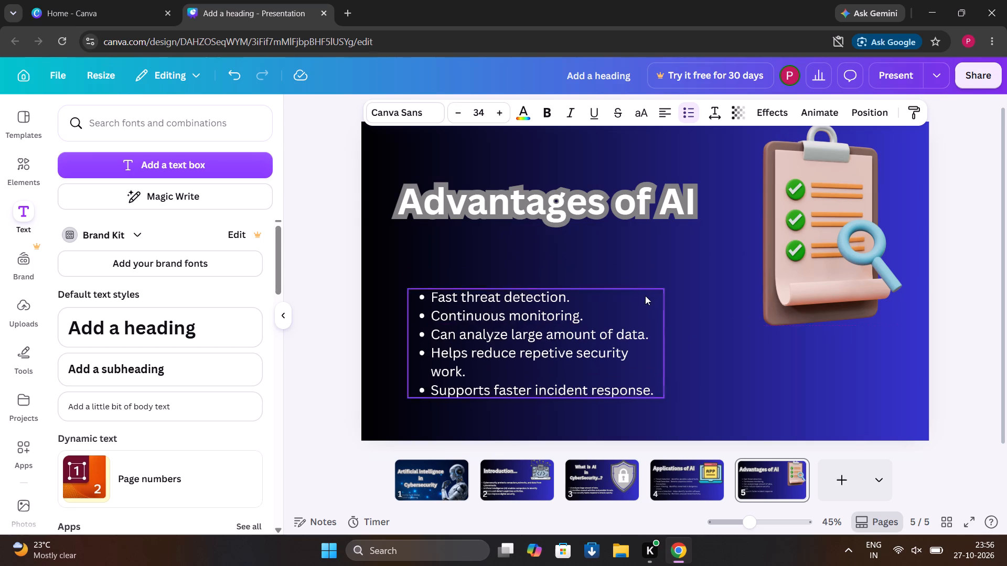
pyautogui.moveTo(645, 296); pyautogui.dragTo(644, 287)
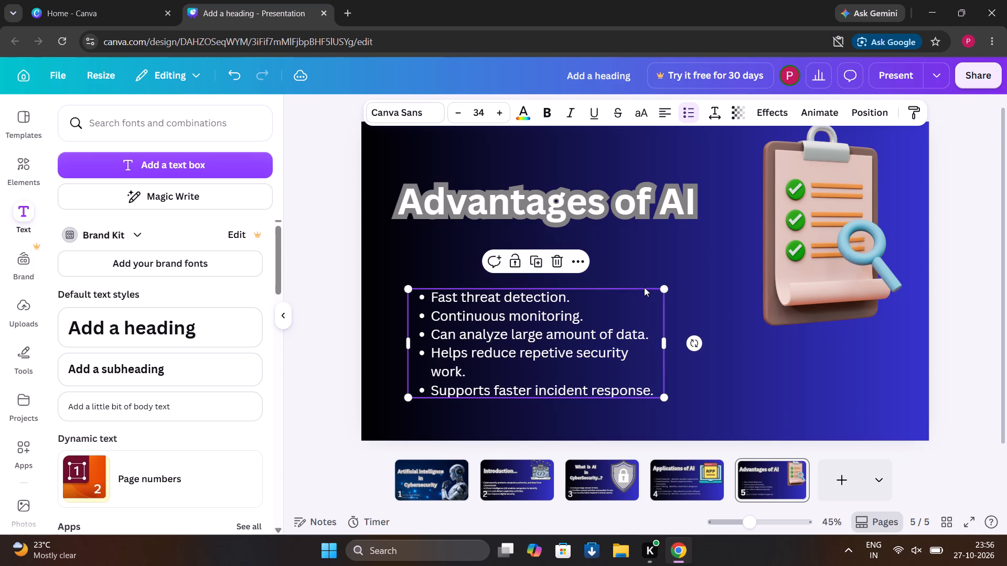
# Lower the "Advantages of AI" heading closer to the bullets and move the clipboard graphic down beside the text.
pyautogui.moveTo(626, 213); pyautogui.dragTo(627, 243)
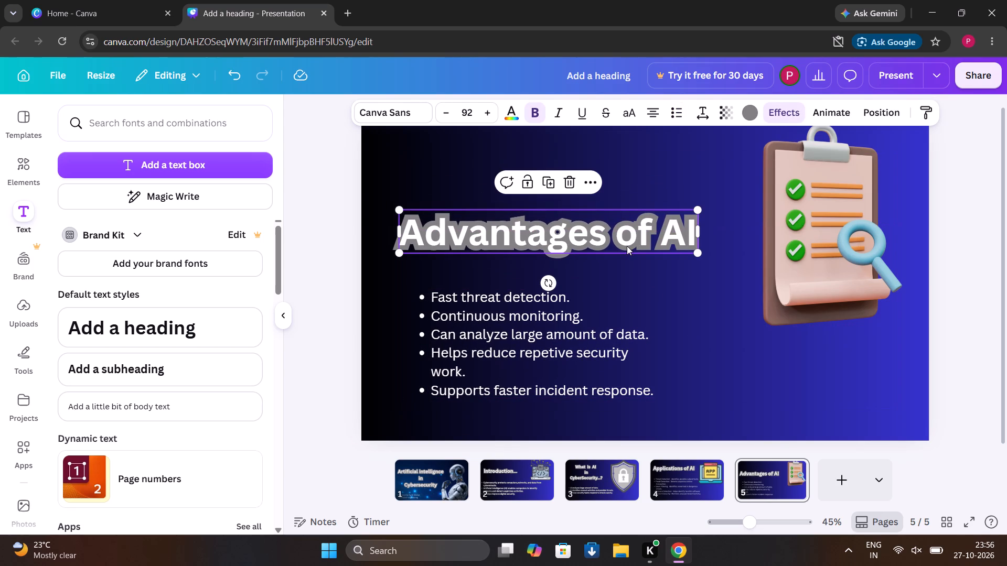
pyautogui.moveTo(799, 265); pyautogui.dragTo(806, 280)
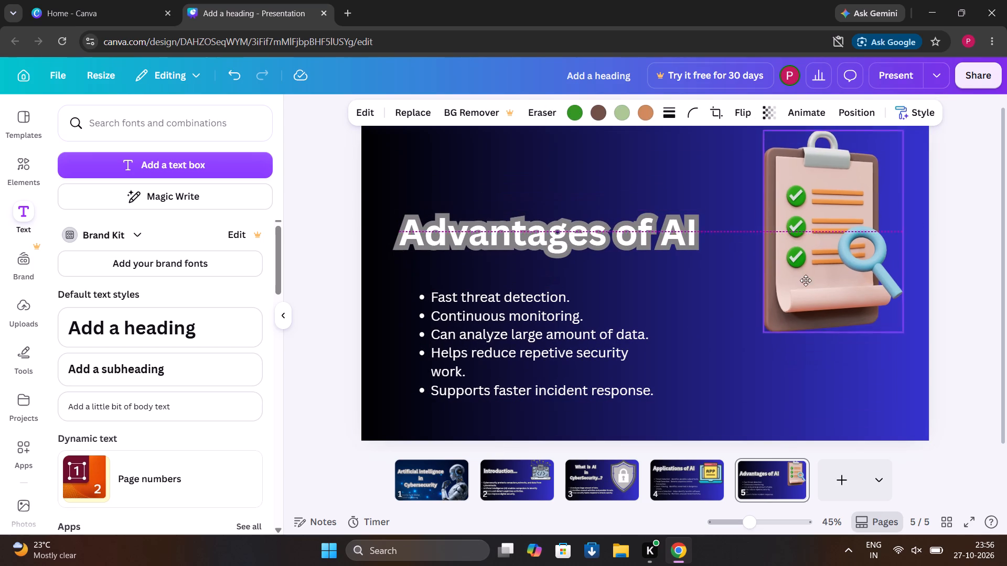
pyautogui.moveTo(806, 280); pyautogui.dragTo(806, 303)
# Apply the Outline effect to the bulleted text on the "Advantages of AI" slide with thickness 84.
pyautogui.click(663, 386)
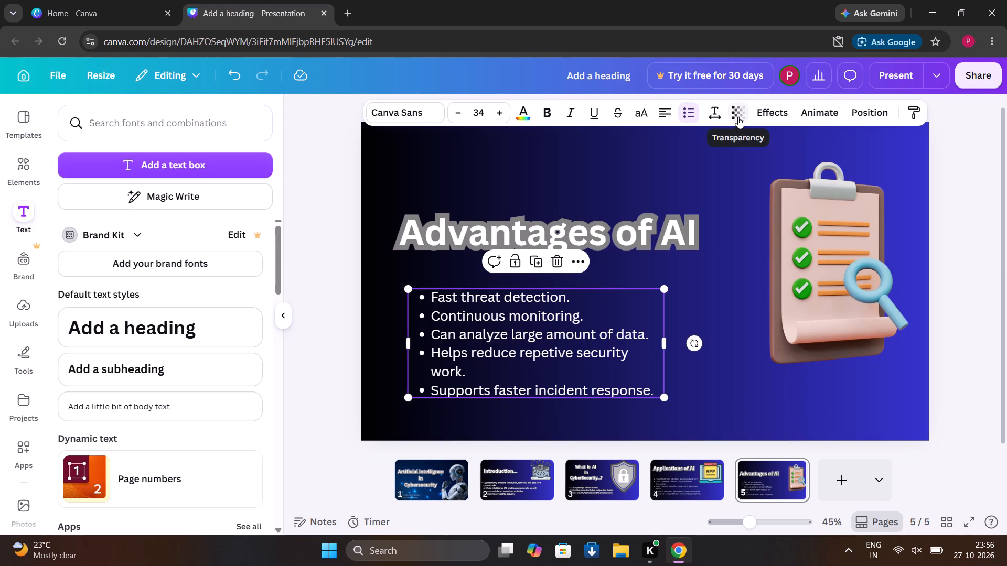
pyautogui.click(777, 108)
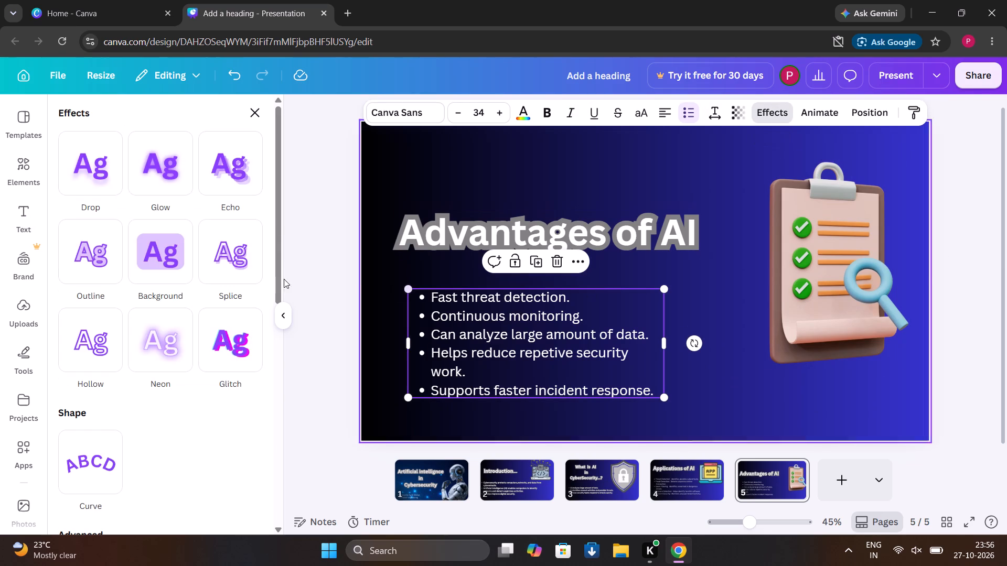
pyautogui.click(85, 242)
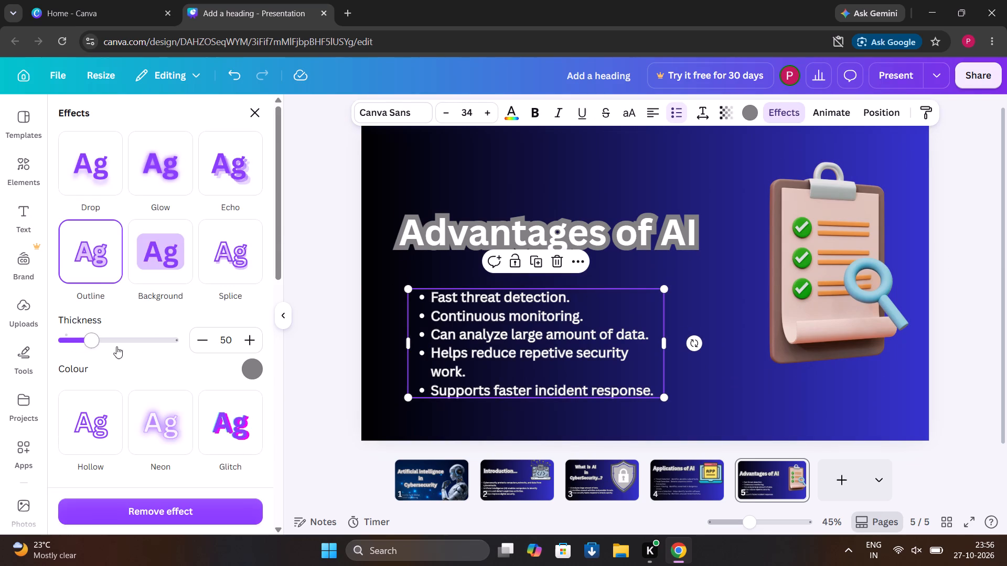
pyautogui.click(110, 350)
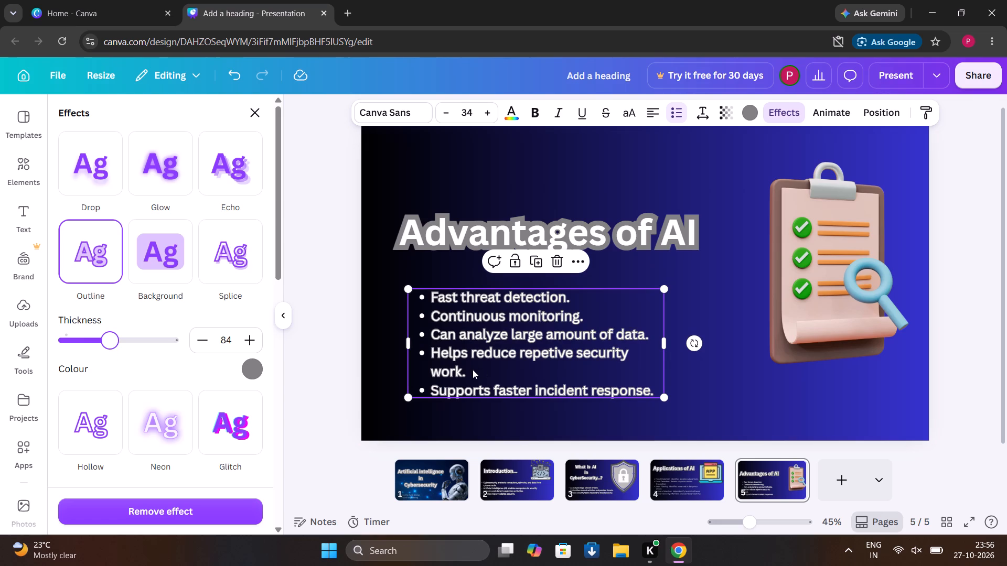
# Apply the Outline effect to the bulleted text on the fourth slide, "Applications of AI", with thickness 108.
pyautogui.click(516, 474)
pyautogui.click(663, 481)
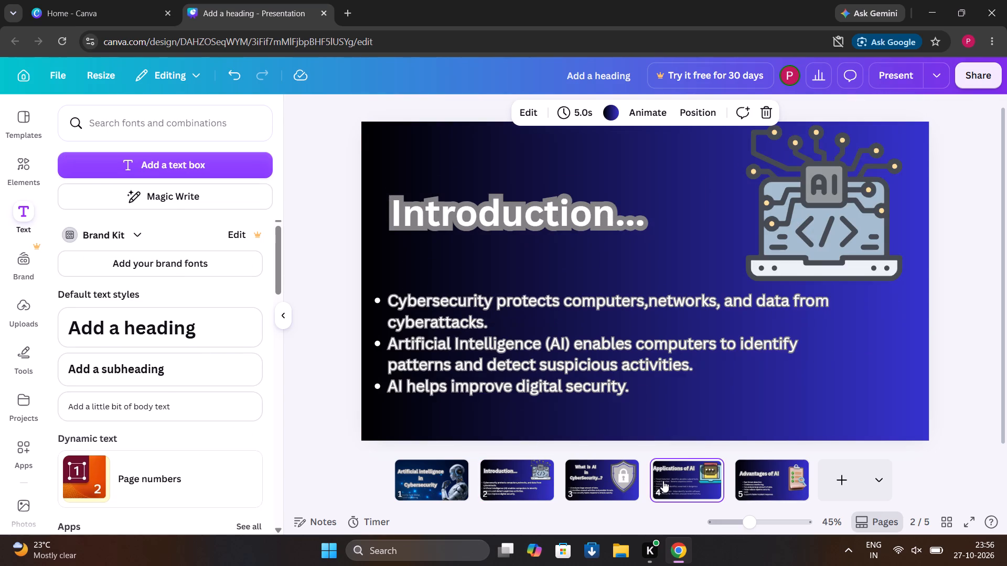
pyautogui.click(554, 341)
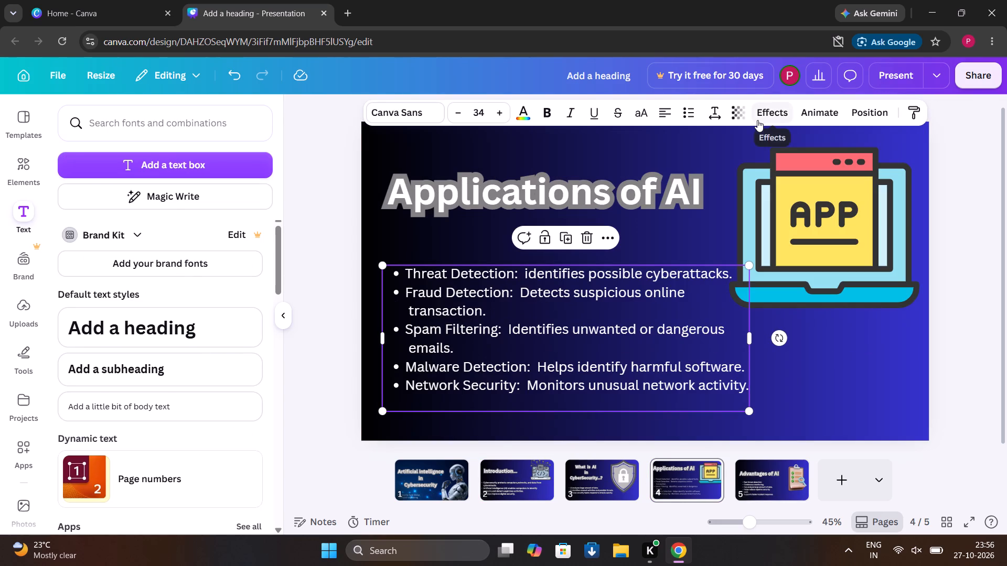
pyautogui.click(757, 120)
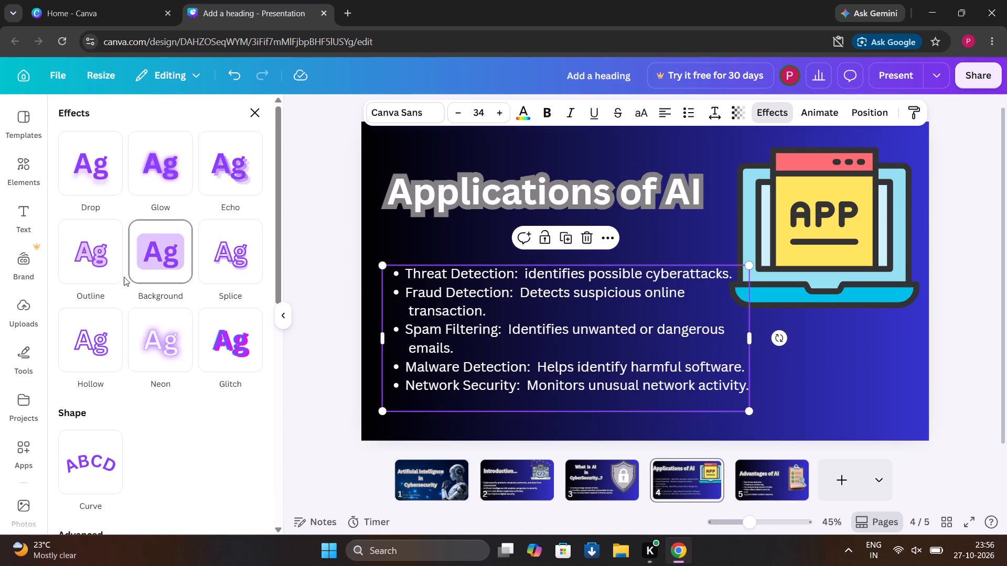
pyautogui.moveTo(102, 264); pyautogui.dragTo(148, 391)
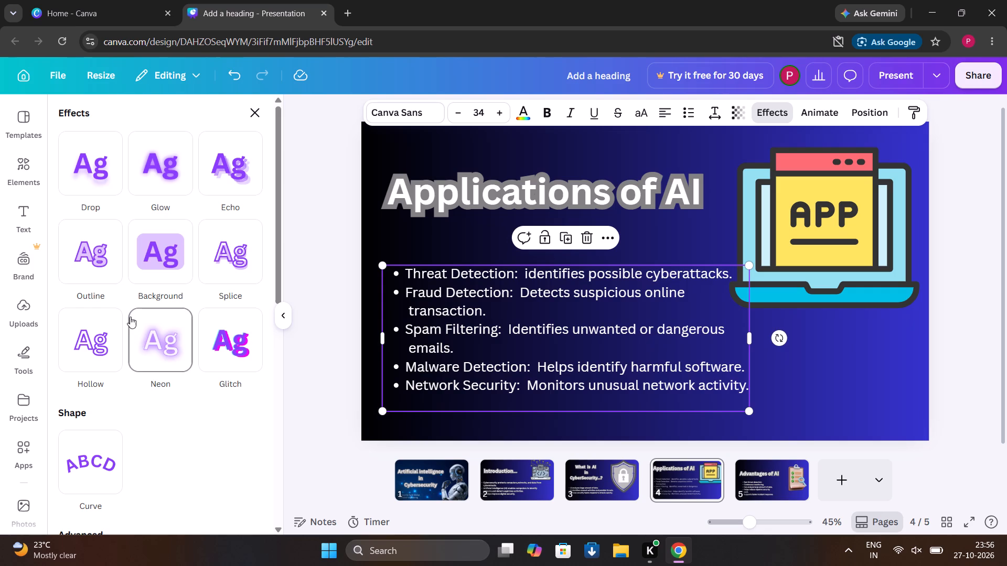
pyautogui.click(116, 270)
pyautogui.click(111, 338)
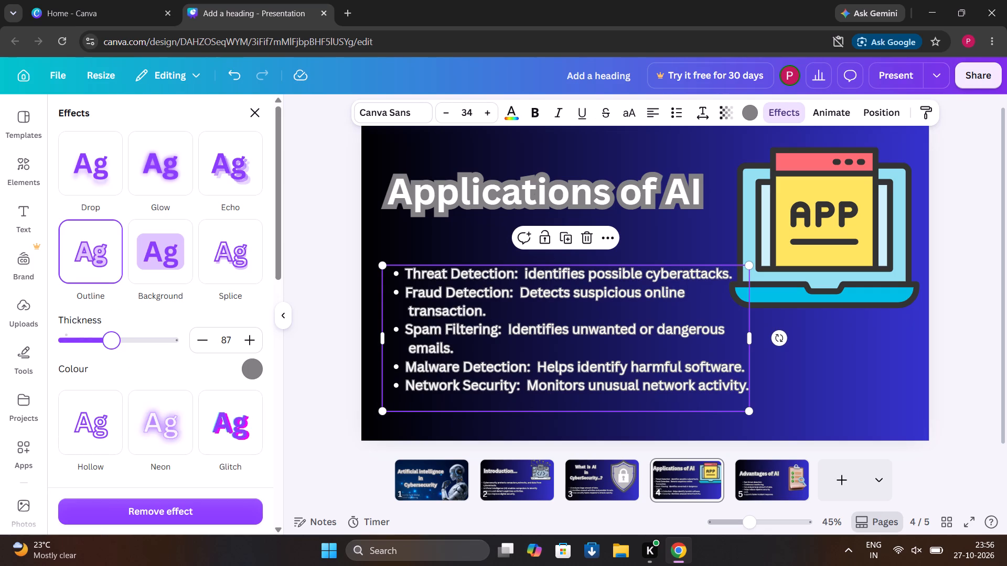
pyautogui.click(123, 345)
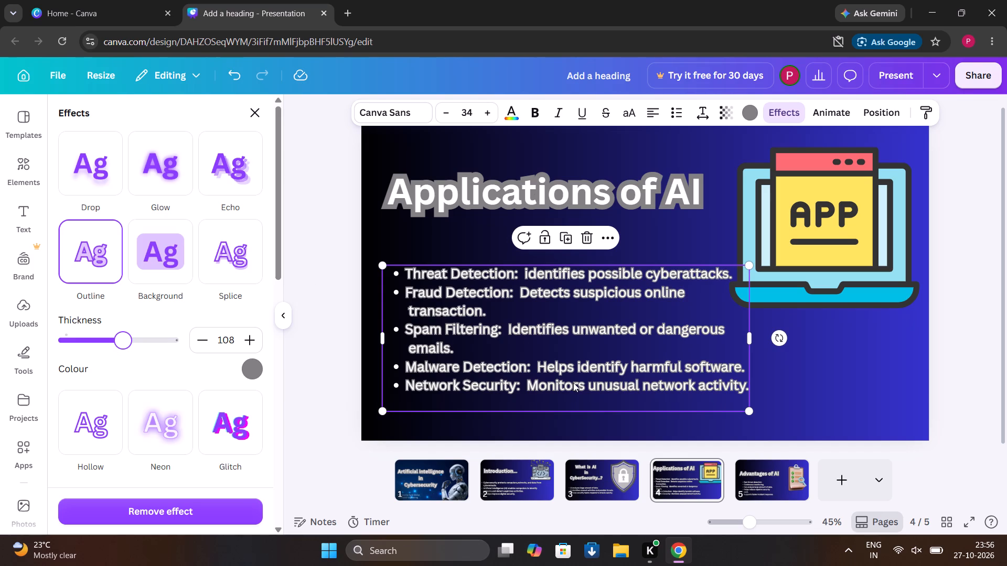
# Return to the fifth slide and move the clipboard graphic slightly down and closer to the text.
pyautogui.click(797, 470)
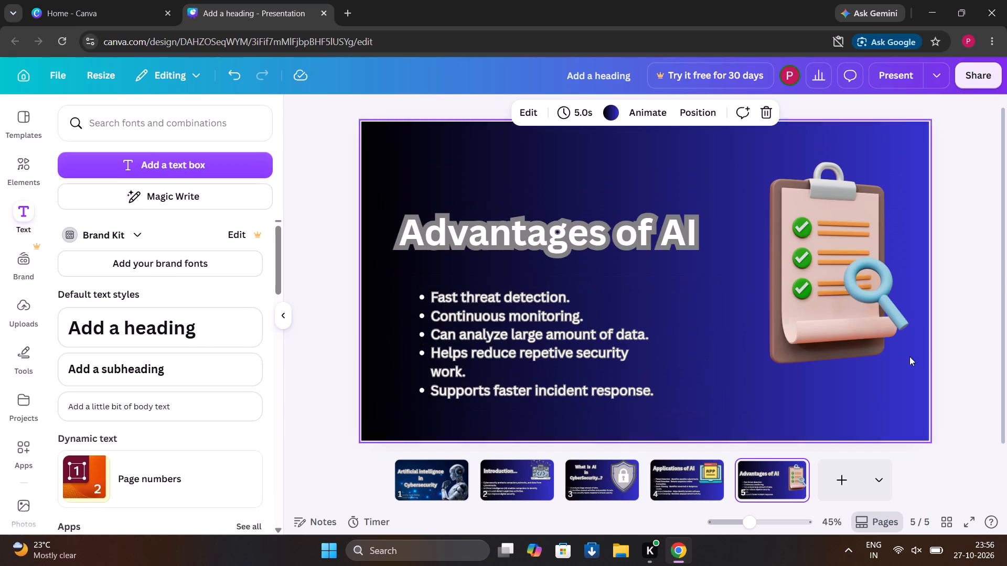
pyautogui.moveTo(865, 307); pyautogui.dragTo(847, 326)
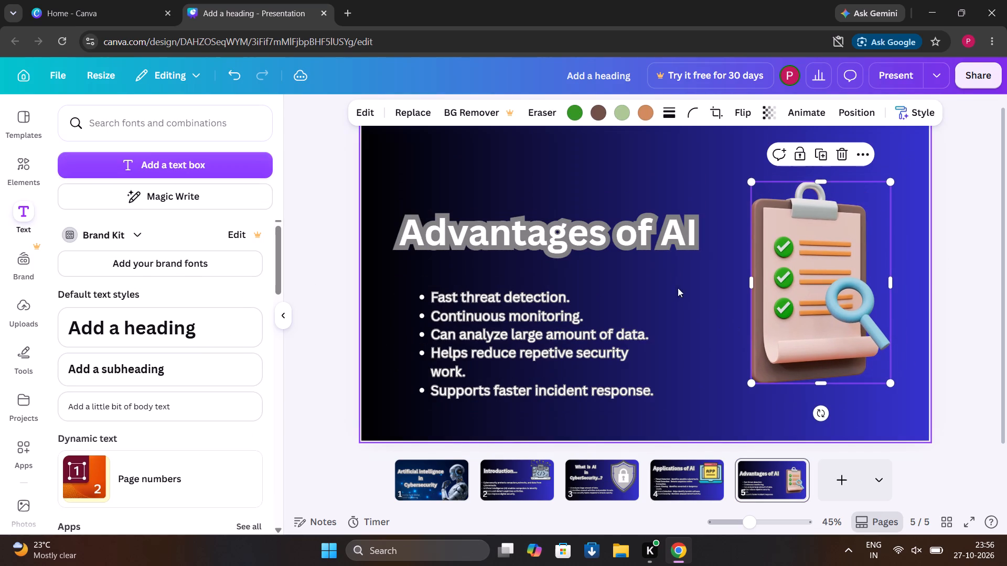
# Raise the "Advantages of AI" heading slightly, widening the gap above the bullets.
pyautogui.moveTo(661, 256); pyautogui.dragTo(661, 236)
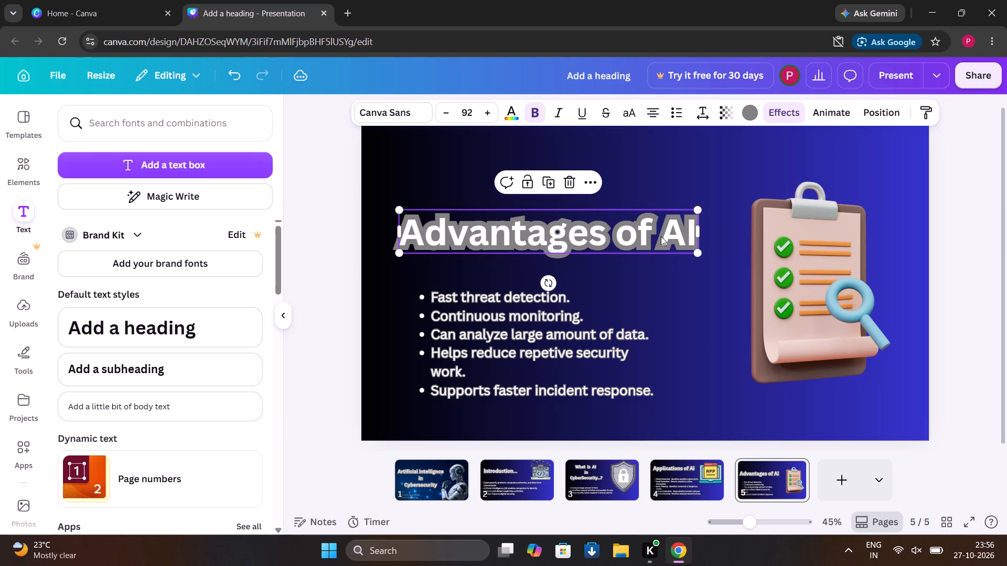
pyautogui.moveTo(661, 236); pyautogui.dragTo(666, 212)
pyautogui.moveTo(625, 211); pyautogui.dragTo(624, 195)
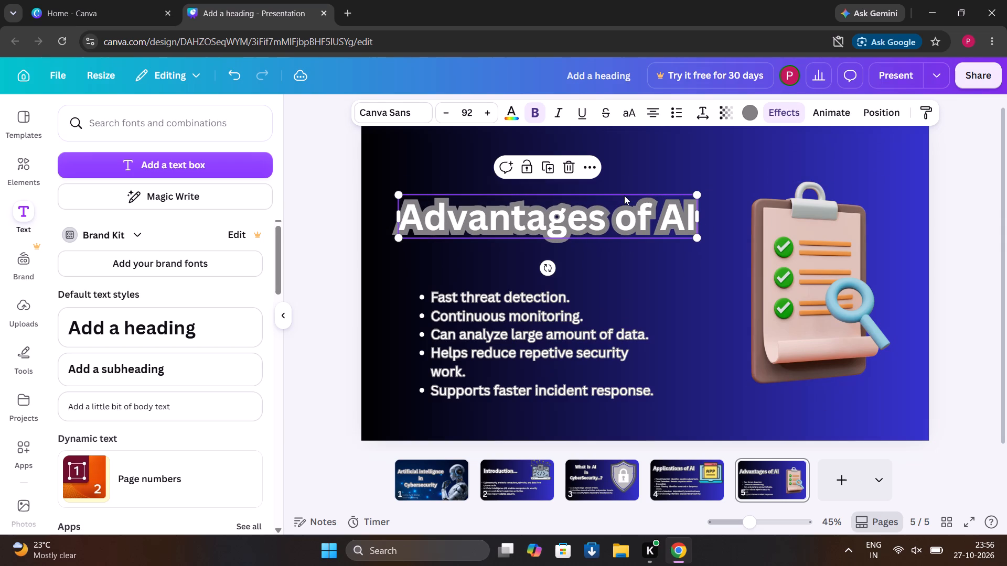
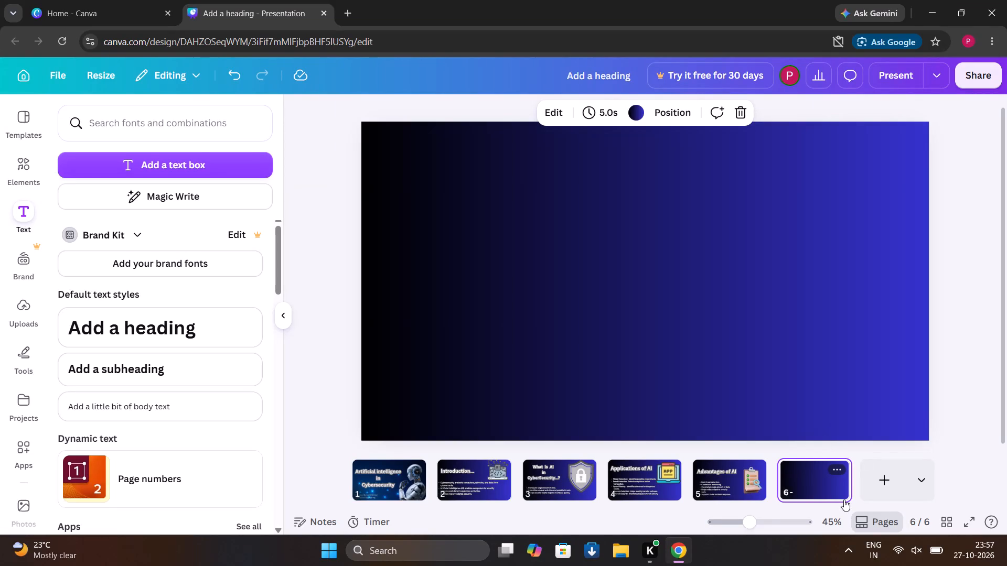
# Add a heading reading "Challenges of AI" in the upper-left area of the blank sixth slide.
pyautogui.moveTo(844, 499); pyautogui.dragTo(609, 565)
pyautogui.click(206, 345)
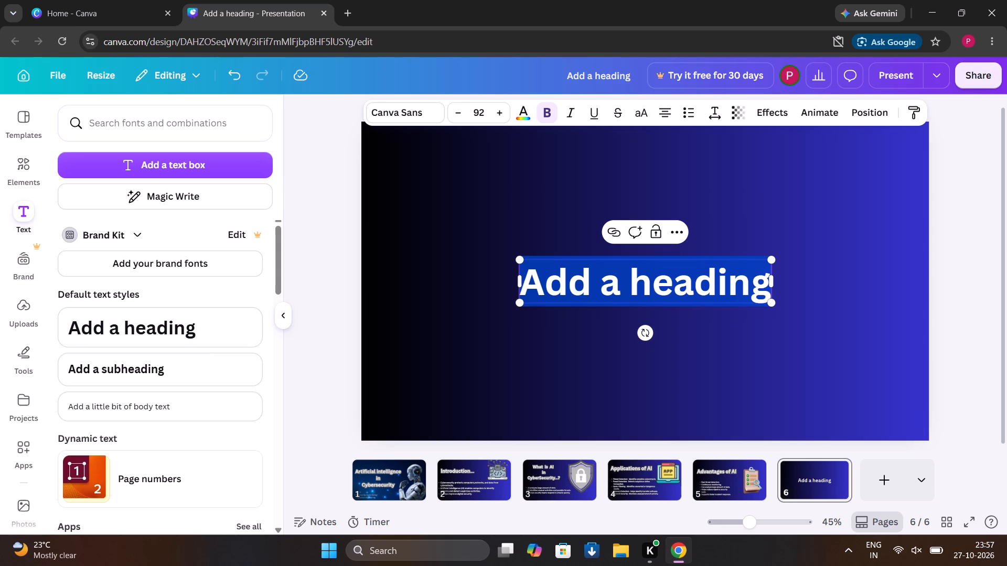
pyautogui.moveTo(735, 250); pyautogui.dragTo(714, 260)
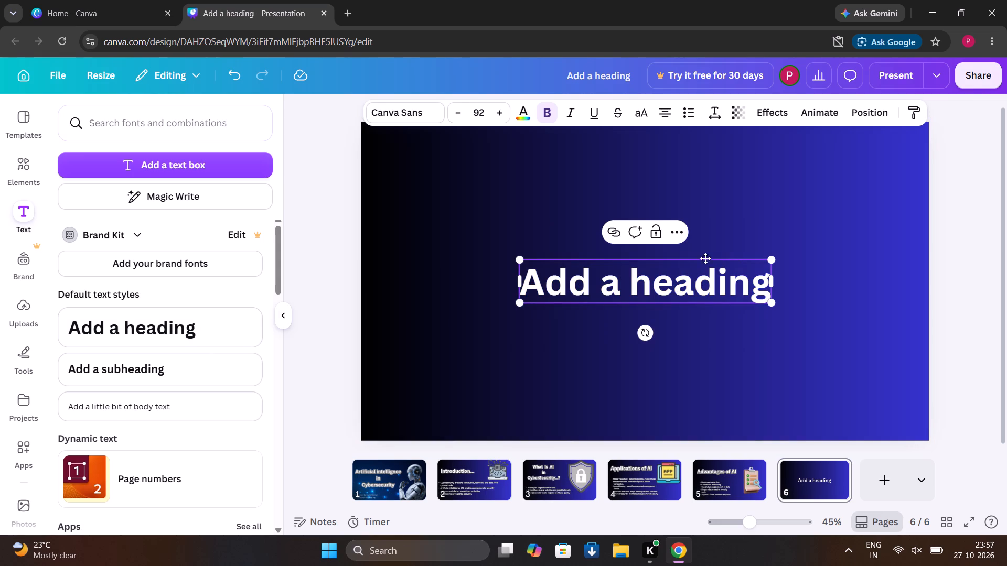
pyautogui.moveTo(706, 254); pyautogui.dragTo(706, 253)
pyautogui.moveTo(706, 253); pyautogui.dragTo(598, 168)
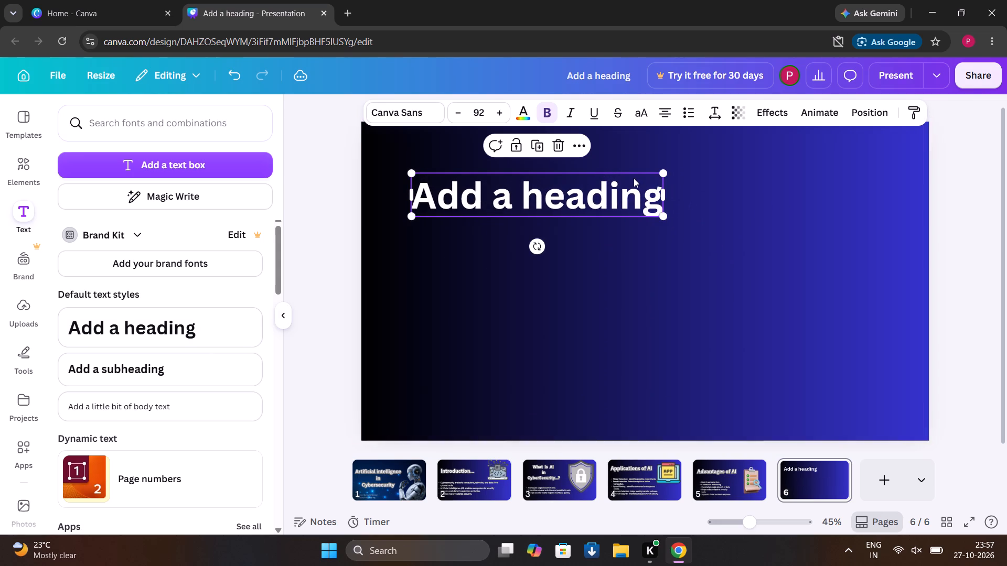
pyautogui.click(652, 202)
pyautogui.press('BackSpace')
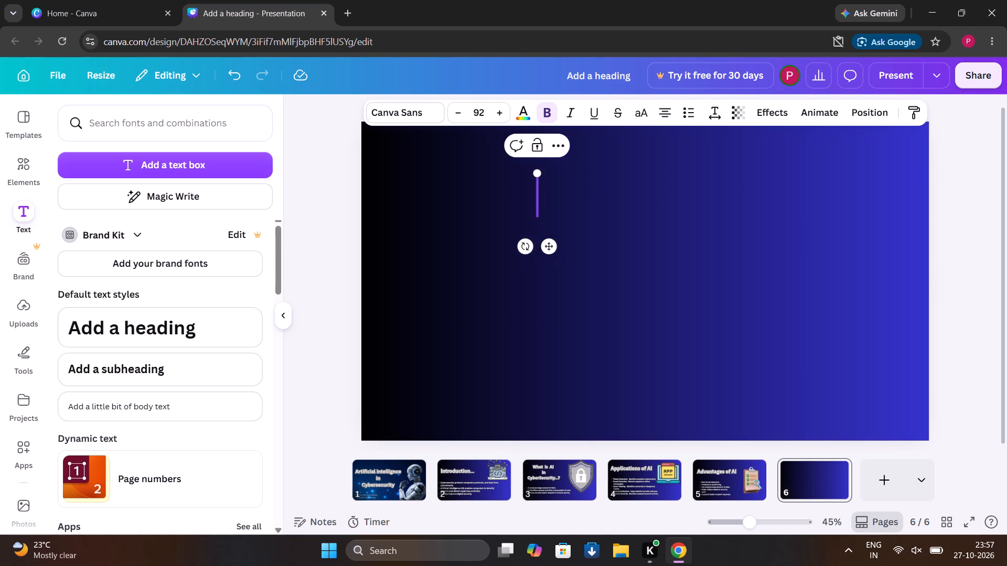
pyautogui.write('Challenges')
pyautogui.press('space')
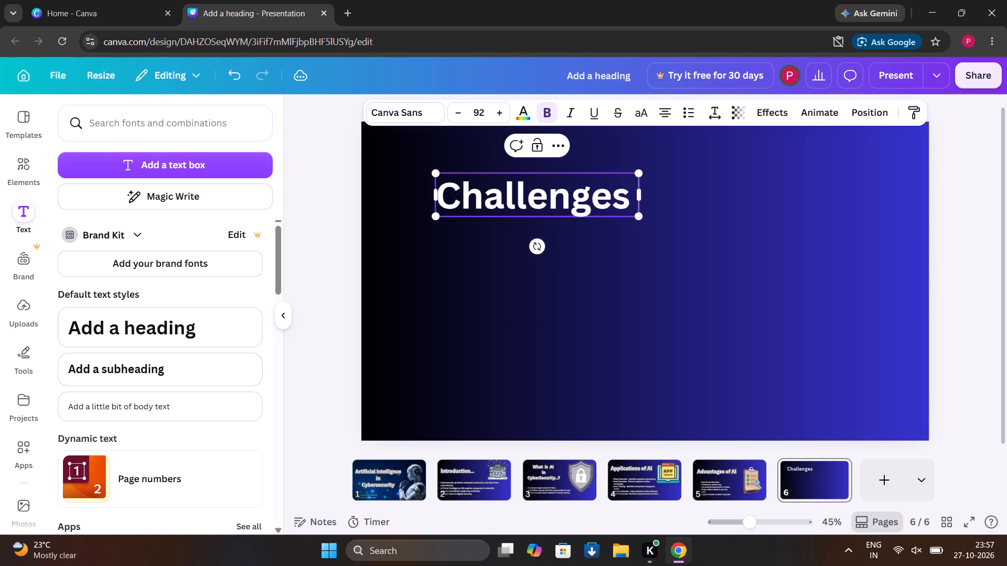
pyautogui.write('of')
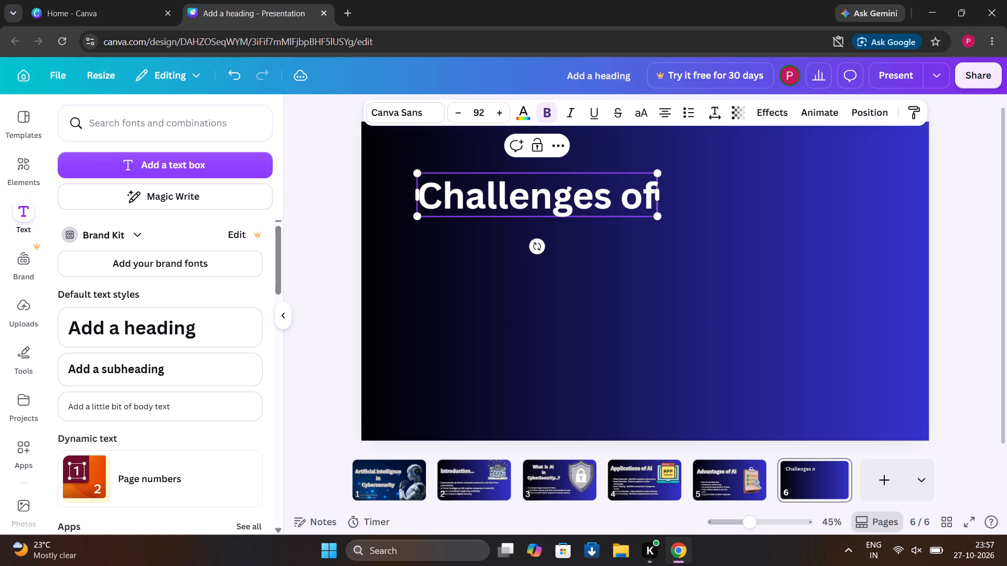
pyautogui.press('space')
pyautogui.write('AI')
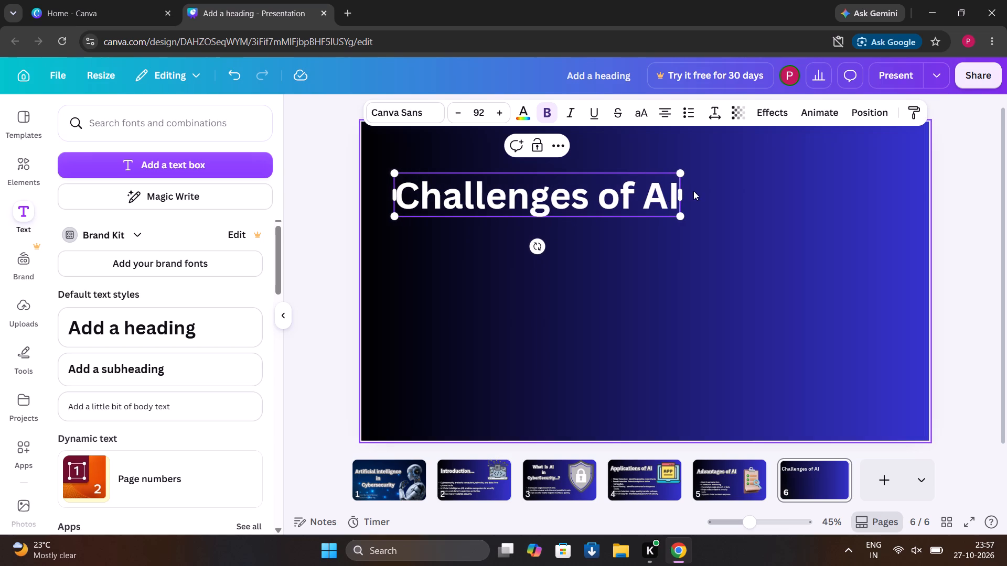
# Apply the Outline effect to the "Challenges of AI" heading with thickness 200.
pyautogui.click(780, 115)
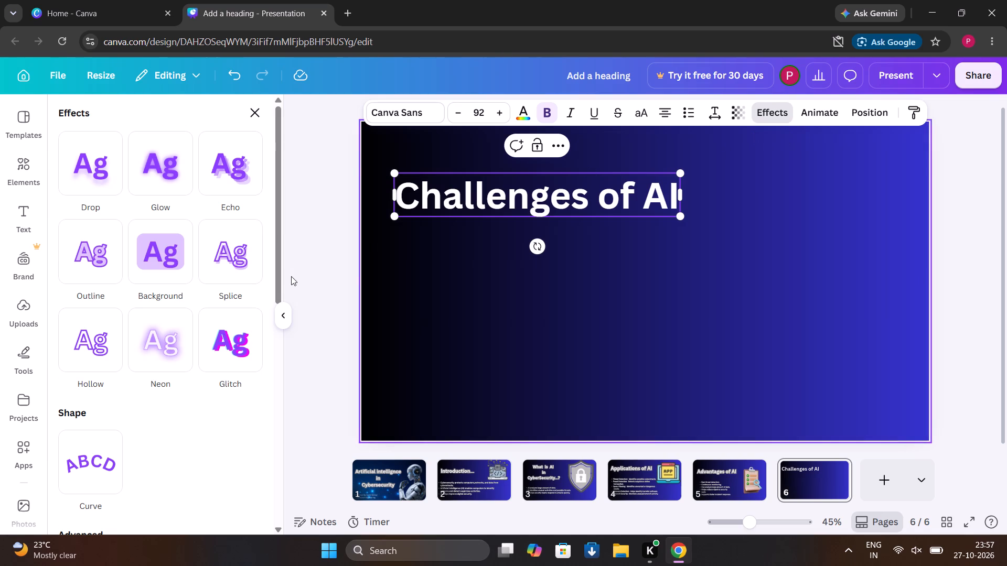
pyautogui.click(100, 249)
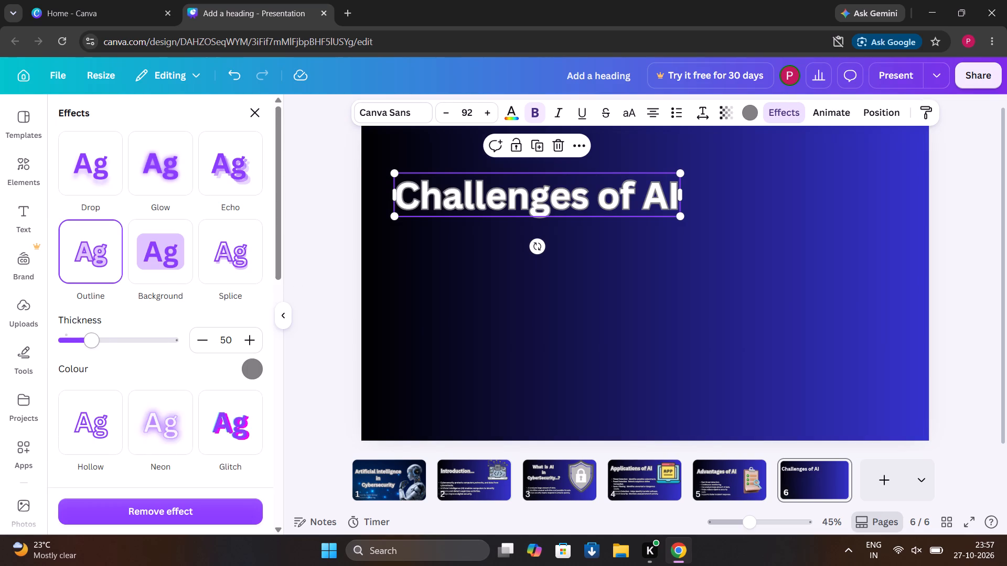
pyautogui.moveTo(100, 346); pyautogui.dragTo(463, 317)
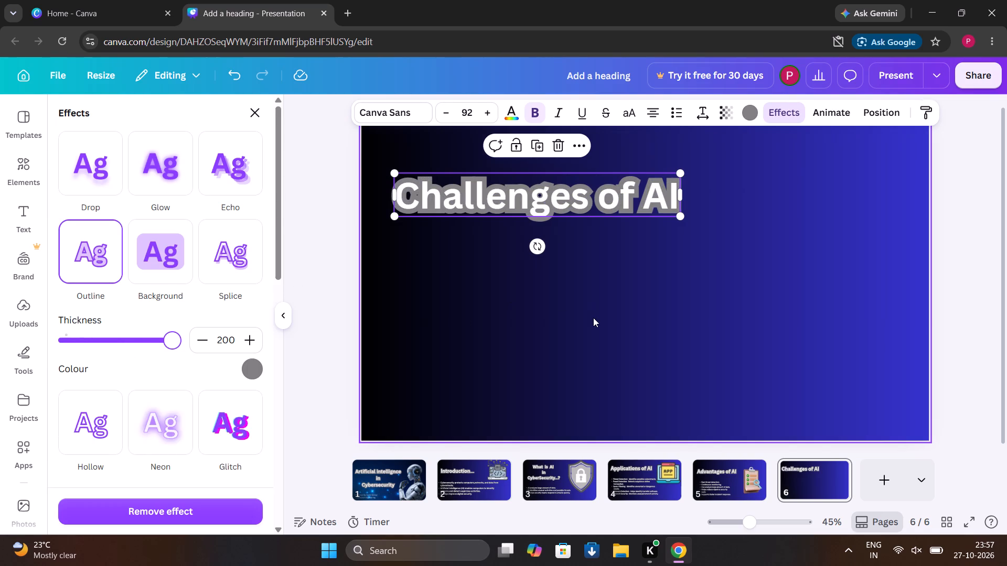
pyautogui.click(593, 318)
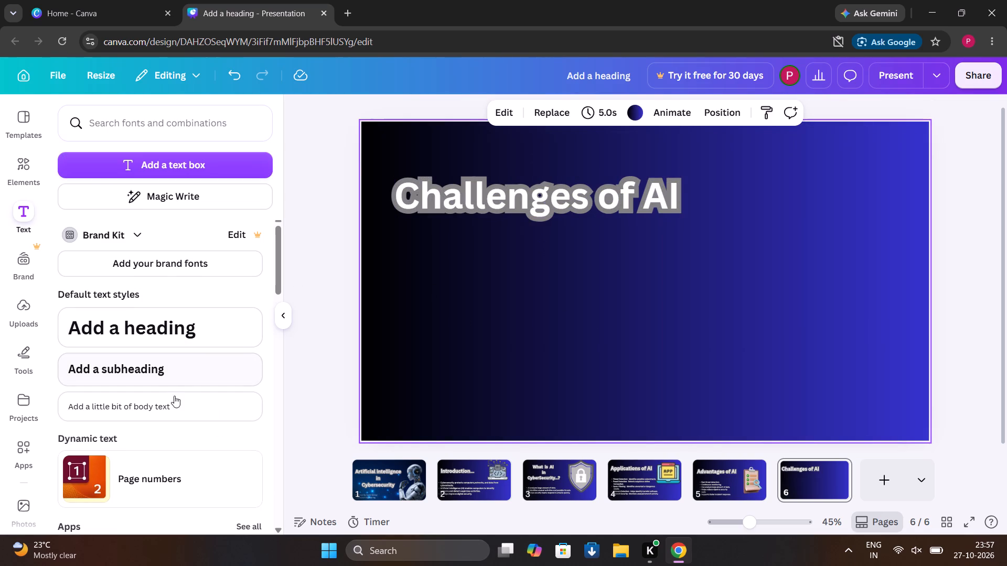
# Add a body text box to the sixth slide, widen it, and position it beneath the "Challenges of AI" heading.
pyautogui.click(179, 401)
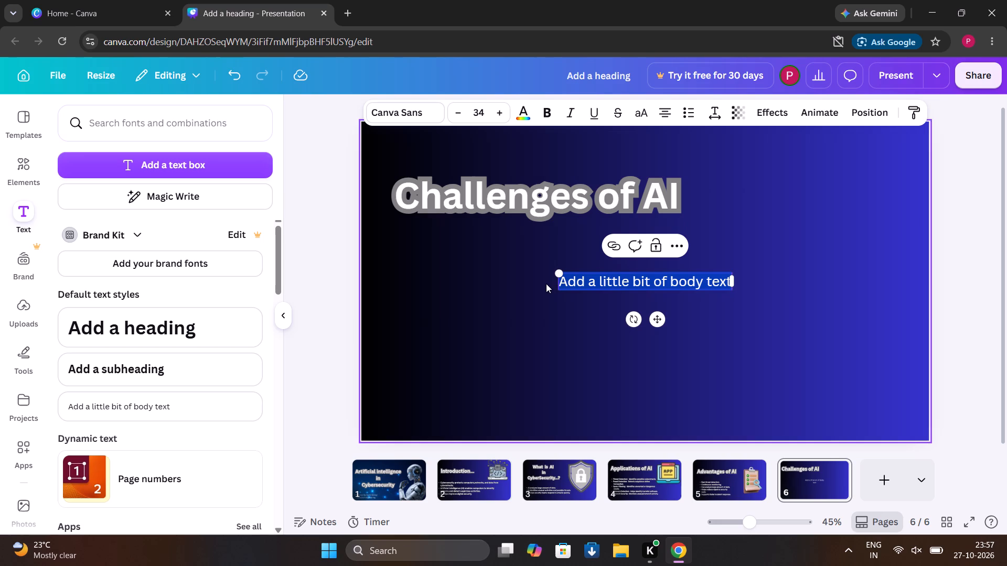
pyautogui.moveTo(556, 285); pyautogui.dragTo(390, 246)
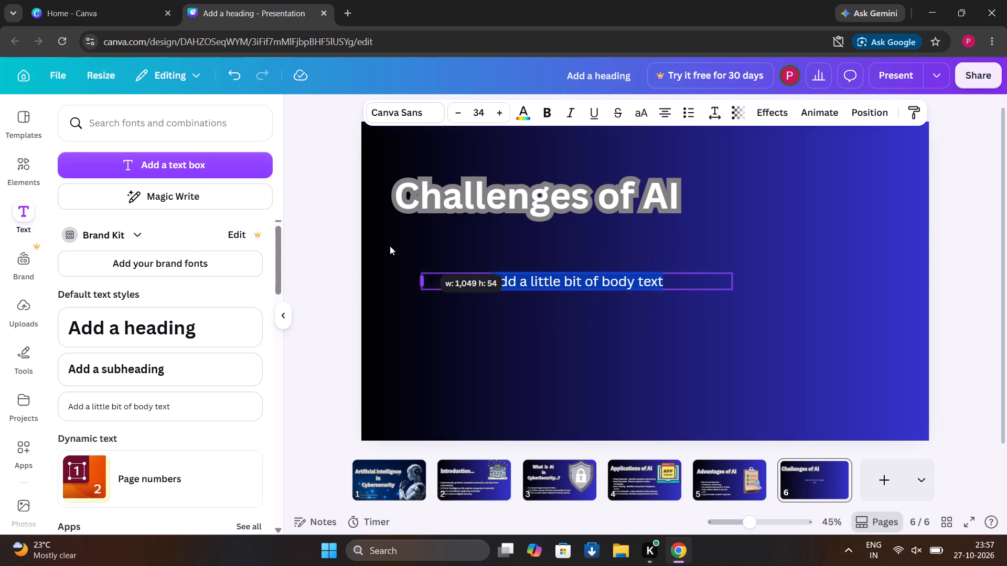
pyautogui.moveTo(390, 246); pyautogui.dragTo(387, 246)
pyautogui.click(450, 288)
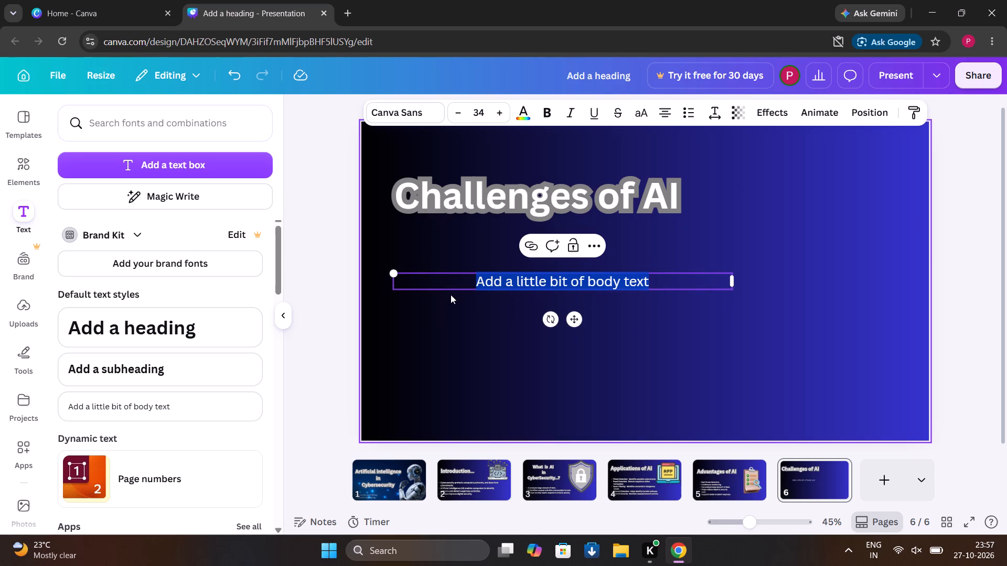
pyautogui.moveTo(448, 292); pyautogui.dragTo(441, 277)
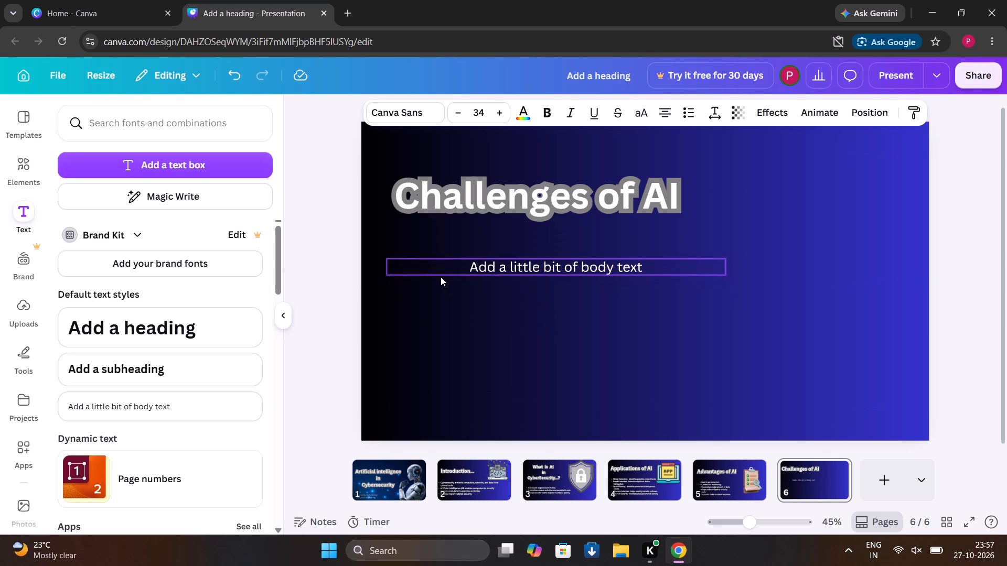
pyautogui.moveTo(441, 277); pyautogui.dragTo(436, 269)
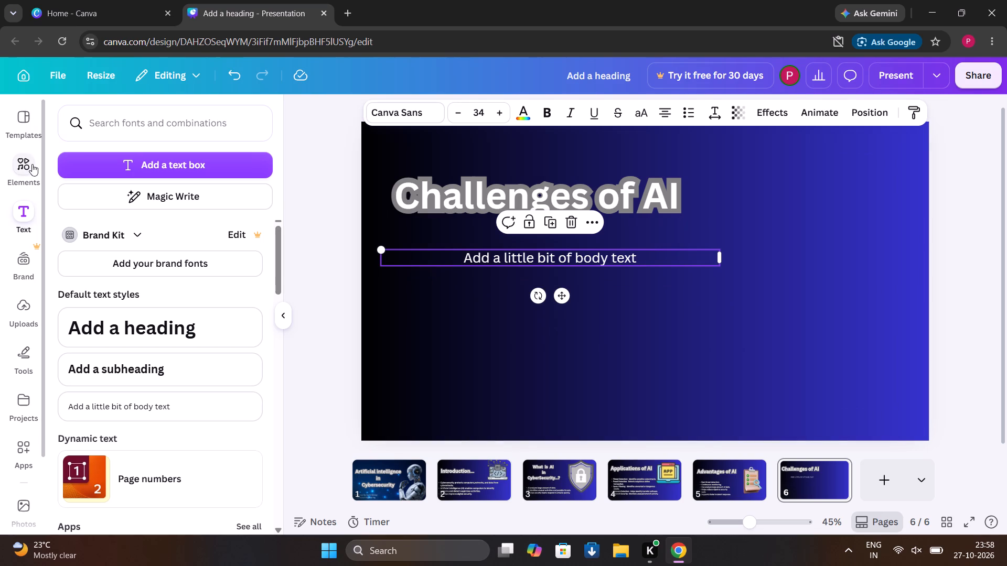
# Search the elements for "challenge" and insert the graphic of a man assembling red puzzle pieces.
pyautogui.moveTo(32, 164); pyautogui.dragTo(4, 178)
pyautogui.click(4, 178)
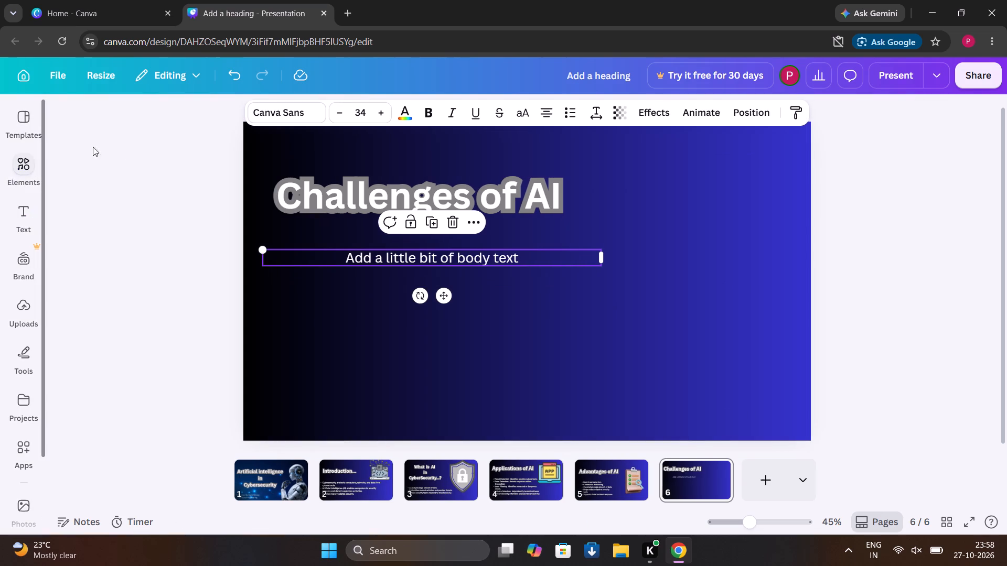
pyautogui.click(16, 165)
pyautogui.moveTo(16, 165); pyautogui.dragTo(143, 143)
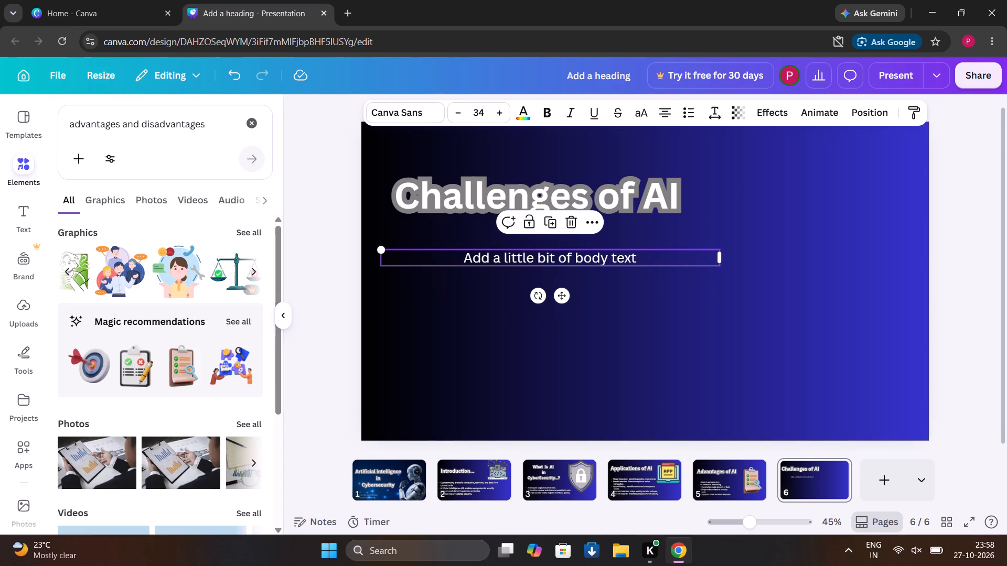
pyautogui.moveTo(143, 143); pyautogui.dragTo(248, 136)
pyautogui.click(257, 129)
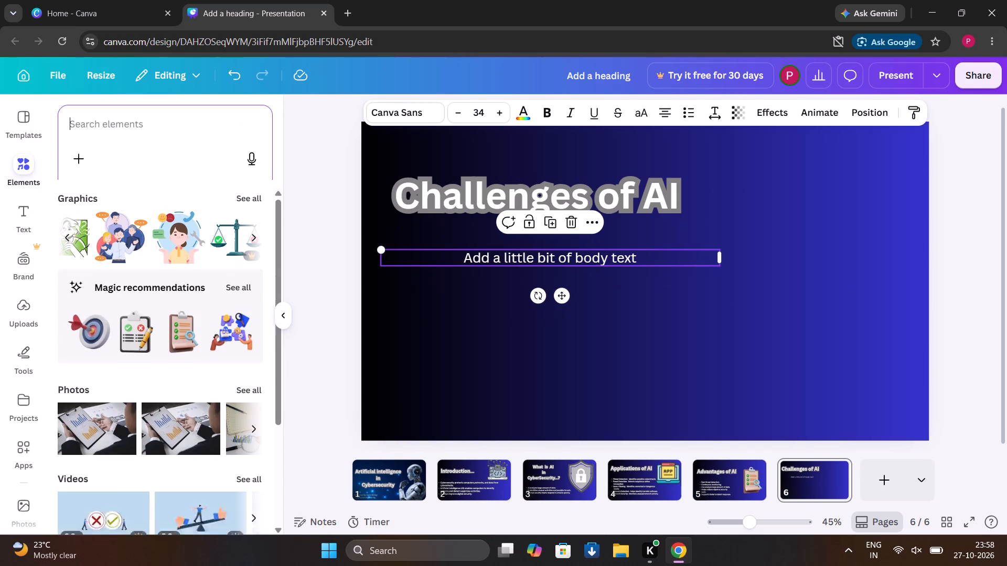
pyautogui.write('chall')
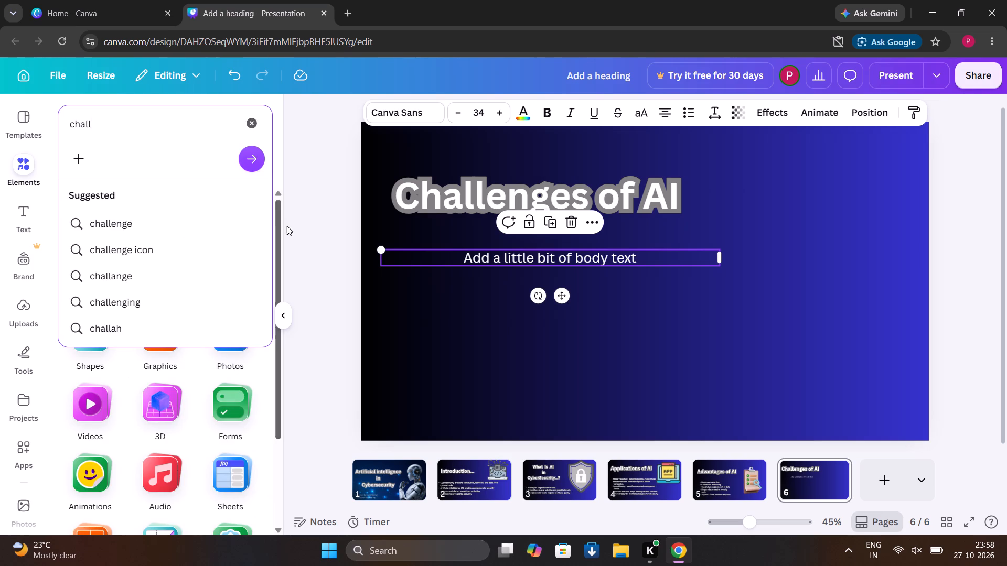
pyautogui.click(234, 211)
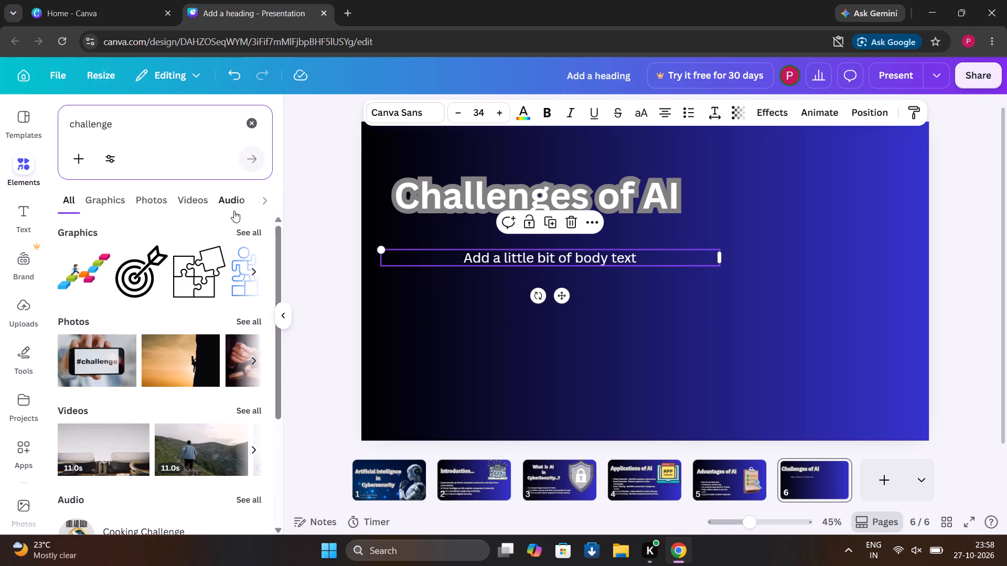
pyautogui.click(256, 276)
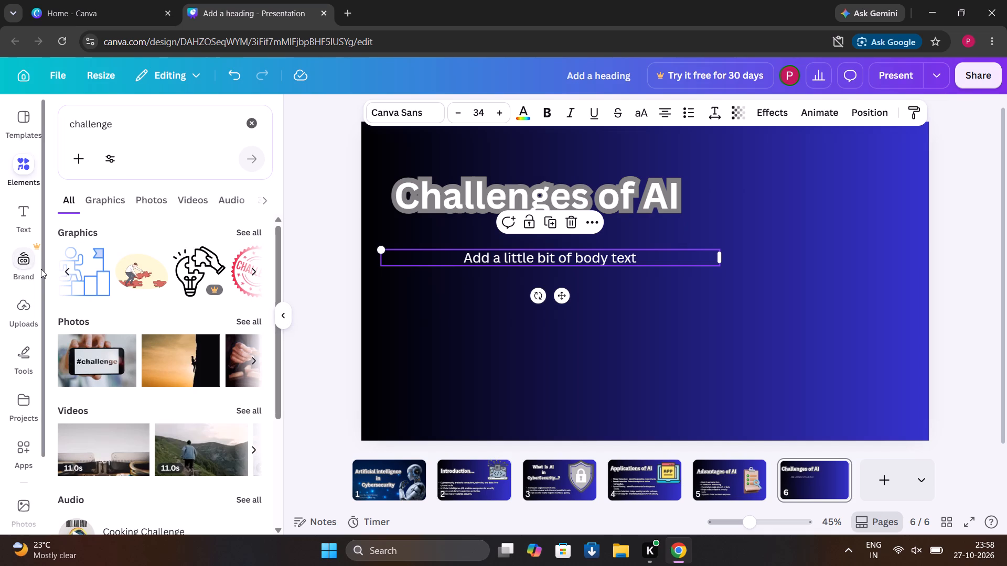
pyautogui.click(121, 265)
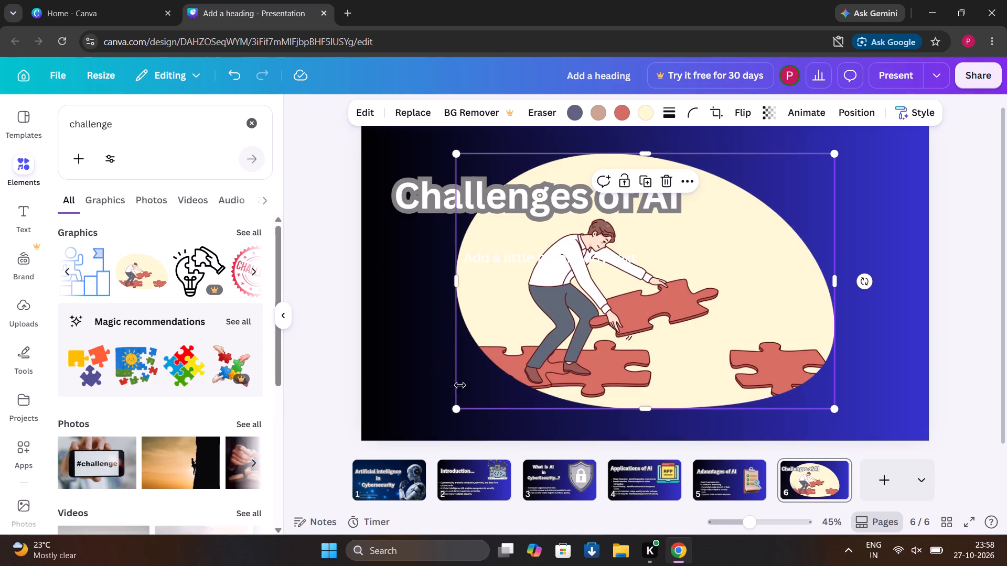
# Shrink the puzzle graphic and place it in the slide's upper-right corner, beside the heading.
pyautogui.moveTo(455, 411); pyautogui.dragTo(538, 336)
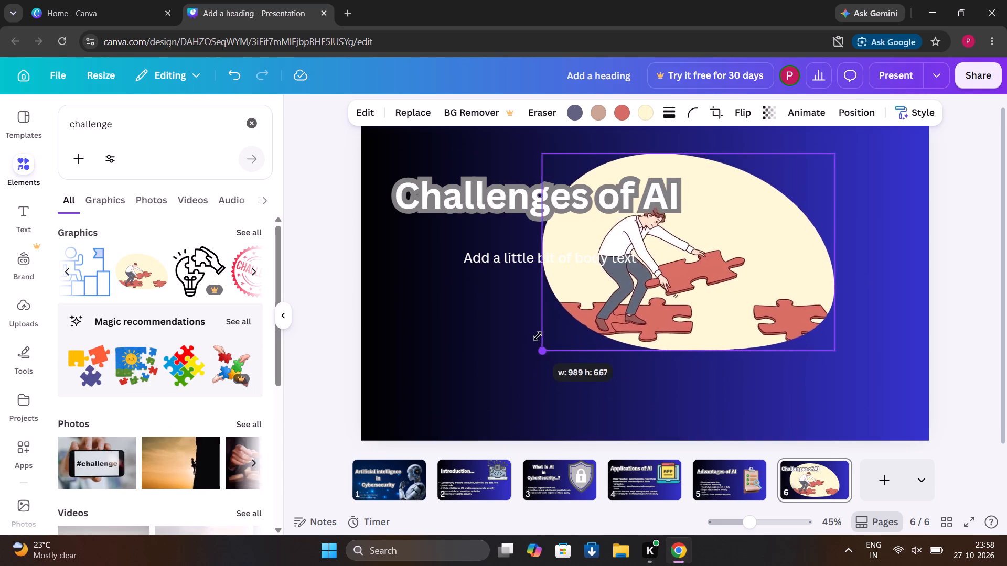
pyautogui.moveTo(538, 336); pyautogui.dragTo(595, 287)
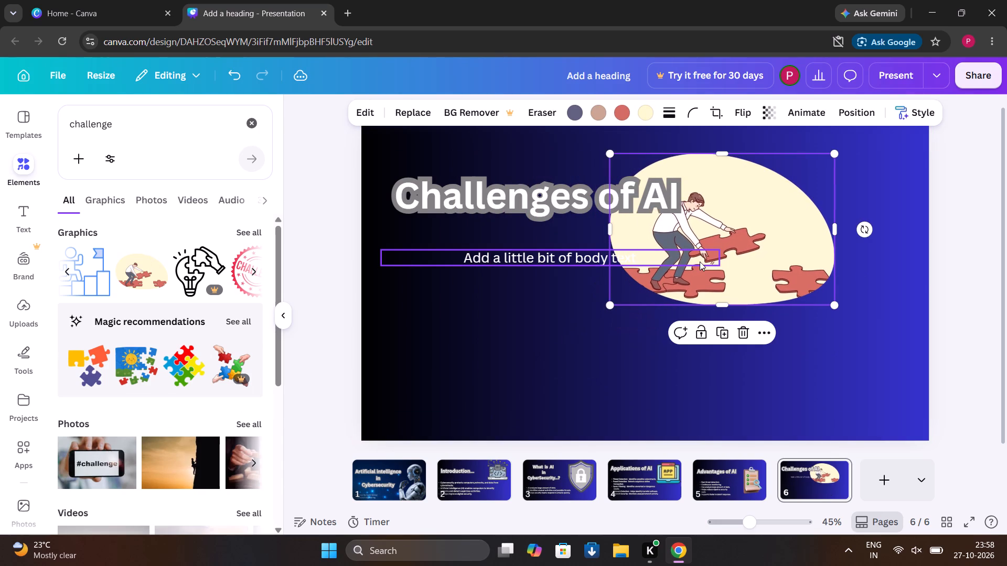
pyautogui.moveTo(718, 291); pyautogui.dragTo(811, 282)
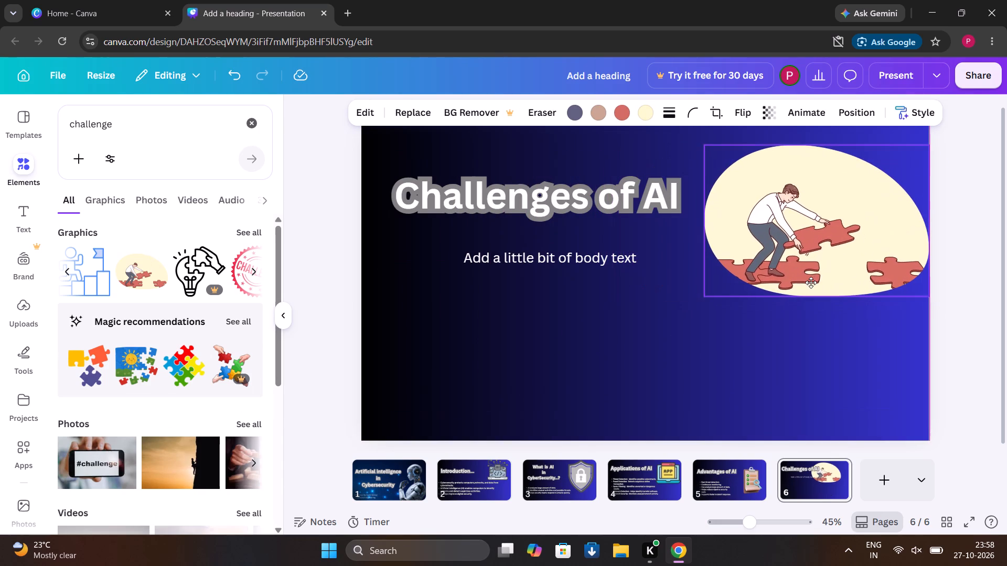
pyautogui.moveTo(811, 282); pyautogui.dragTo(806, 278)
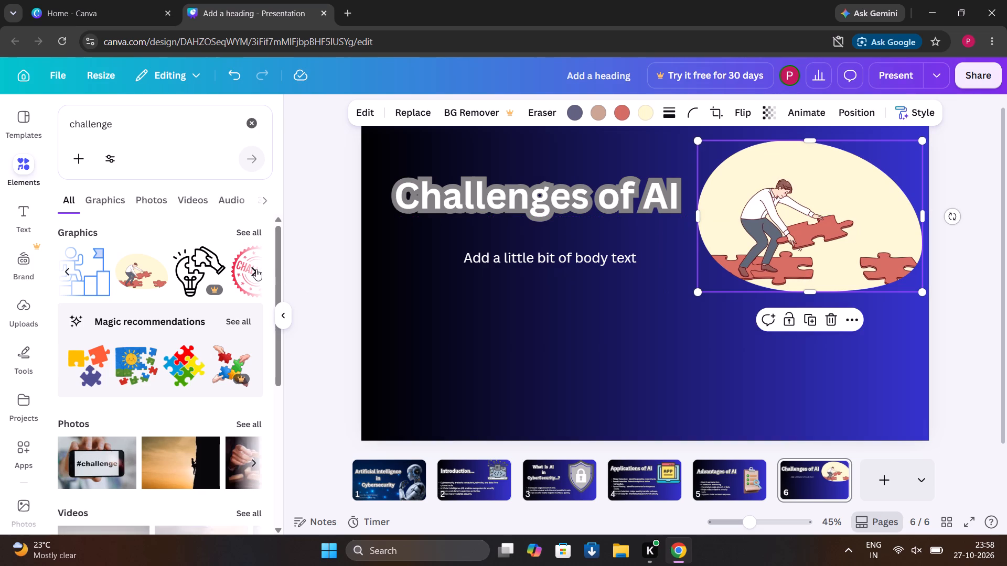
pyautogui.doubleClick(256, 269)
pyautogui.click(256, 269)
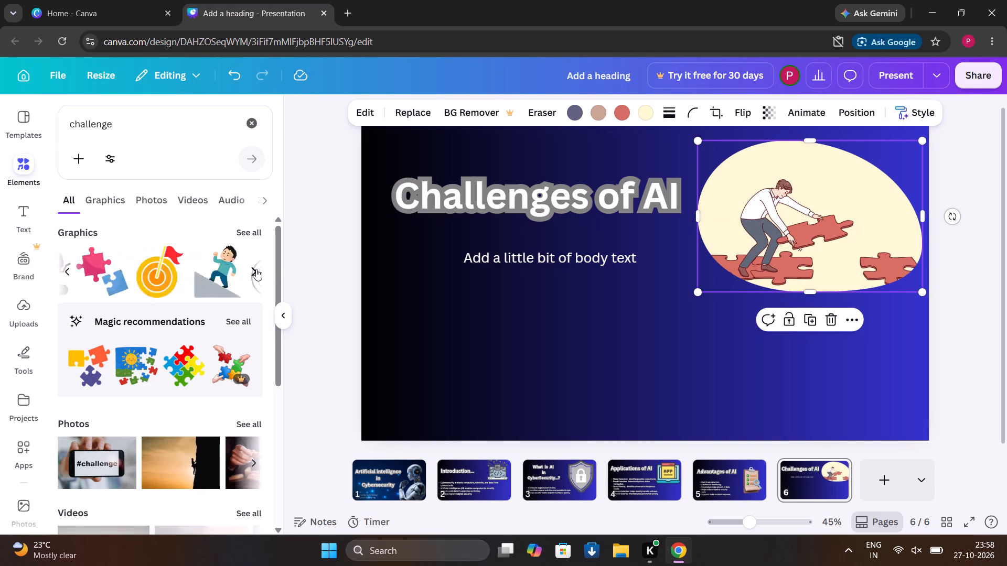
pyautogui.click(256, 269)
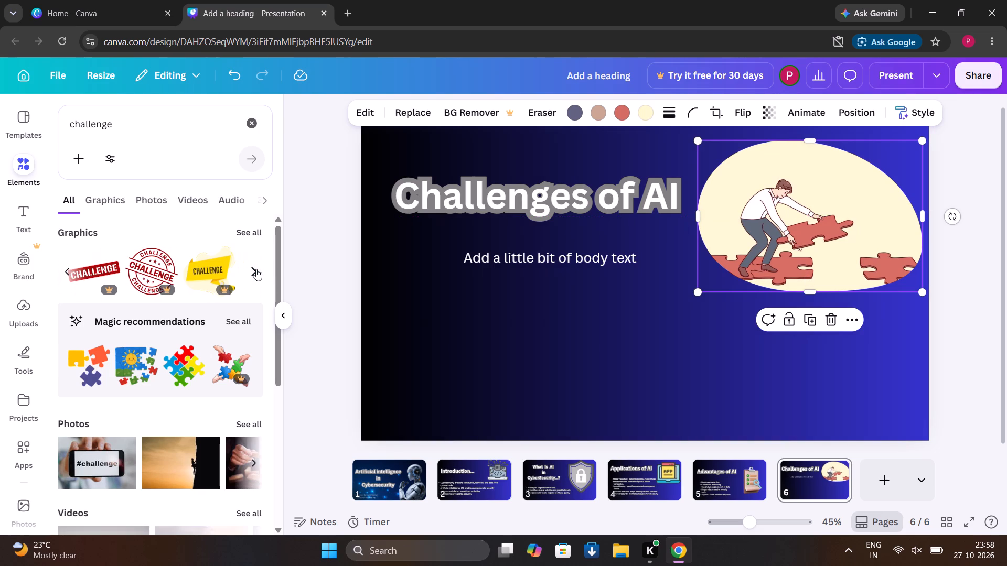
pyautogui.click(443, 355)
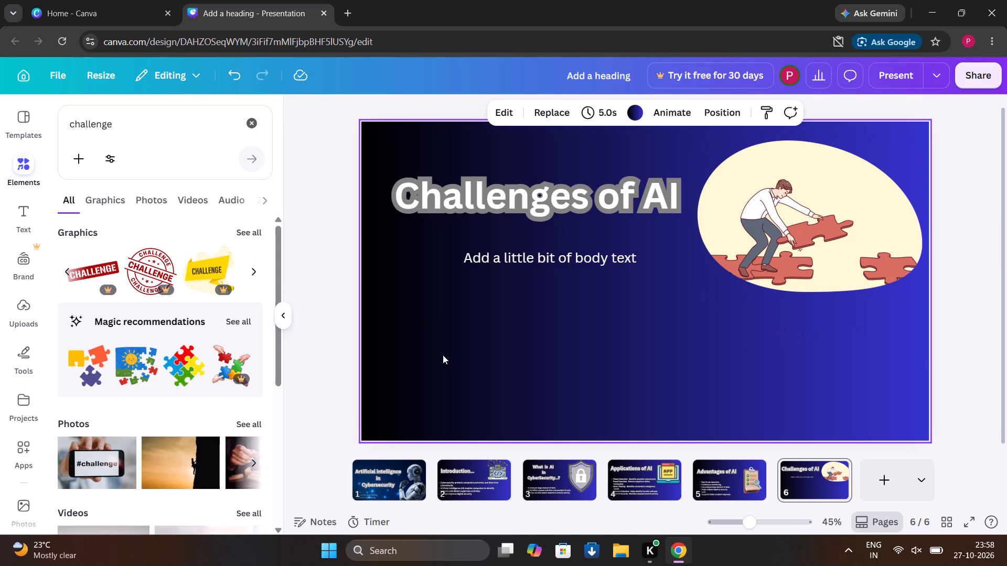
# Move the placeholder body text box slightly down and to the left, clear of the puzzle graphic.
pyautogui.click(542, 297)
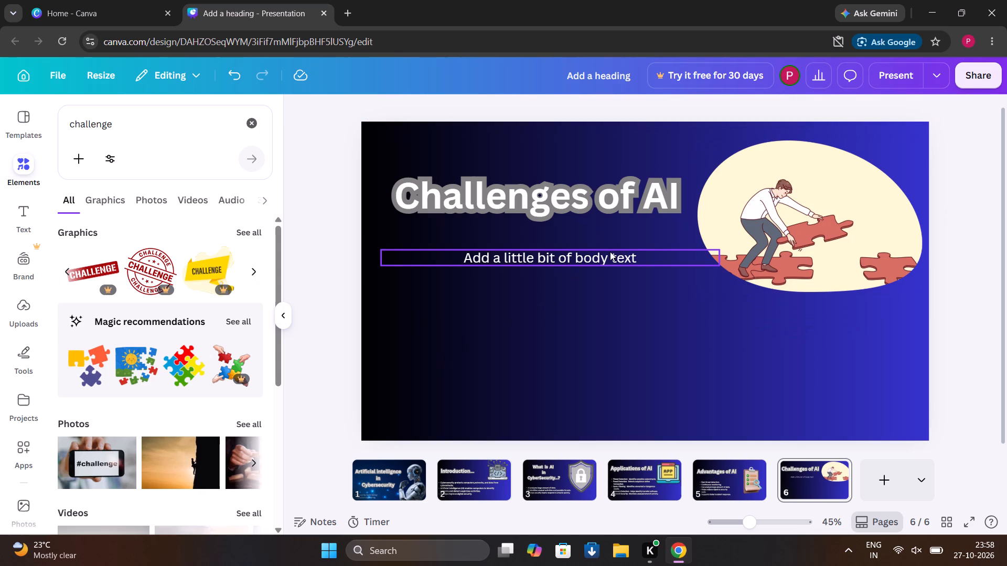
pyautogui.moveTo(591, 254); pyautogui.dragTo(580, 260)
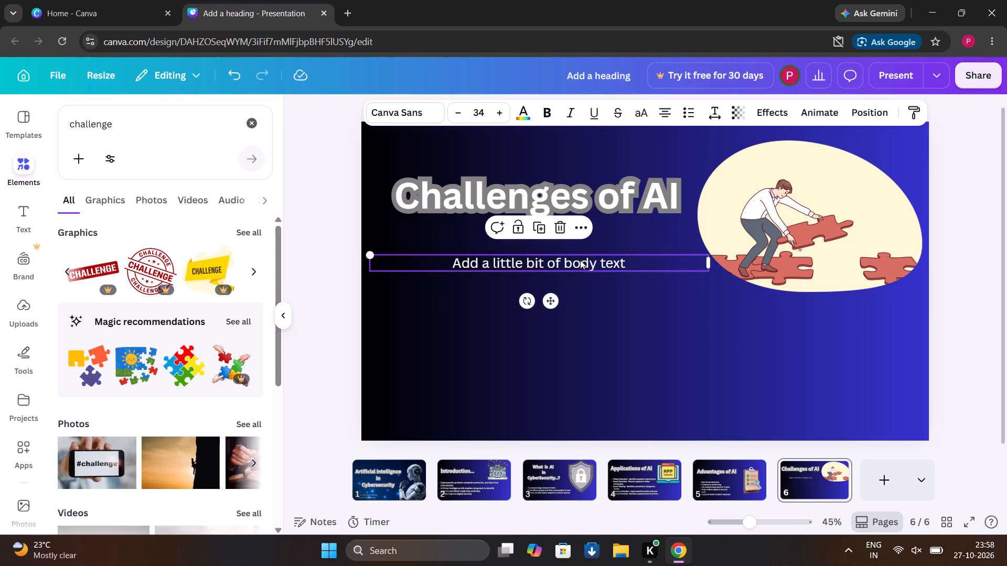
pyautogui.click(634, 254)
pyautogui.click(634, 254)
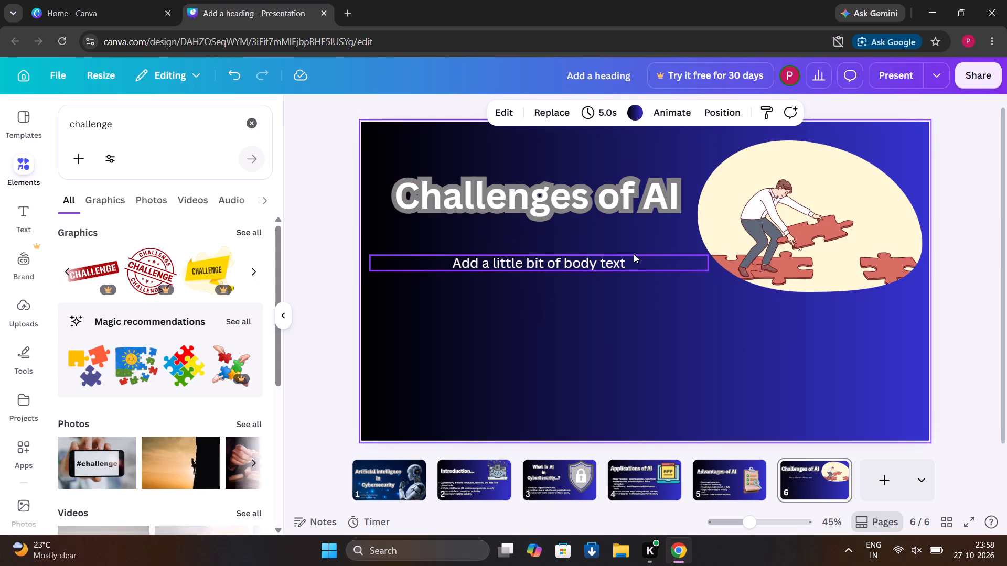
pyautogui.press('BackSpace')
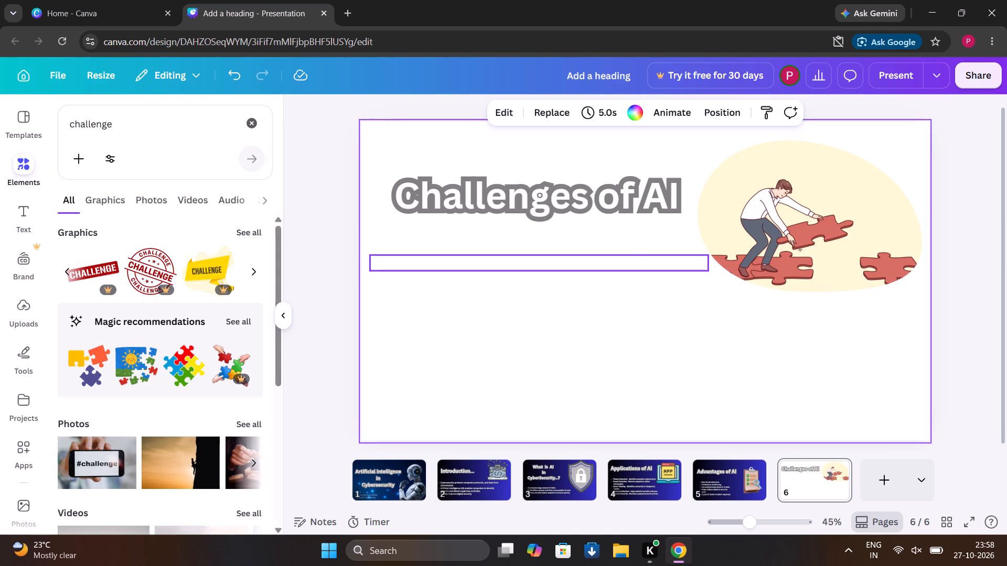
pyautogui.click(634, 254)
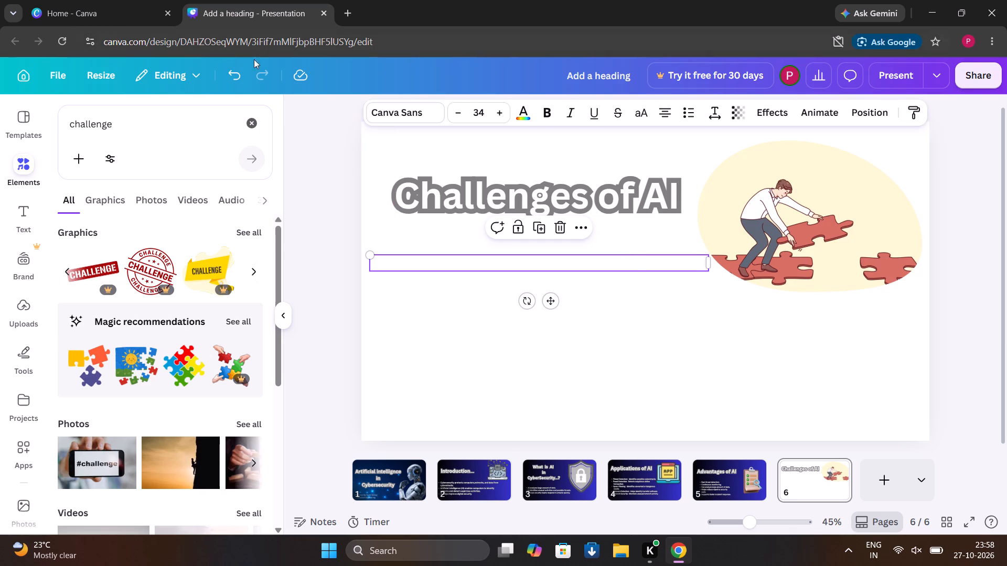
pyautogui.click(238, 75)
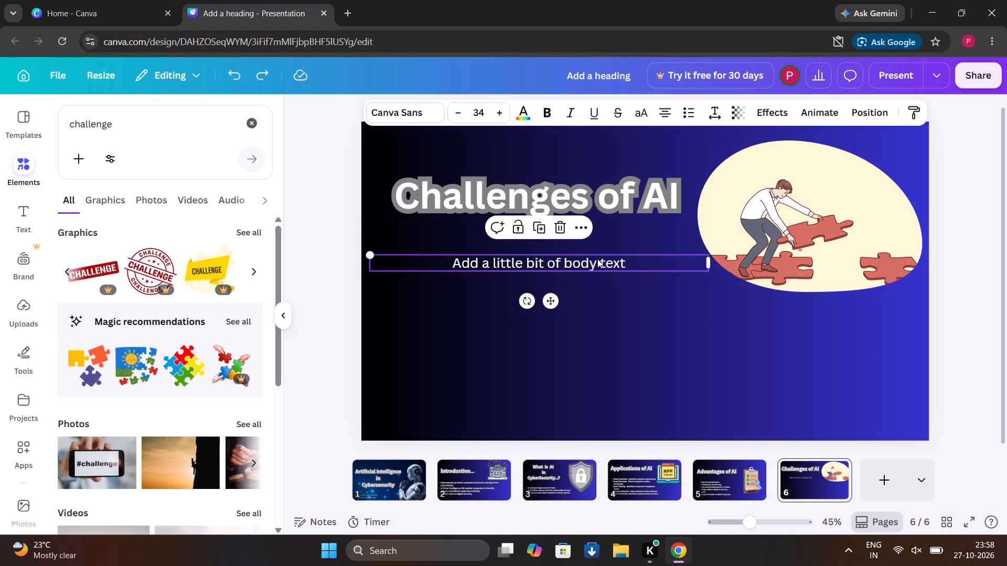
# Replace the placeholder body text on the sixth slide with "Ai can produce false alarms.".
pyautogui.click(627, 265)
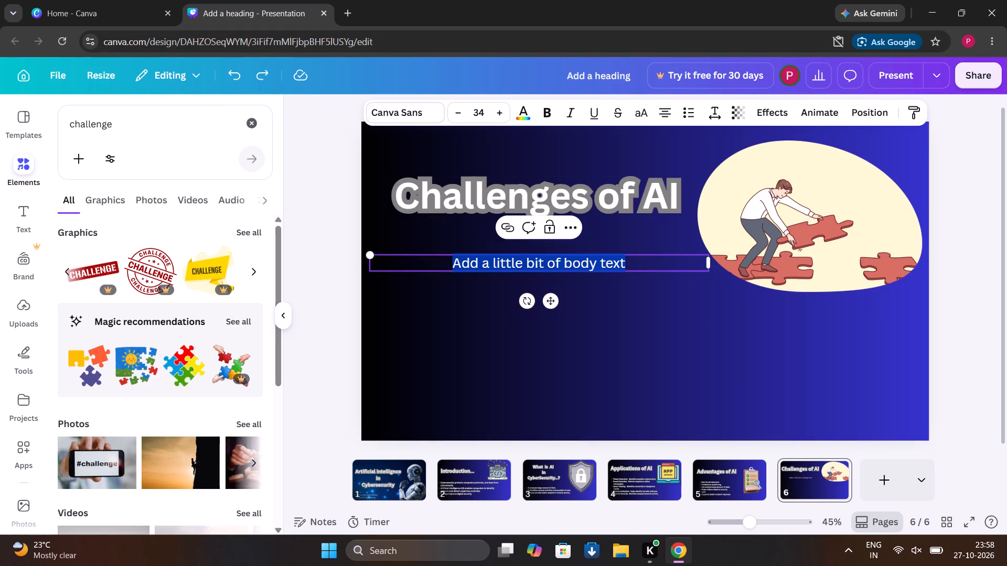
pyautogui.press('BackSpace')
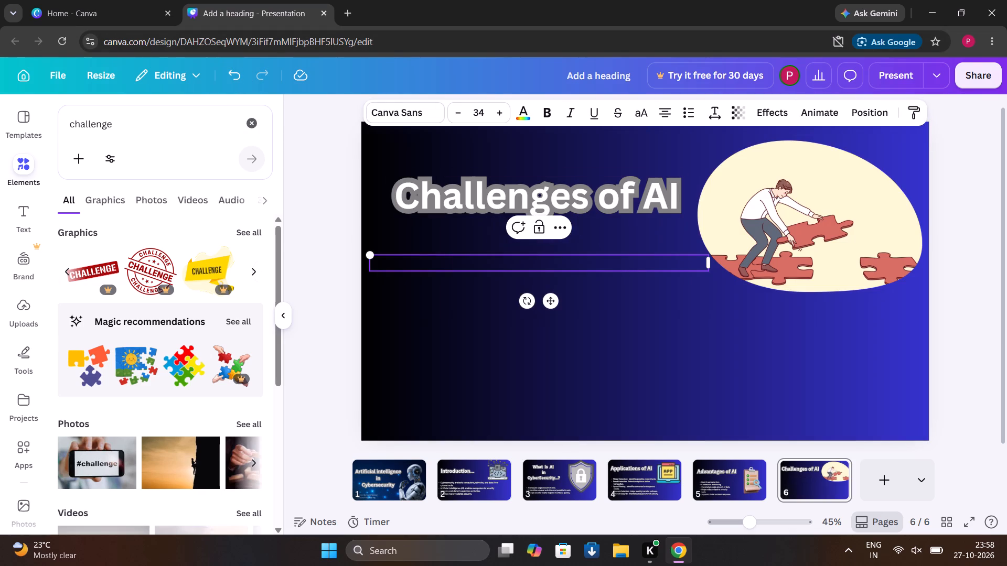
pyautogui.write('Ai')
pyautogui.press('space')
pyautogui.write('can produce')
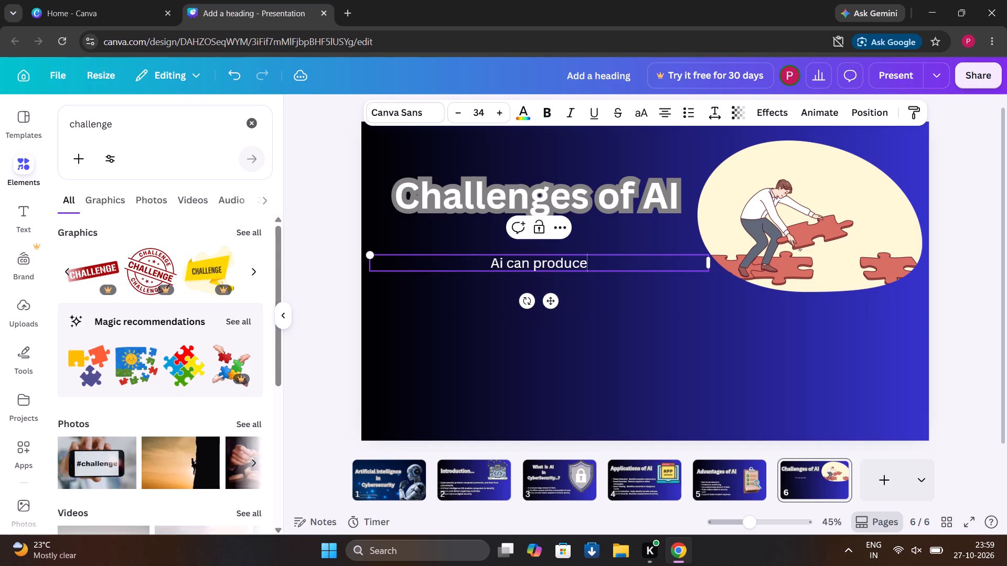
pyautogui.press('space')
pyautogui.write('false')
pyautogui.press('space')
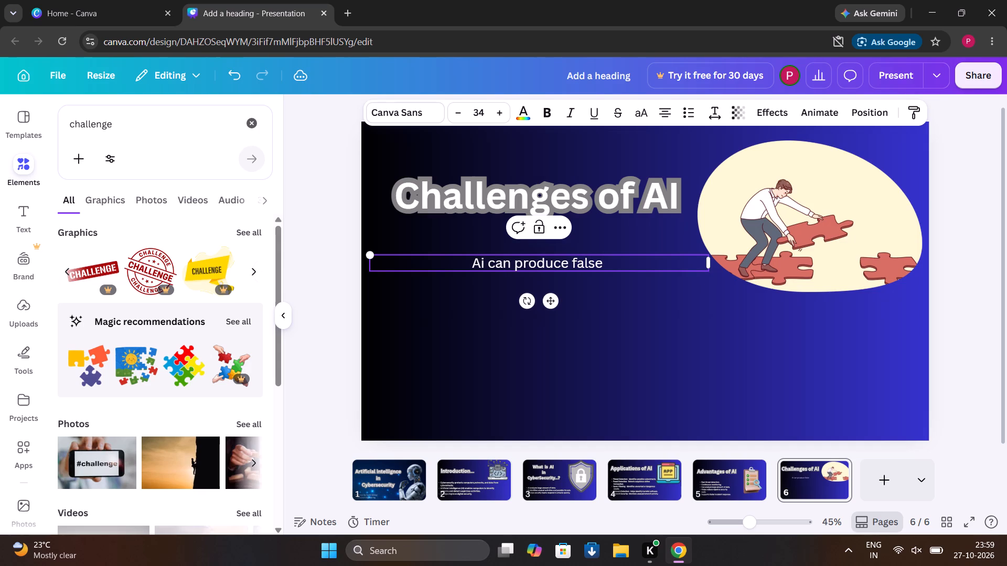
pyautogui.write('alarms')
pyautogui.press('.')
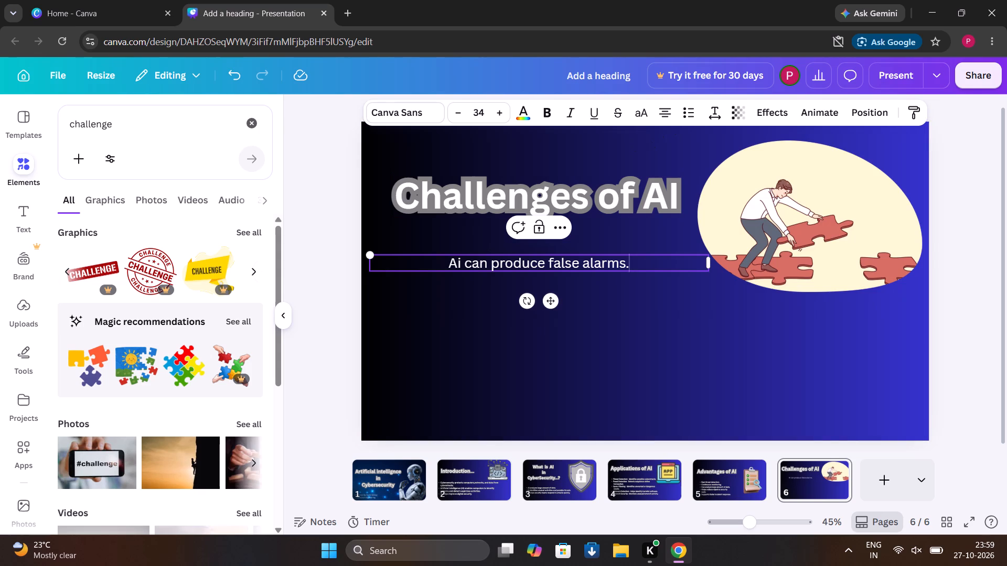
# Format the false alarms sentence as a bulleted list item.
pyautogui.moveTo(447, 266); pyautogui.dragTo(683, 121)
pyautogui.click(683, 121)
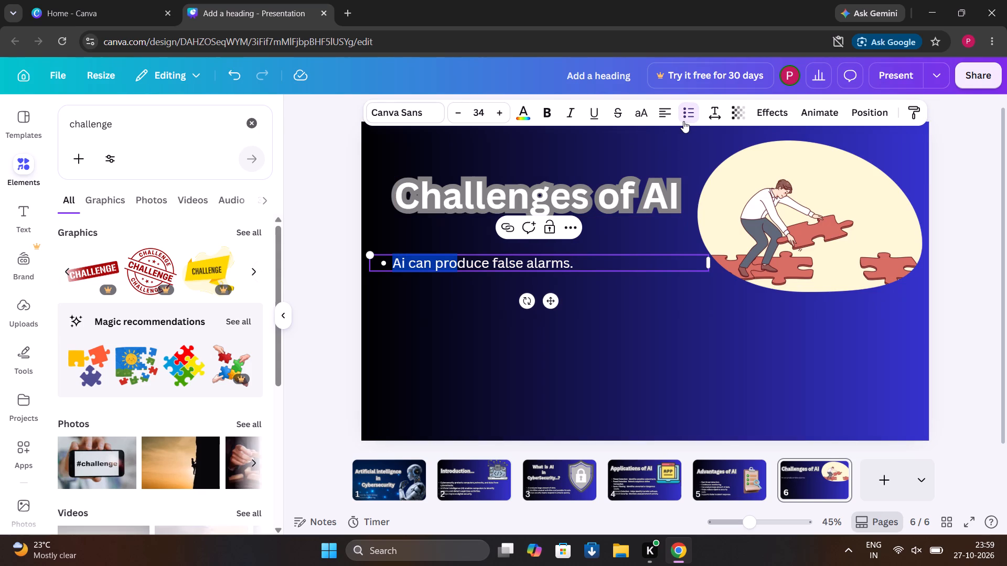
# Add a second bullet reading "Attackers can also use AI for CyberCrime." with no space before the period, and start a third bullet.
pyautogui.click(575, 259)
pyautogui.press('Return')
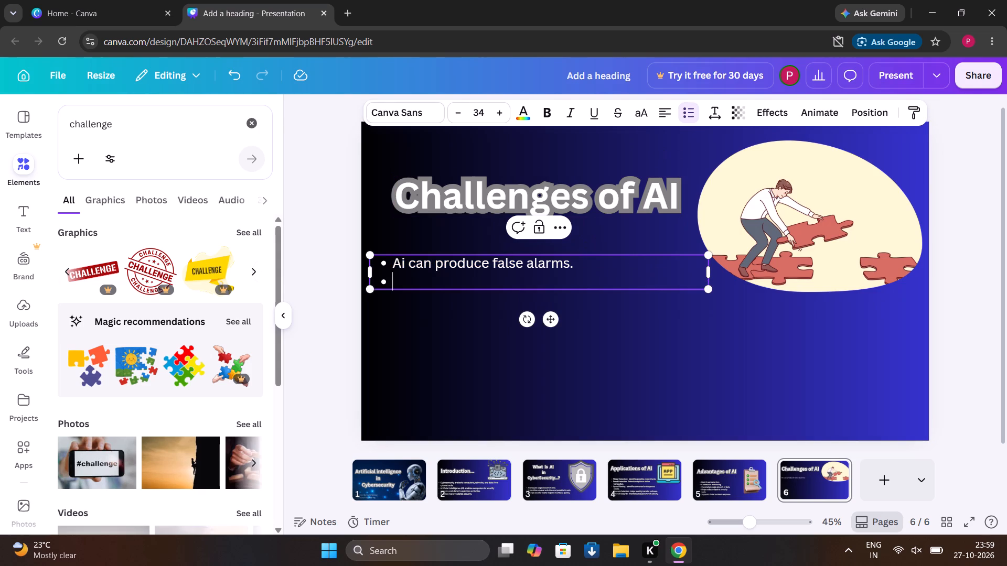
pyautogui.write('Attackers')
pyautogui.press('space')
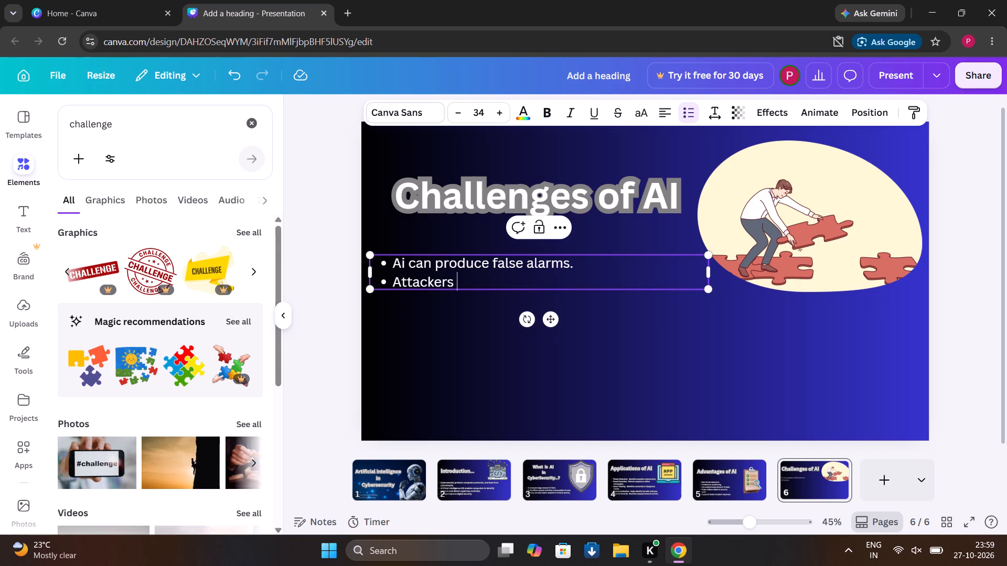
pyautogui.write('can also')
pyautogui.press('space')
pyautogui.write('use')
pyautogui.press('space')
pyautogui.hotkey('shift', 'a')
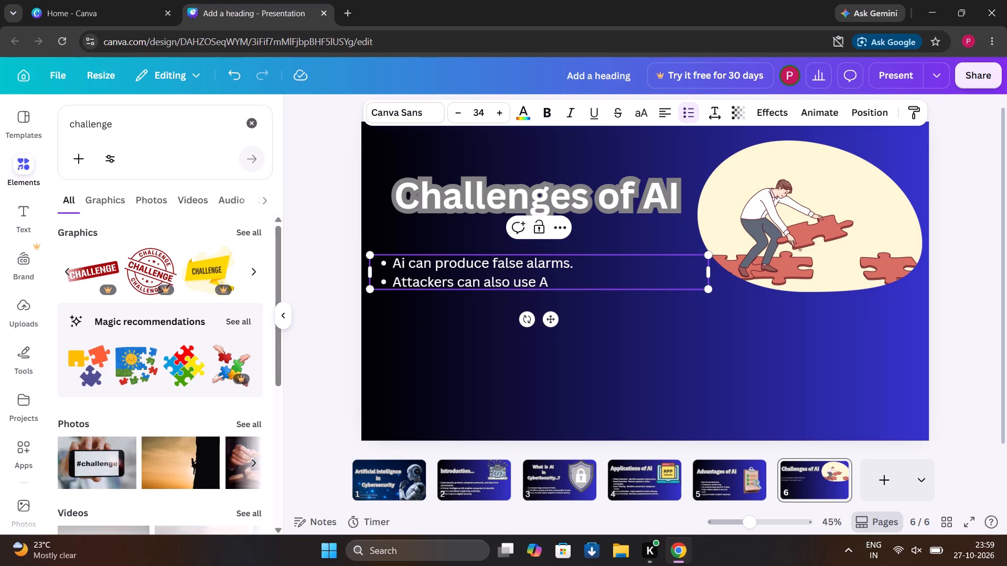
pyautogui.hotkey('shift', 'i')
pyautogui.press('space')
pyautogui.write('for Cu')
pyautogui.press('BackSpace')
pyautogui.write('yber')
pyautogui.write('Crime')
pyautogui.press('space')
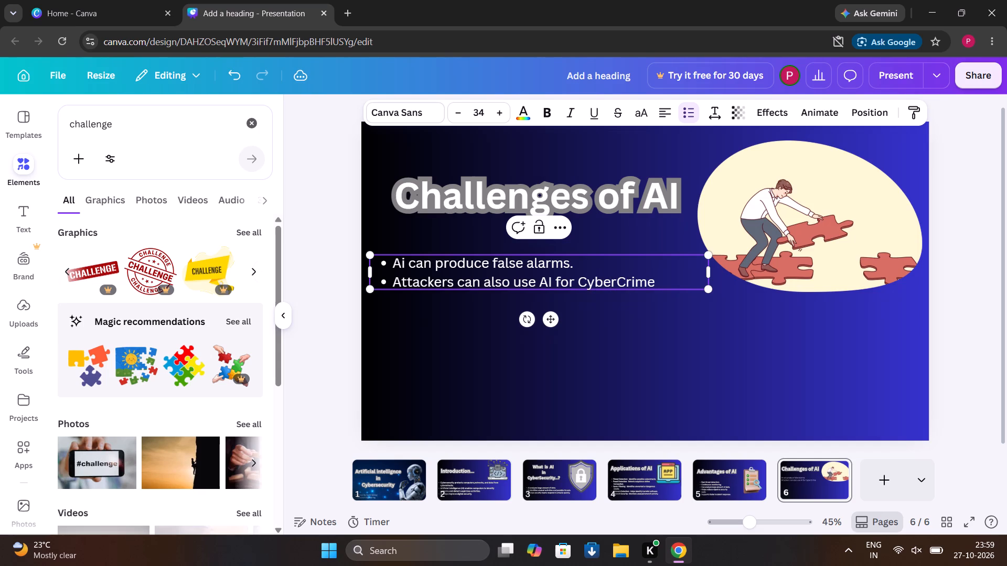
pyautogui.press('.')
pyautogui.press('Return')
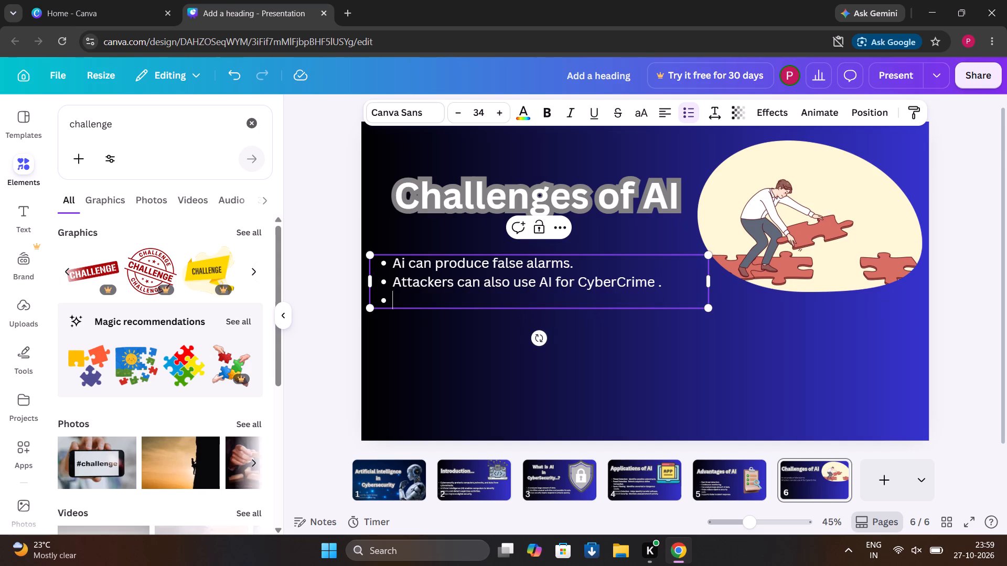
pyautogui.click(657, 282)
pyautogui.press('BackSpace')
# Write "However, Ai is not perfect and cannot prevent" in the empty third bullet.
pyautogui.click(410, 298)
pyautogui.write('How')
pyautogui.write('ever')
pyautogui.press(',')
pyautogui.press('space')
pyautogui.write('Ai')
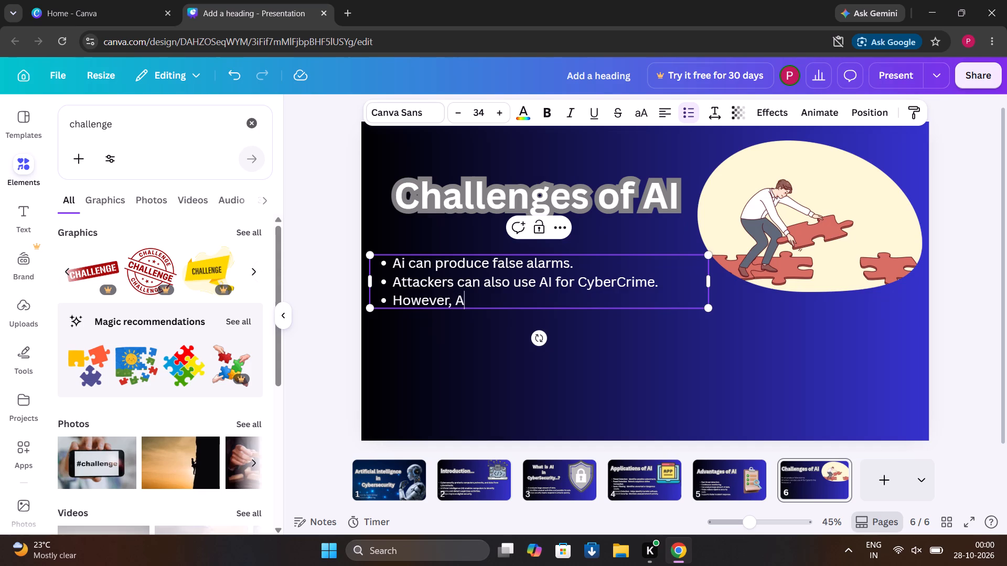
pyautogui.press('space')
pyautogui.write('id')
pyautogui.press('BackSpace')
pyautogui.write('s')
pyautogui.press('space')
pyautogui.write('not perfect')
pyautogui.press('space')
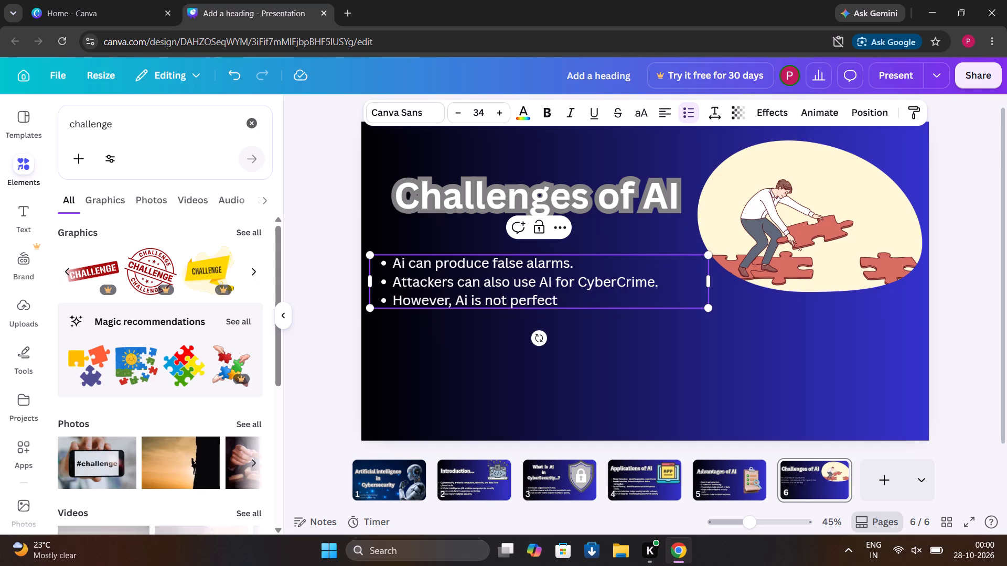
pyautogui.write('and cannot')
pyautogui.press('space')
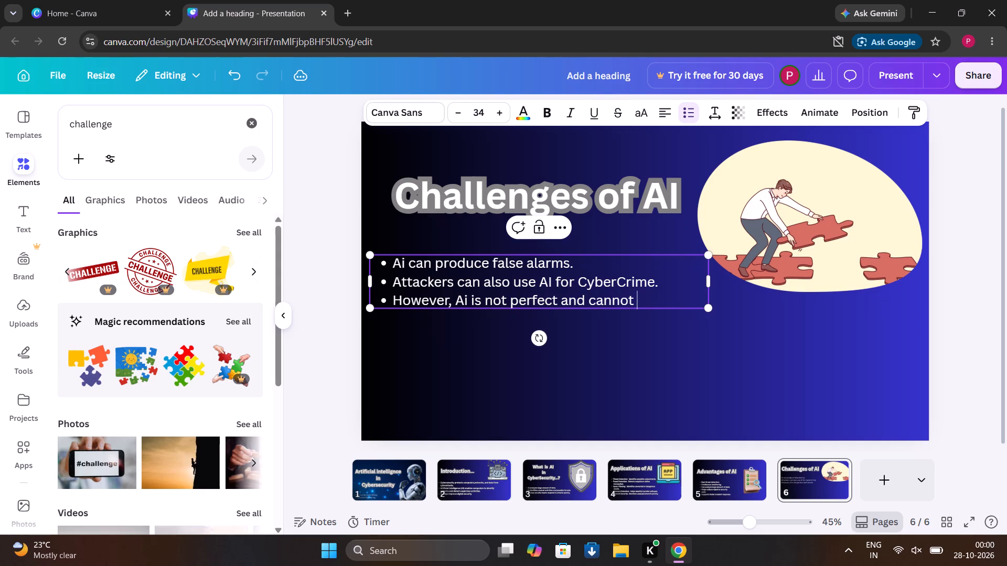
pyautogui.write('prevent')
pyautogui.press('space')
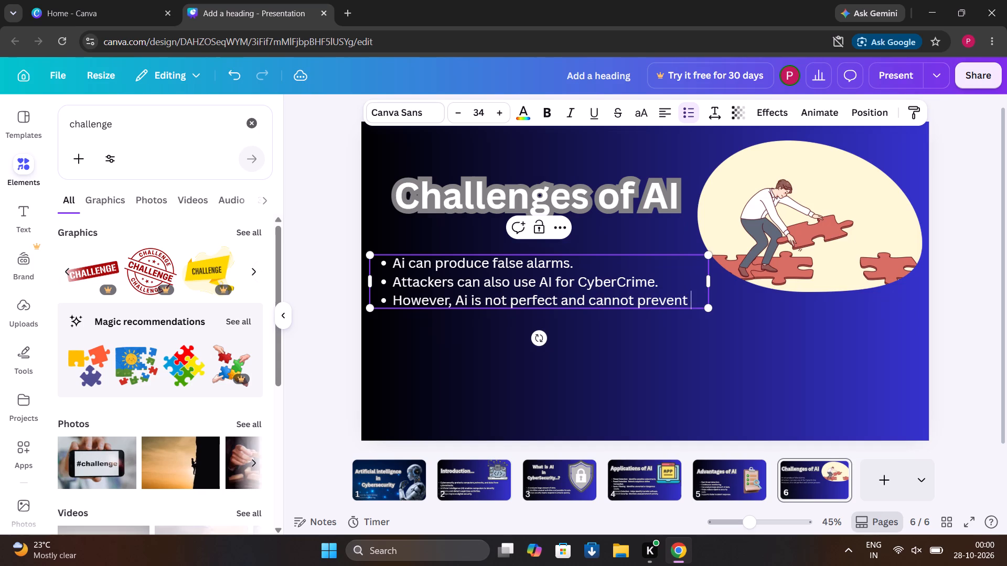
# Continue the third bullet on a new unbulleted line, indented with spaces to align with the text above, reading "every cyberattack.".
pyautogui.press('Return')
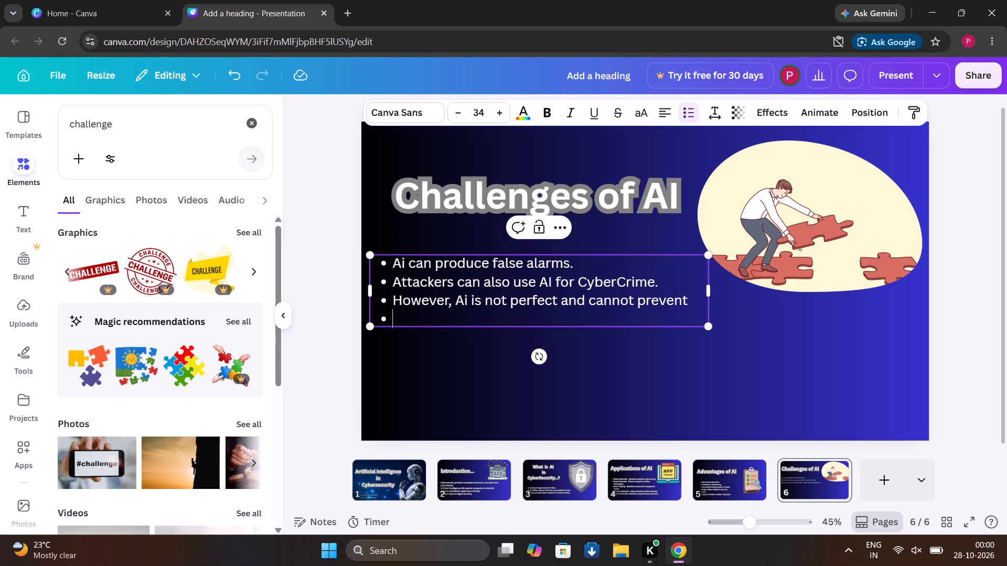
pyautogui.press('BackSpace')
pyautogui.press('space')
pyautogui.press('space')
pyautogui.press('space')
pyautogui.press('space')
pyautogui.press('space')
pyautogui.press('space')
pyautogui.press('space')
pyautogui.press('space')
pyautogui.write('every C')
pyautogui.press('BackSpace')
pyautogui.write('cyn')
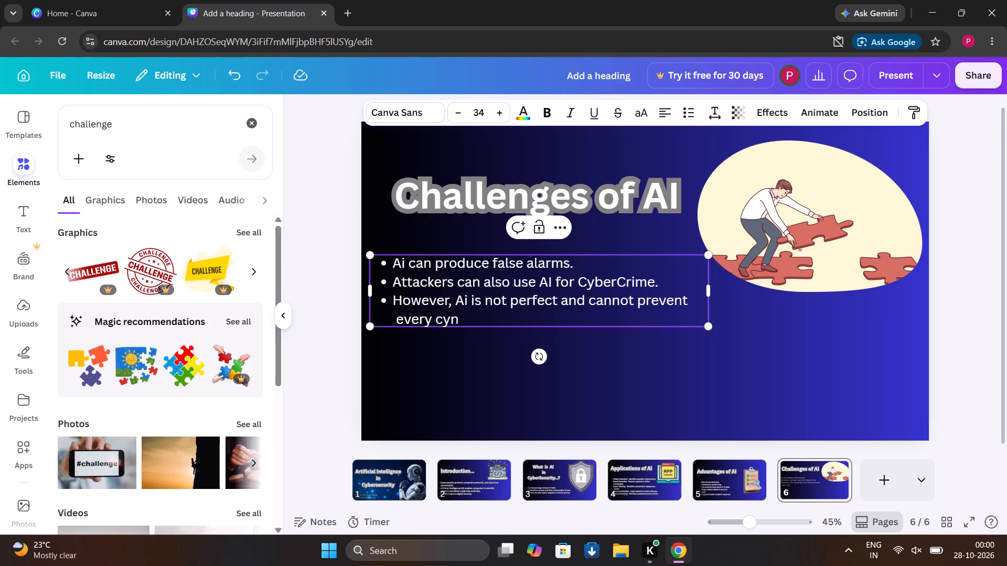
pyautogui.press('BackSpace')
pyautogui.write('ber')
pyautogui.write('attack')
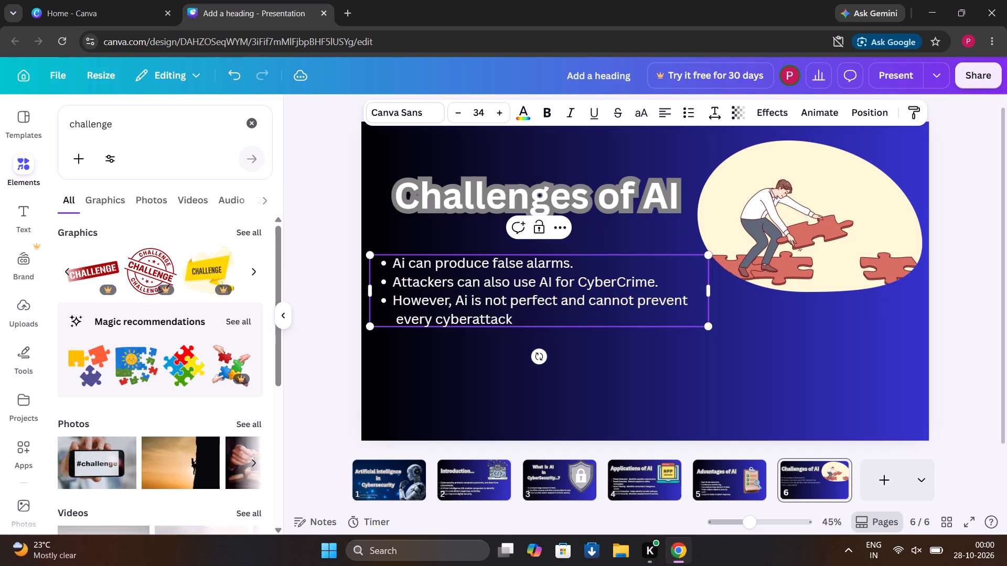
pyautogui.press('.')
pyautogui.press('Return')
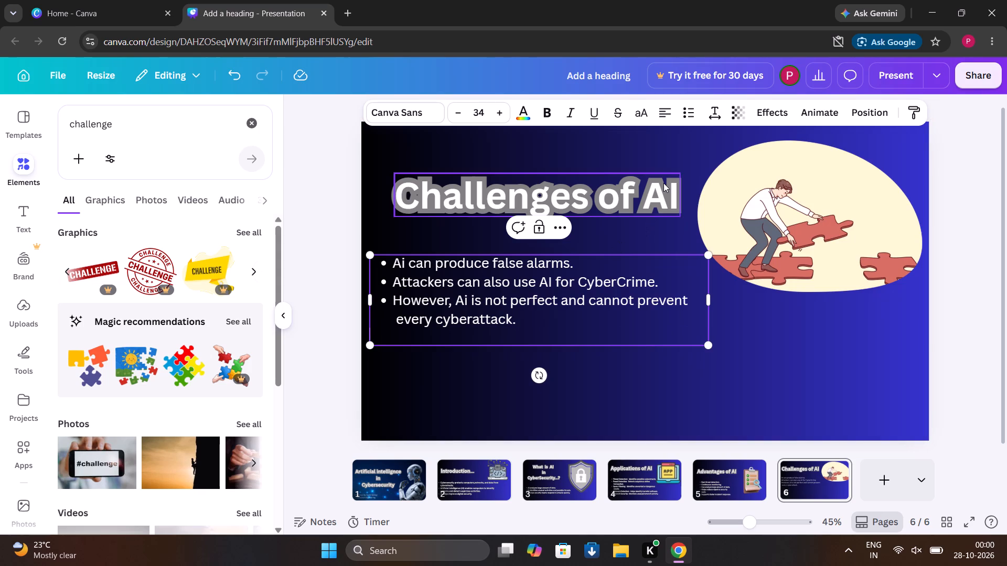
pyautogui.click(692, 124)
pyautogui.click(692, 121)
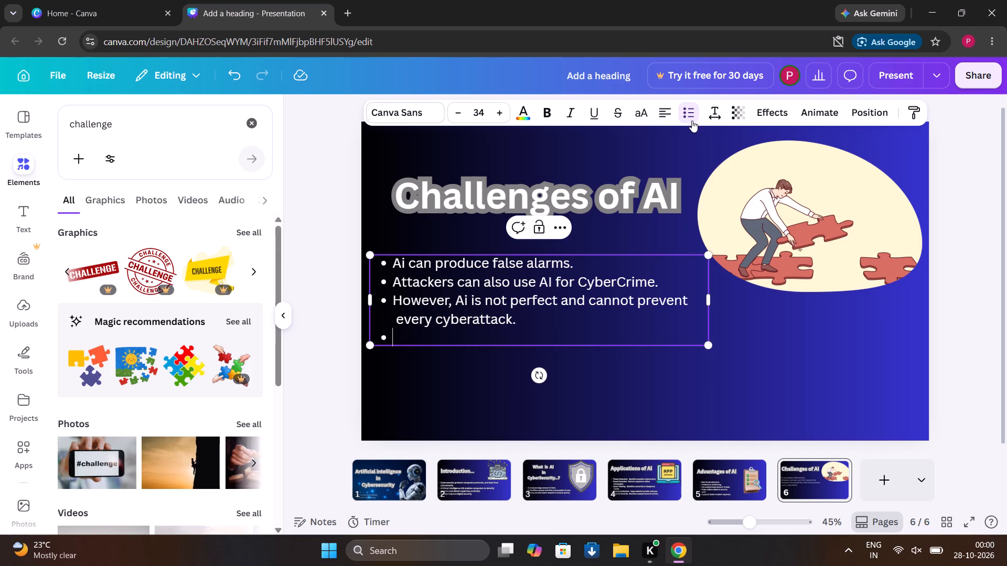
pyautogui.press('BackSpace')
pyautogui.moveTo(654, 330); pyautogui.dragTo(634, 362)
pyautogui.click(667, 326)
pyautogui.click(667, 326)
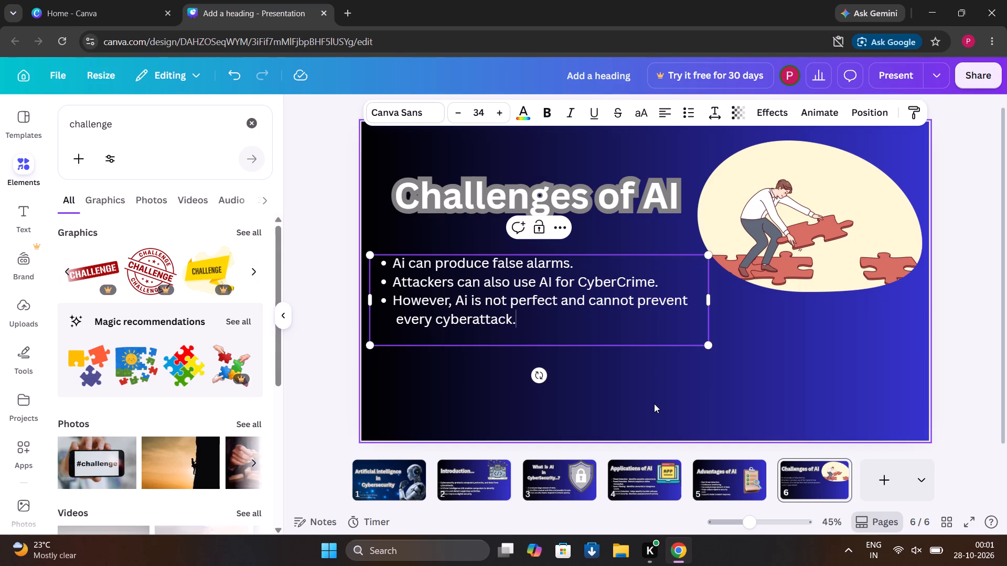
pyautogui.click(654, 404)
# Move the bulleted text box down into the lower half of the "Challenges of AI" slide.
pyautogui.click(614, 262)
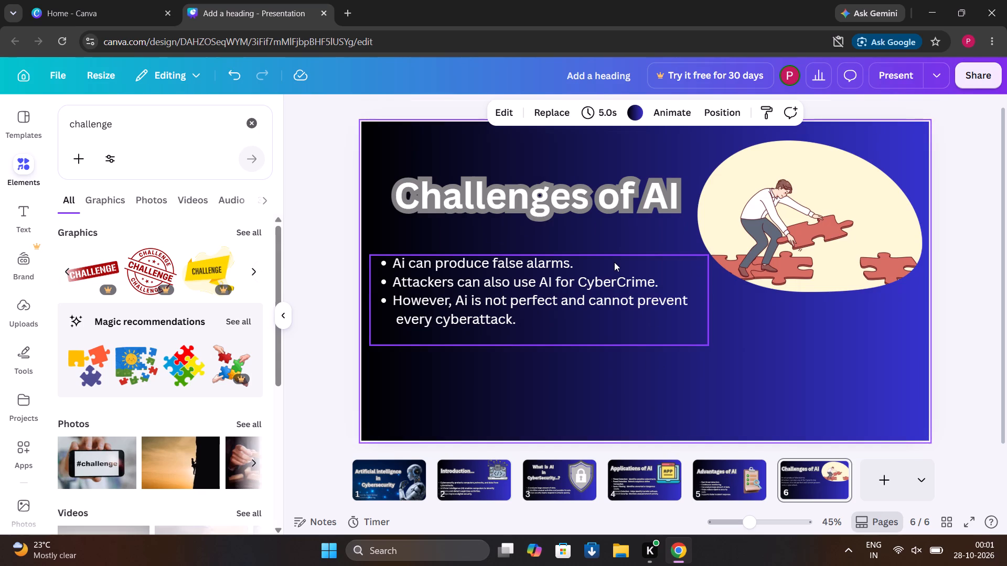
pyautogui.moveTo(614, 262); pyautogui.dragTo(627, 310)
# Apply the Outline effect to the bulleted text with a thickness of 96.
pyautogui.click(784, 114)
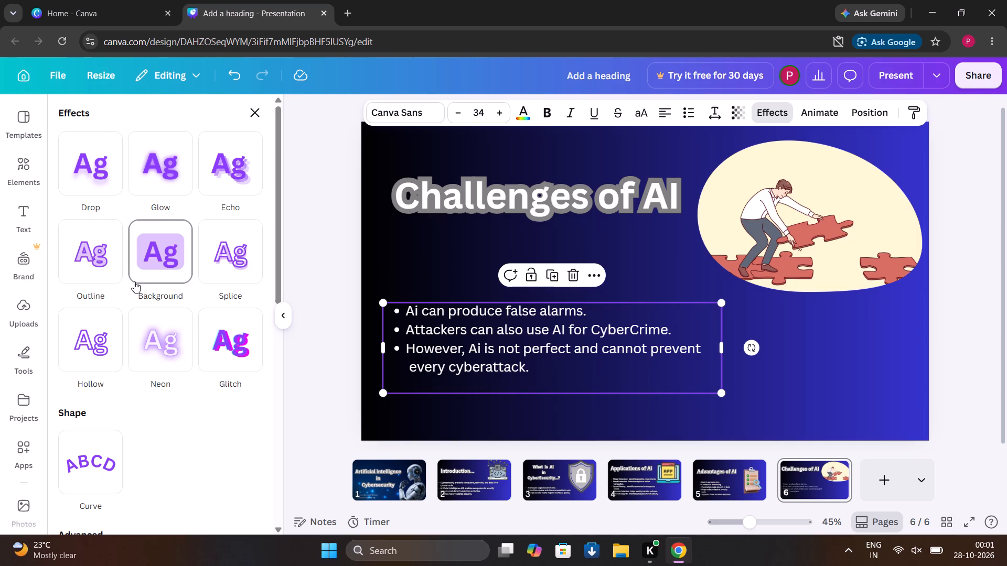
pyautogui.click(103, 283)
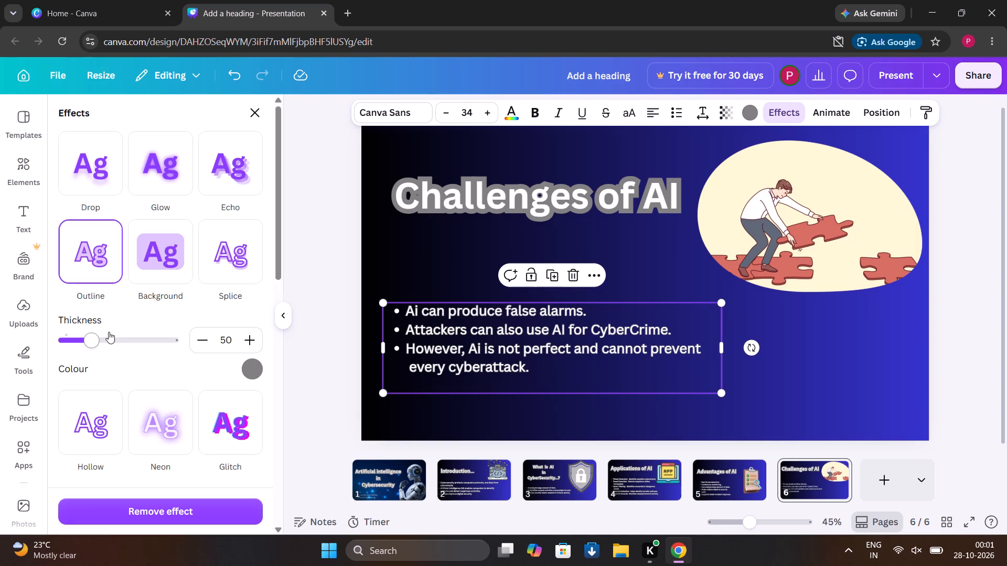
pyautogui.click(116, 340)
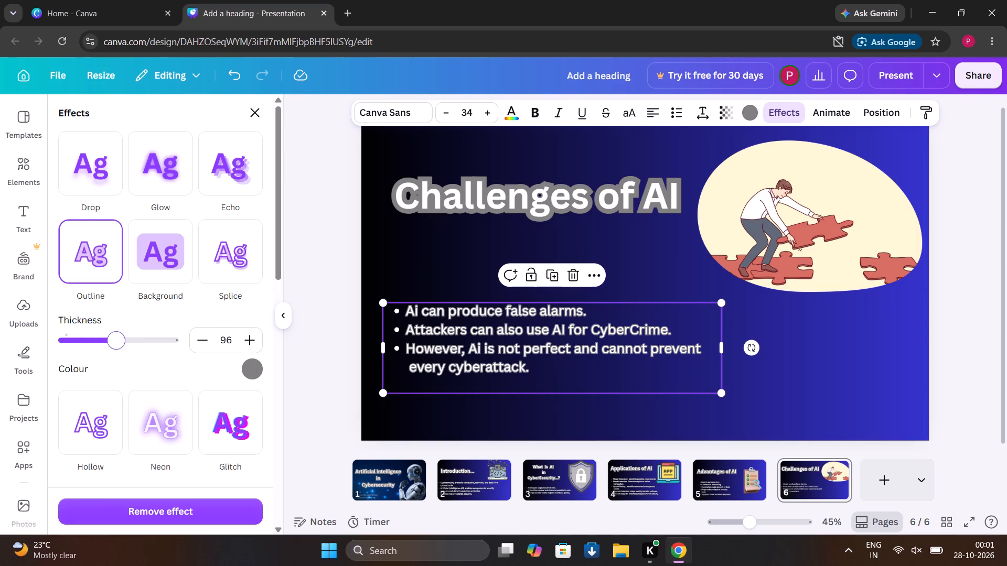
# Lower the "Challenges of AI" heading slightly, and shift the puzzle illustration down to rebalance the slide.
pyautogui.moveTo(561, 200); pyautogui.dragTo(560, 201)
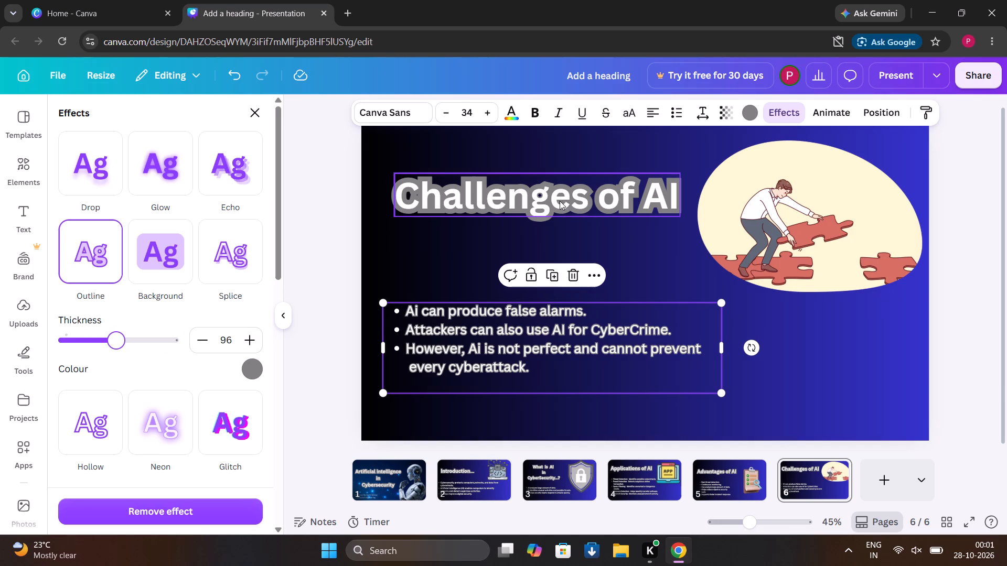
pyautogui.moveTo(560, 201); pyautogui.dragTo(551, 246)
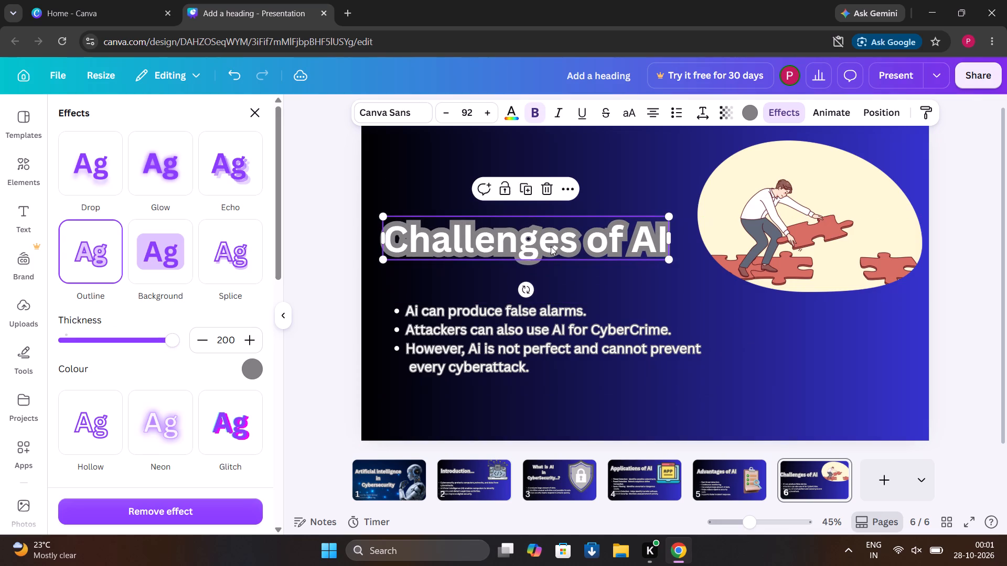
pyautogui.moveTo(638, 236); pyautogui.dragTo(641, 217)
pyautogui.moveTo(844, 252); pyautogui.dragTo(838, 291)
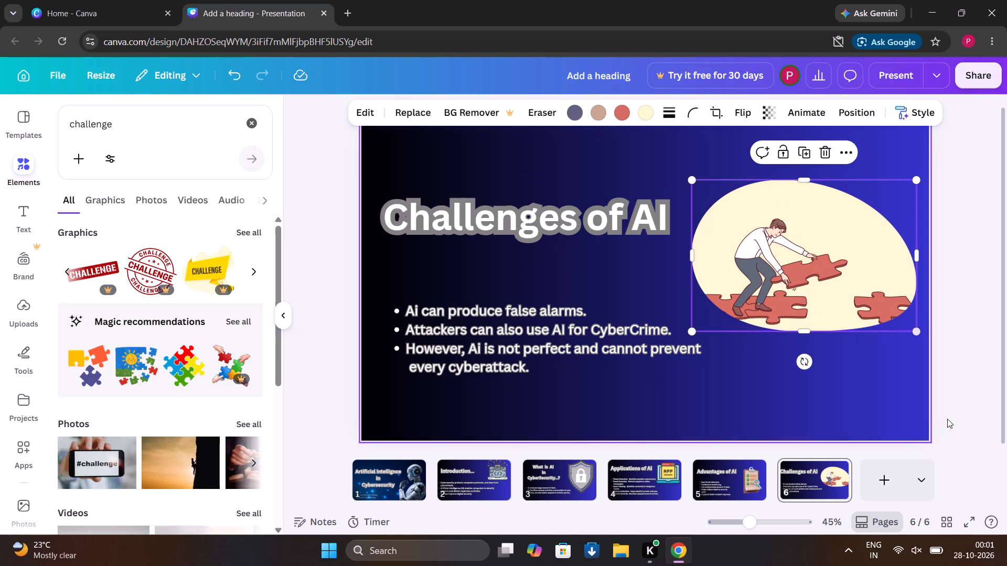
# Add a seventh slide and place a default heading text box near the top centre of it.
pyautogui.click(885, 481)
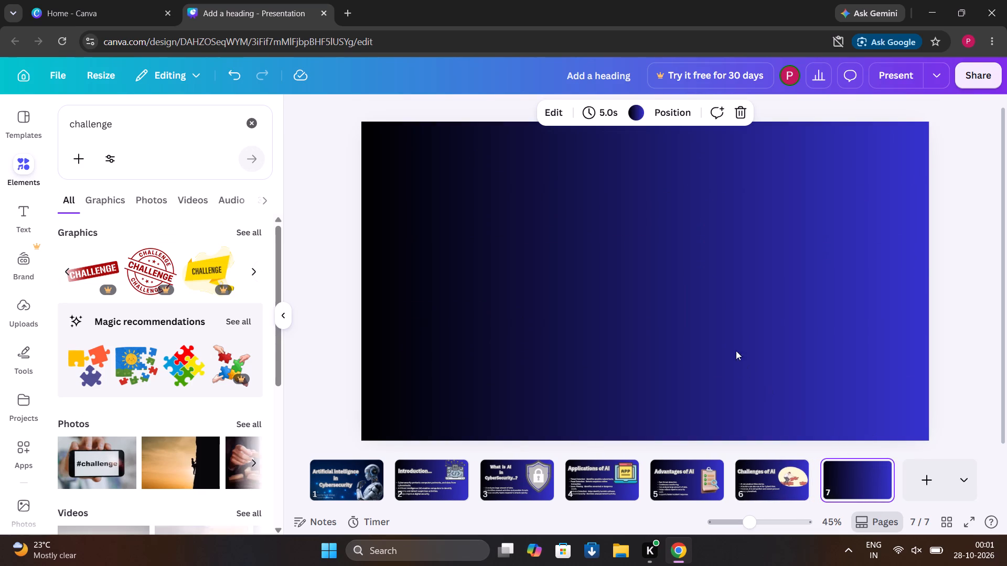
pyautogui.click(8, 205)
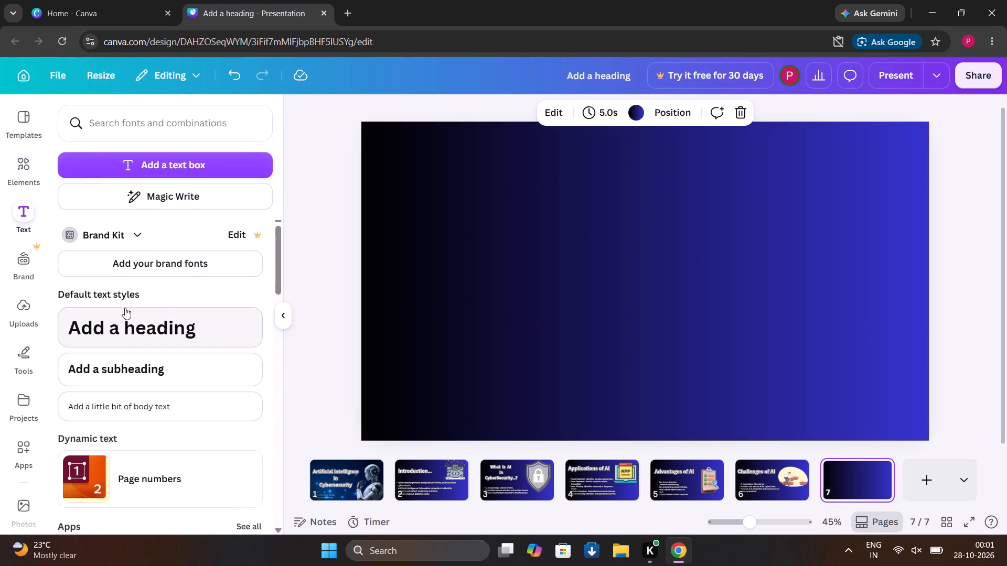
pyautogui.click(128, 328)
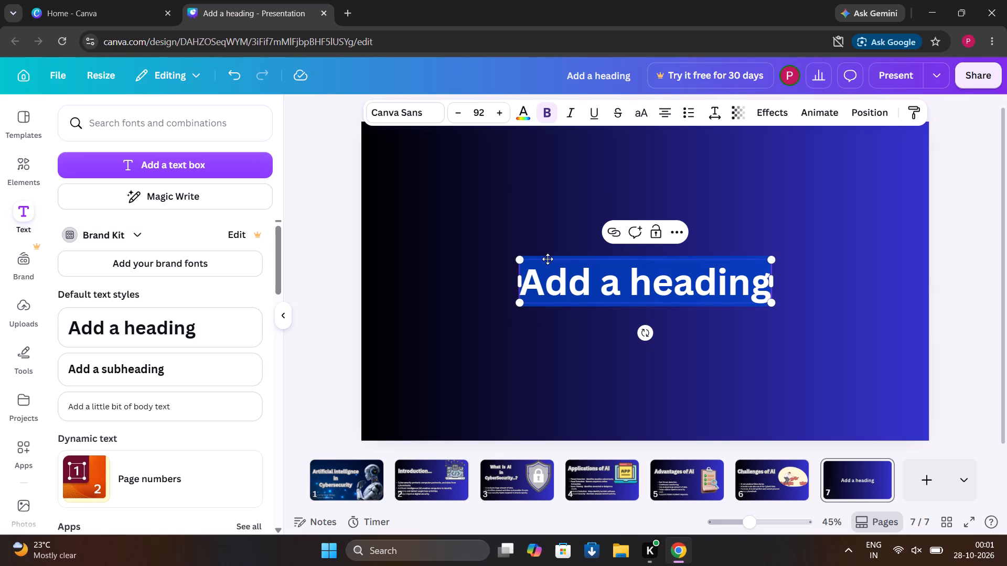
pyautogui.moveTo(548, 251); pyautogui.dragTo(548, 246)
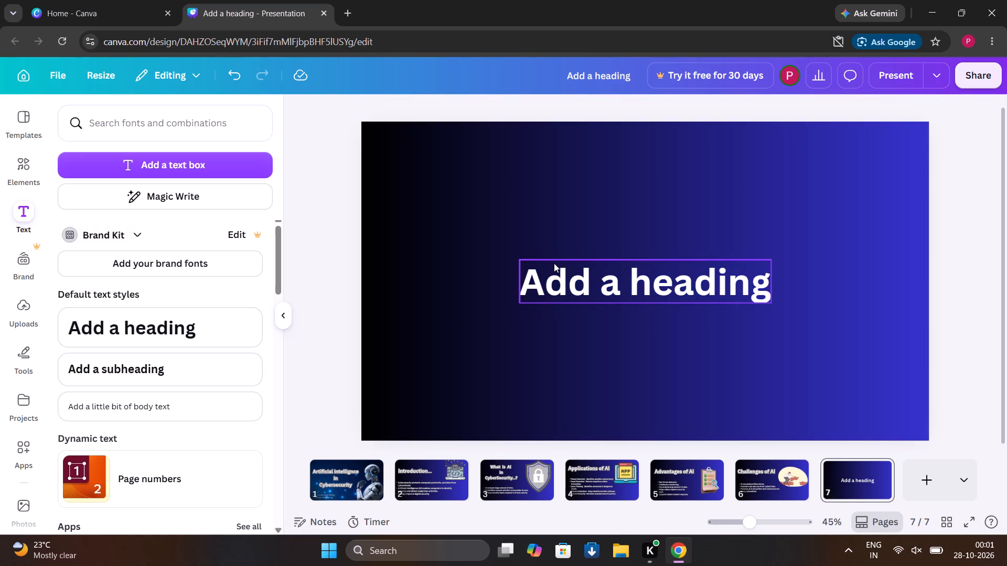
pyautogui.click(554, 263)
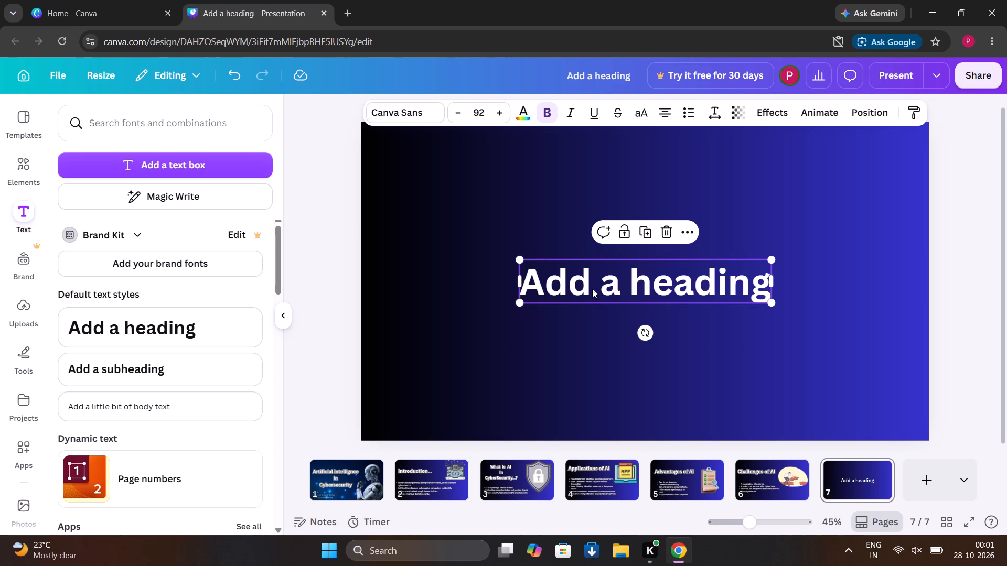
pyautogui.click(653, 300)
pyautogui.moveTo(634, 285); pyautogui.dragTo(598, 263)
pyautogui.click(606, 267)
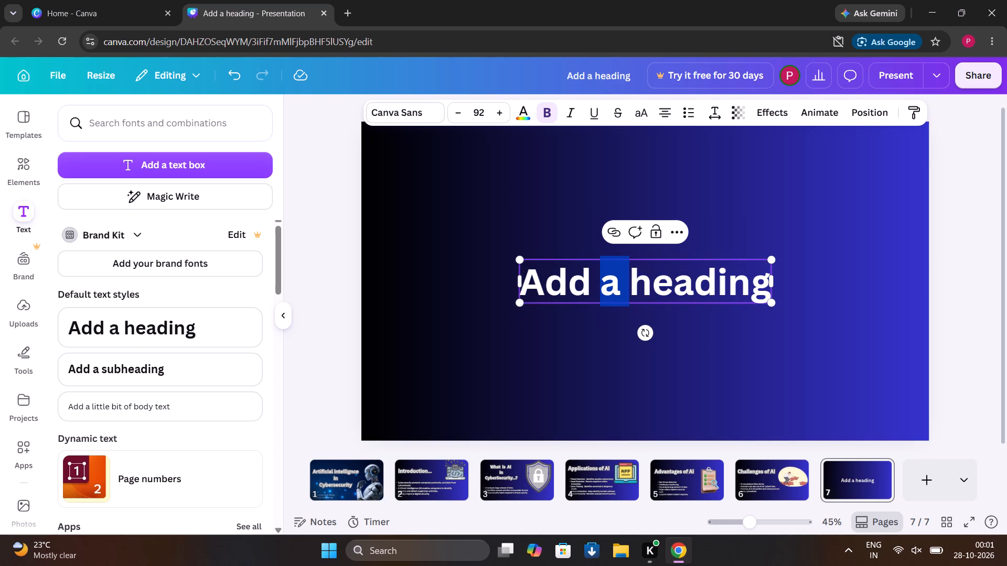
pyautogui.moveTo(543, 258); pyautogui.dragTo(537, 175)
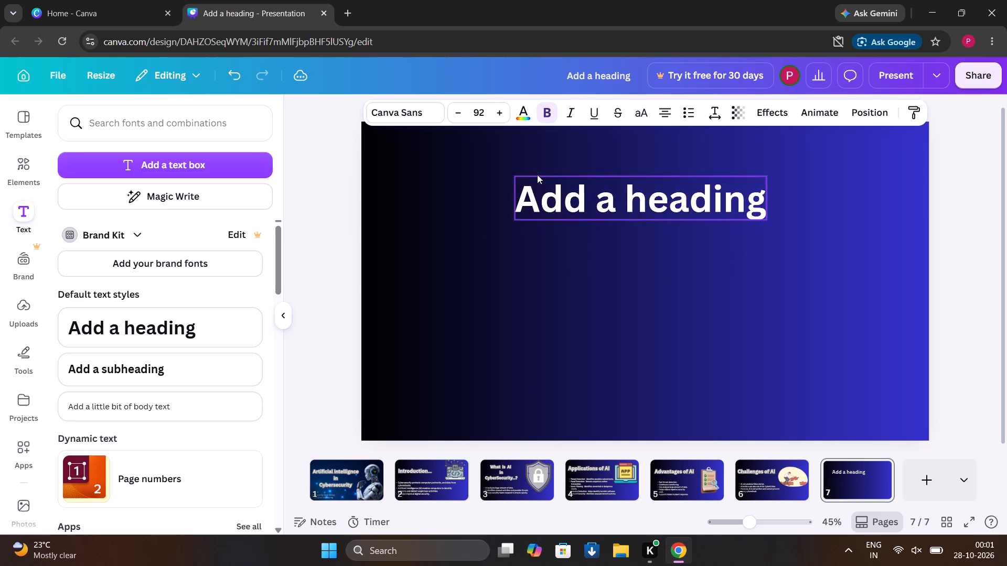
pyautogui.moveTo(537, 175); pyautogui.dragTo(530, 173)
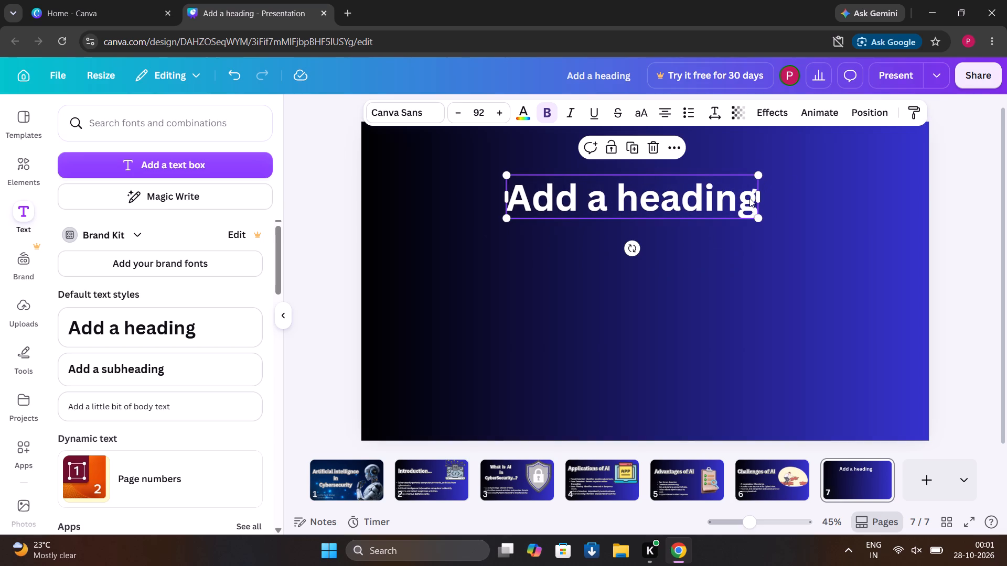
# Replace the placeholder heading text on the seventh slide with "Conclusion....".
pyautogui.click(749, 198)
pyautogui.press('BackSpace')
pyautogui.write('Conclusi')
pyautogui.write('on')
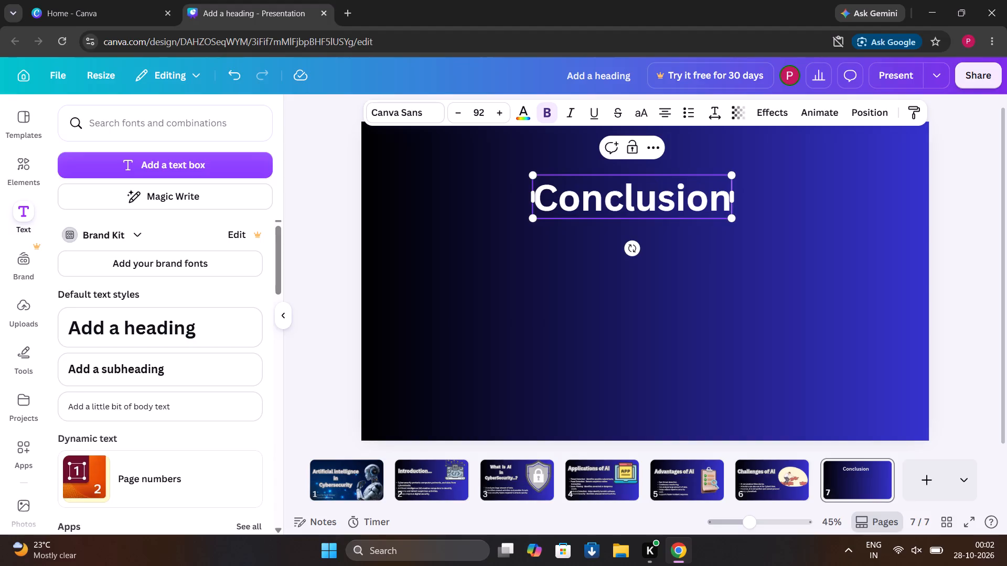
pyautogui.write('....')
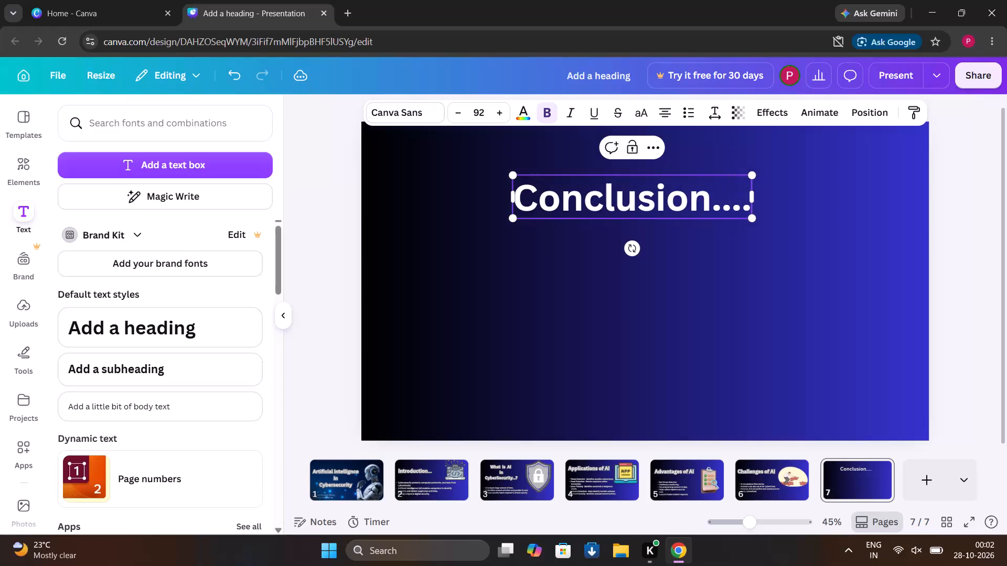
pyautogui.press('Return')
pyautogui.press('BackSpace')
# Enlarge the "Conclusion...." heading to font size 115 and position it near the slide's top, slightly left of centre.
pyautogui.moveTo(750, 221); pyautogui.dragTo(787, 254)
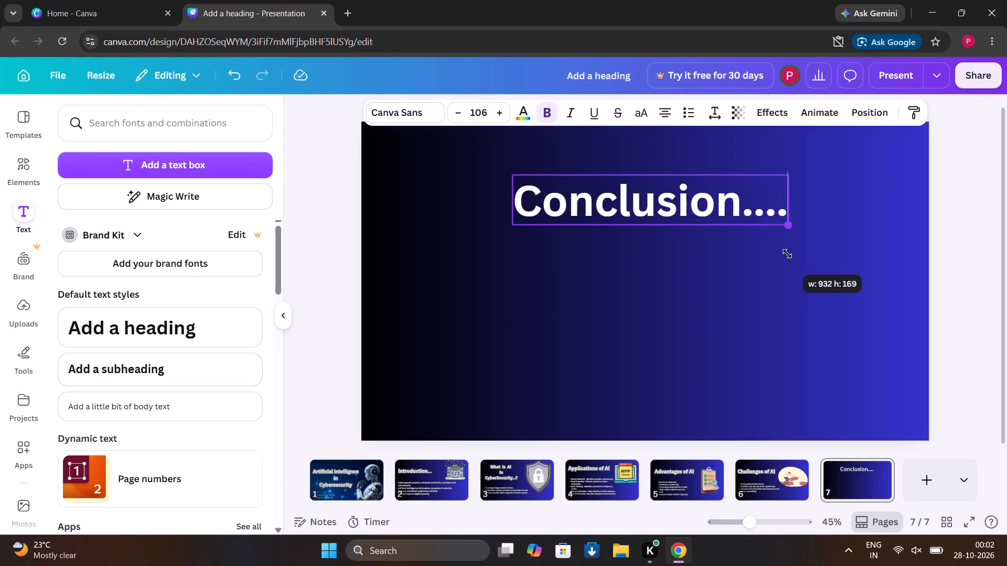
pyautogui.moveTo(787, 254); pyautogui.dragTo(805, 263)
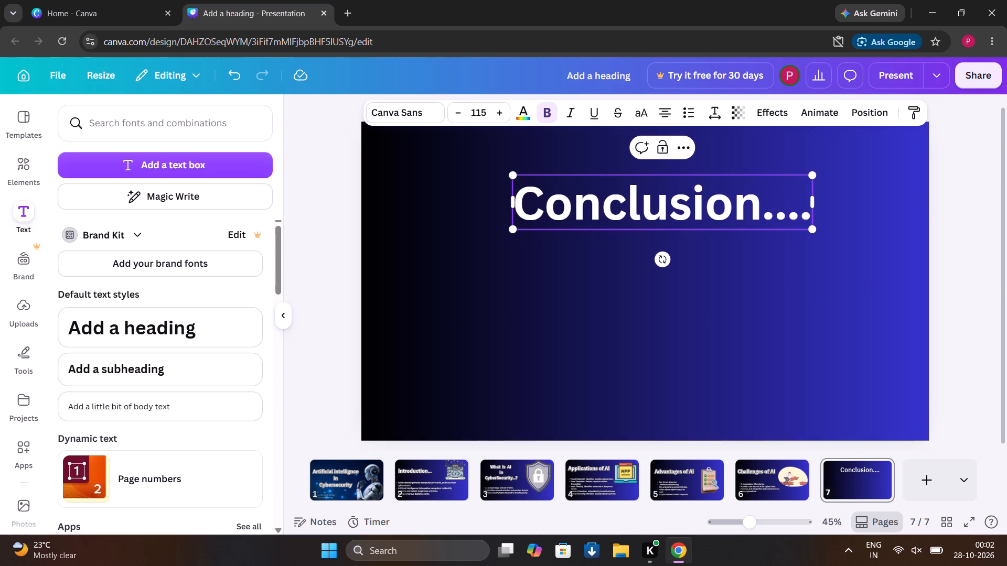
pyautogui.moveTo(807, 175); pyautogui.dragTo(729, 169)
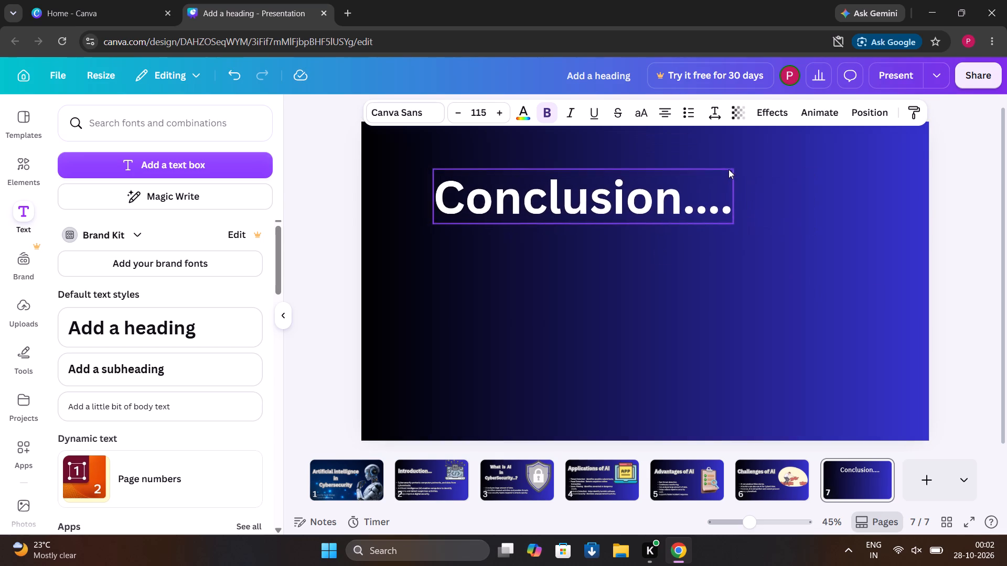
pyautogui.moveTo(729, 169); pyautogui.dragTo(740, 172)
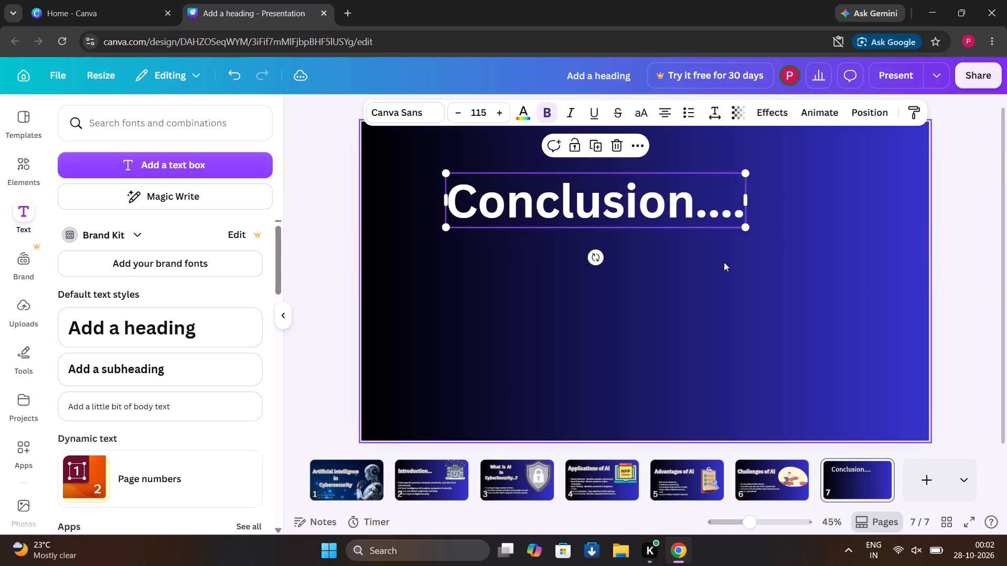
pyautogui.click(727, 291)
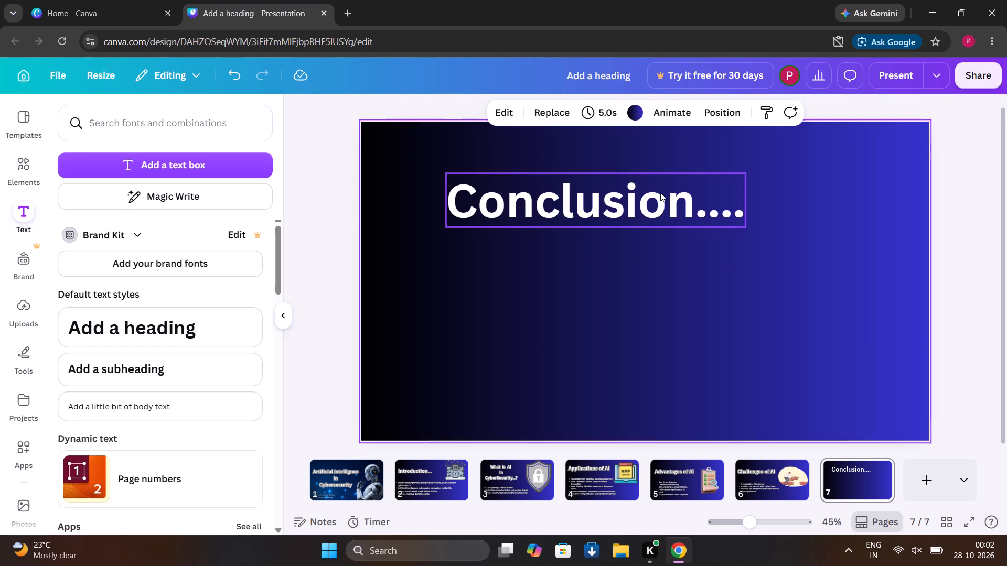
pyautogui.click(353, 17)
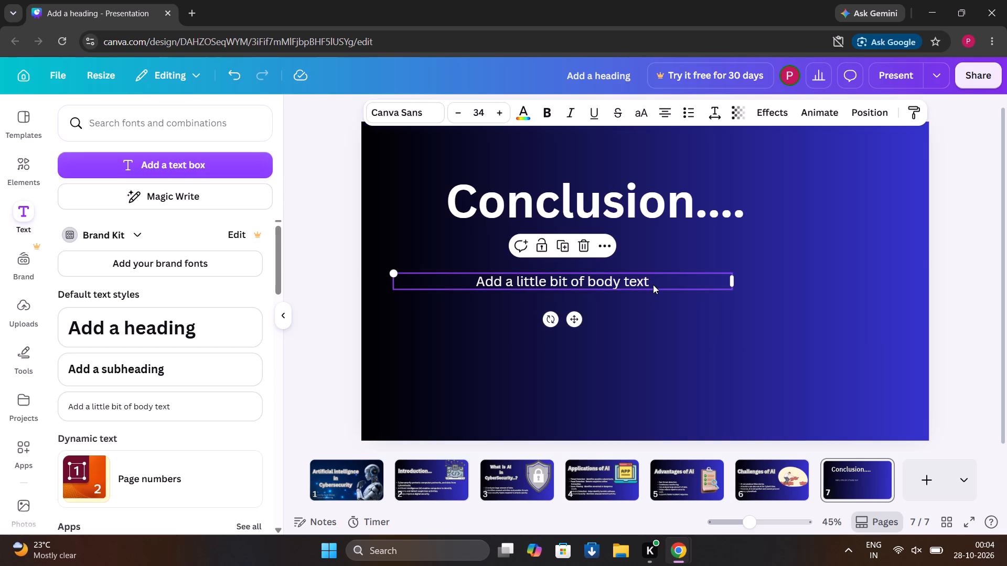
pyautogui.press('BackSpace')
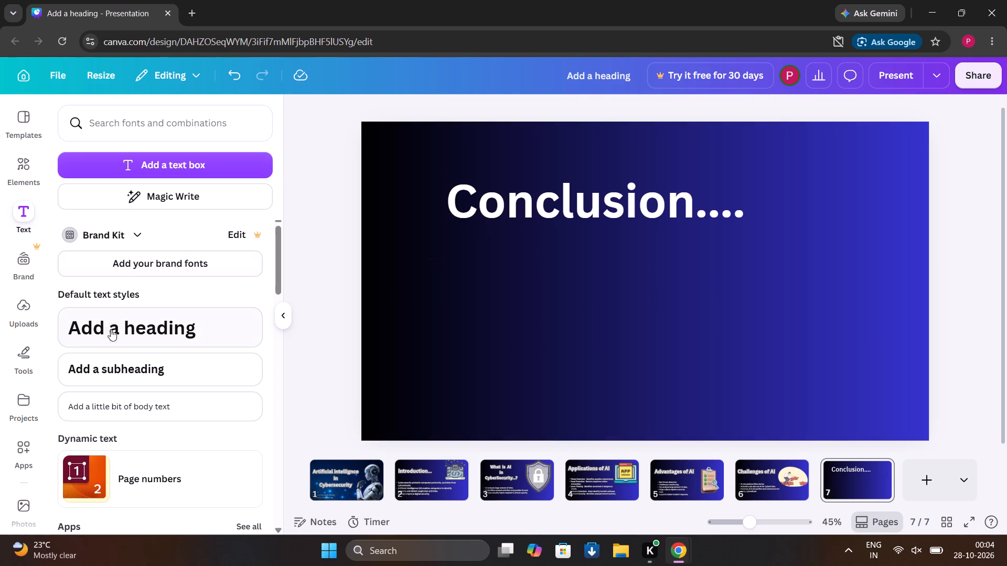
# Add a default body text box below the "Conclusion...." heading and replace its placeholder text with "ai".
pyautogui.click(135, 417)
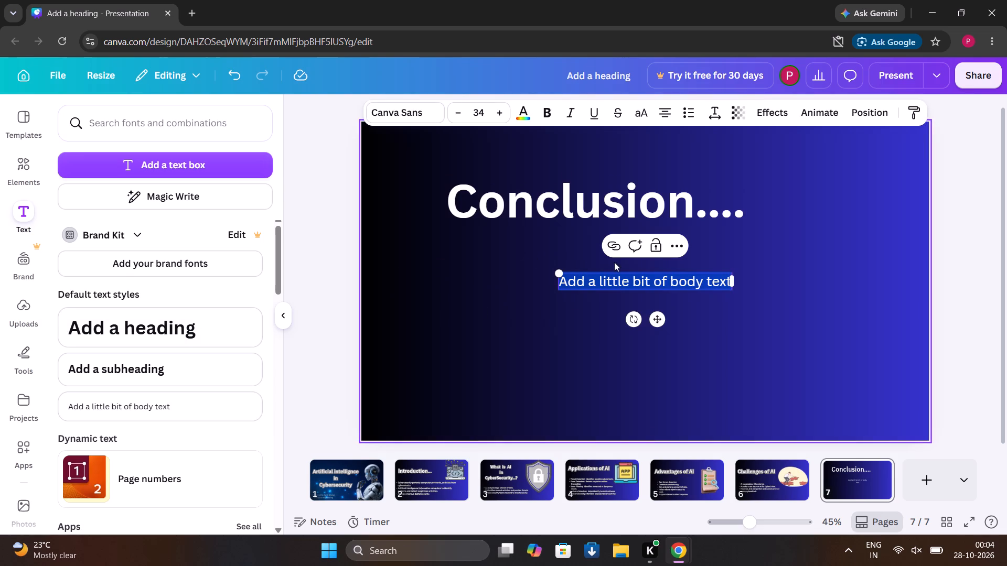
pyautogui.doubleClick(724, 282)
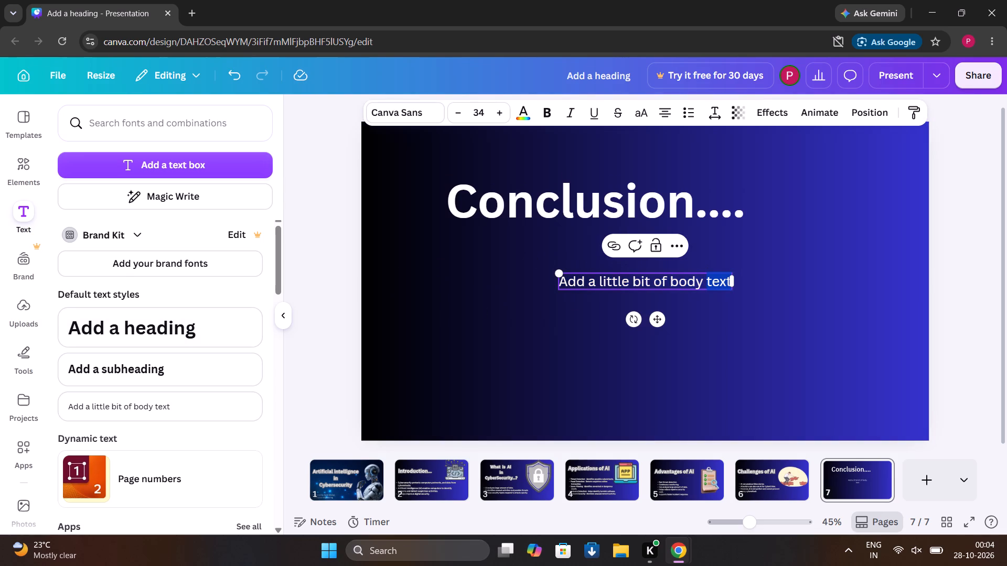
pyautogui.press('BackSpace')
pyautogui.press('BackSpace')
pyautogui.press('BackSpace')
pyautogui.press('BackSpace')
pyautogui.press('BackSpace')
pyautogui.press('BackSpace')
pyautogui.press('BackSpace')
pyautogui.press('BackSpace')
pyautogui.press('BackSpace')
pyautogui.press('BackSpace')
pyautogui.press('BackSpace')
pyautogui.press('BackSpace')
pyautogui.press('BackSpace')
pyautogui.press('BackSpace')
pyautogui.press('BackSpace')
pyautogui.press('BackSpace')
pyautogui.press('BackSpace')
pyautogui.press('BackSpace')
pyautogui.press('BackSpace')
pyautogui.press('BackSpace')
pyautogui.press('BackSpace')
pyautogui.press('BackSpace')
pyautogui.press('BackSpace')
pyautogui.press('BackSpace')
pyautogui.press('BackSpace')
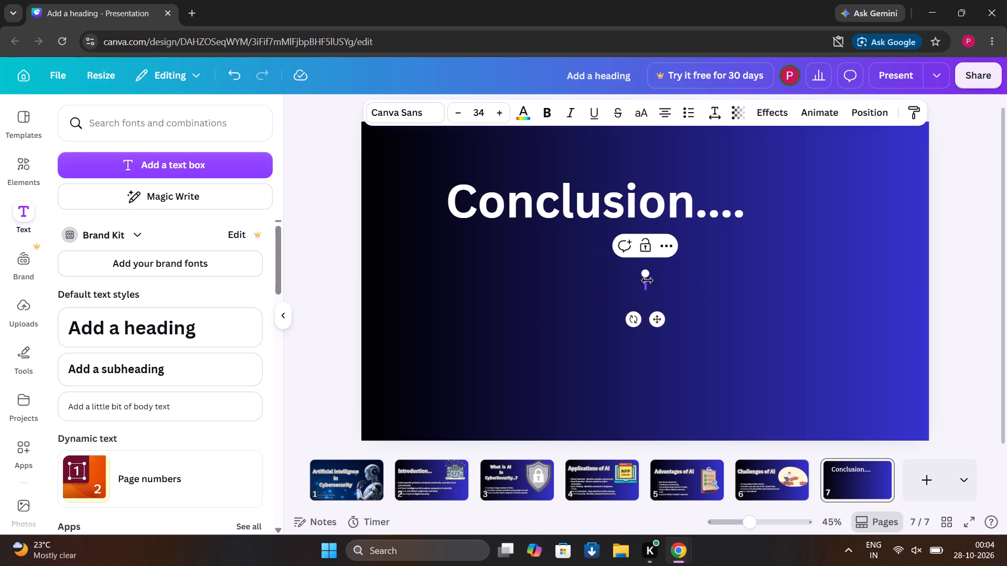
pyautogui.write('ai')
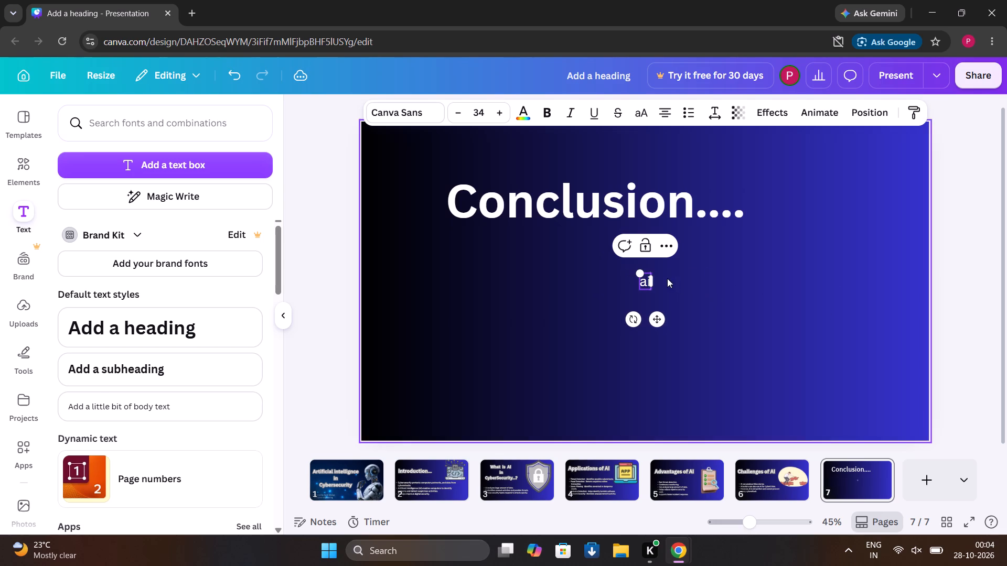
# Paste the copied conclusion paragraph into the body text box and delete the stray "a" before it and "i" after it.
pyautogui.rightClick(648, 279)
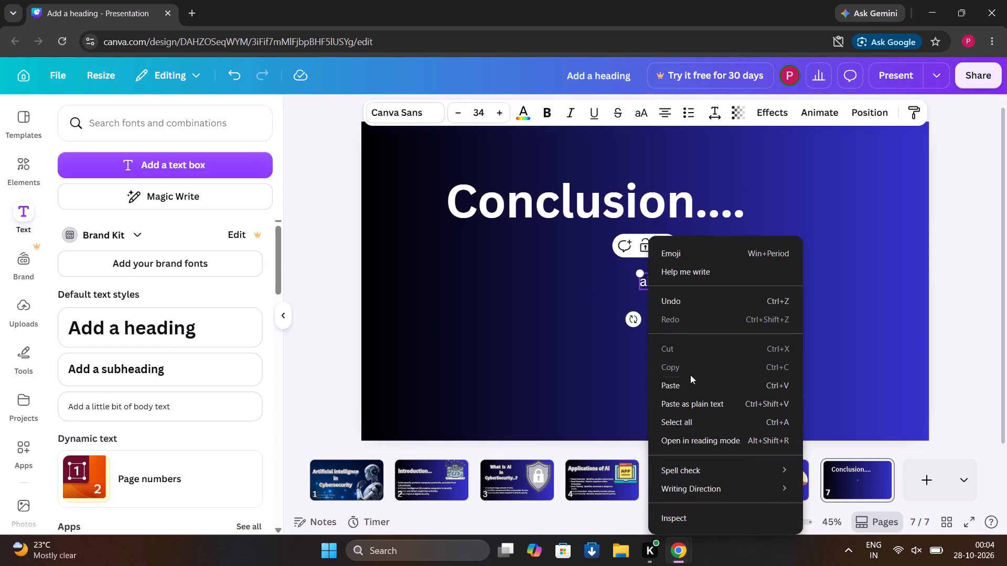
pyautogui.click(694, 384)
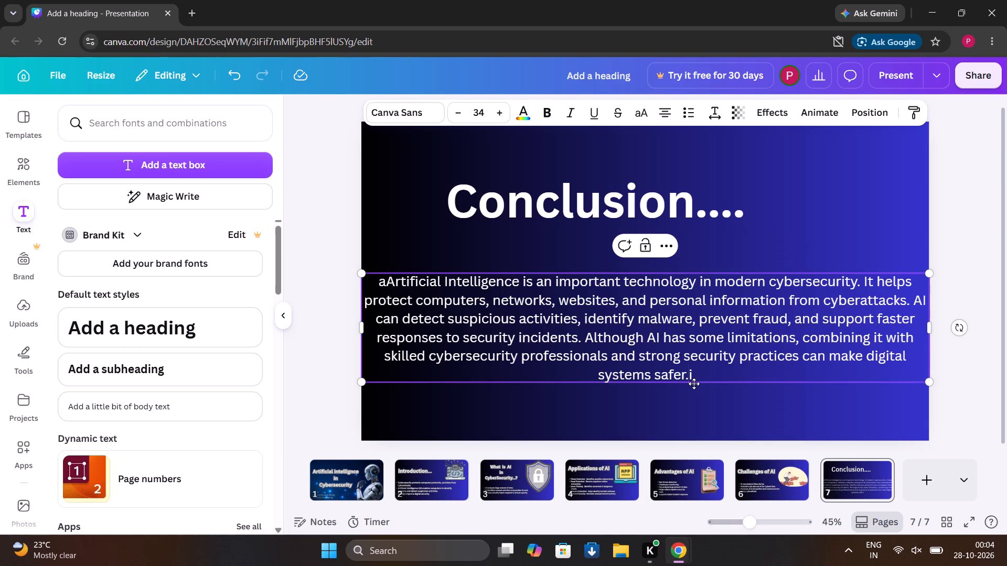
pyautogui.click(389, 283)
pyautogui.press('BackSpace')
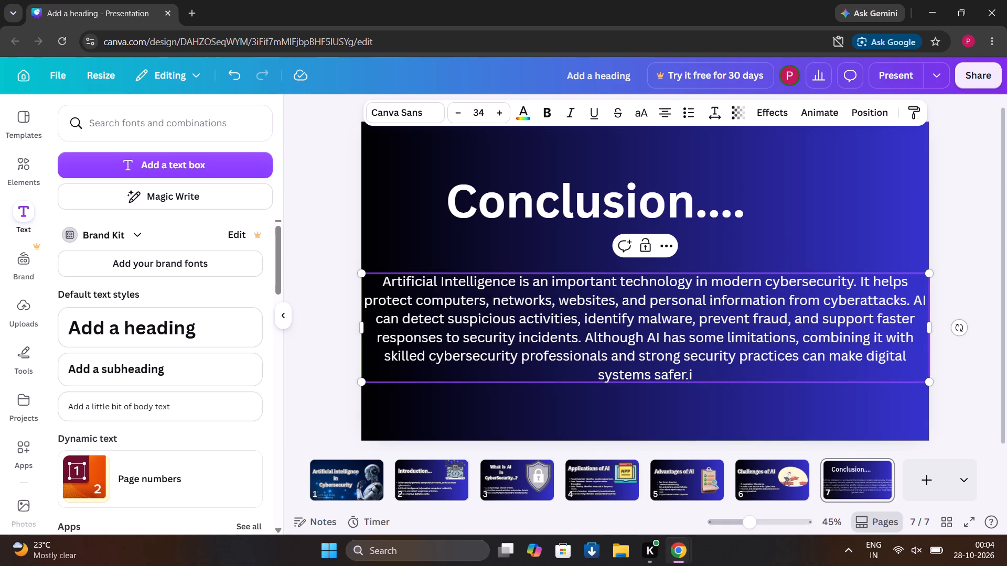
pyautogui.click(695, 375)
pyautogui.press('BackSpace')
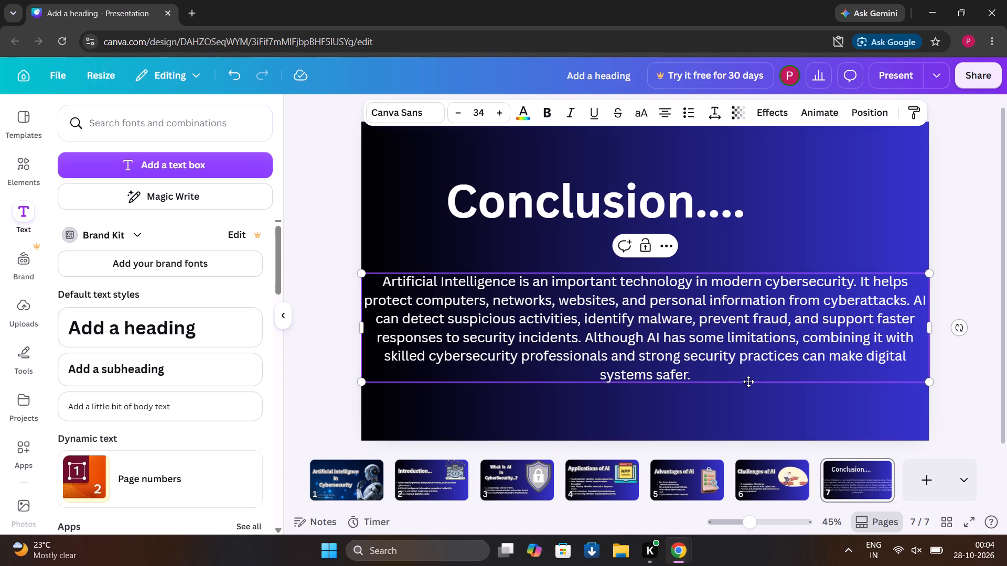
# Shrink the conclusion paragraph to font size 29.9 and position it below the heading, slightly right of the slide's centre.
pyautogui.moveTo(748, 382); pyautogui.dragTo(738, 367)
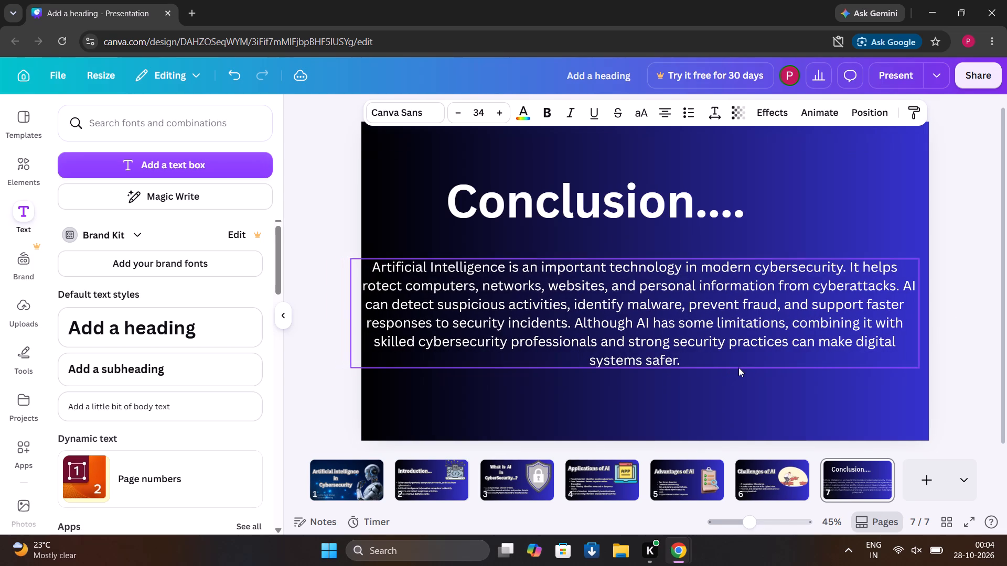
pyautogui.moveTo(738, 367); pyautogui.dragTo(745, 367)
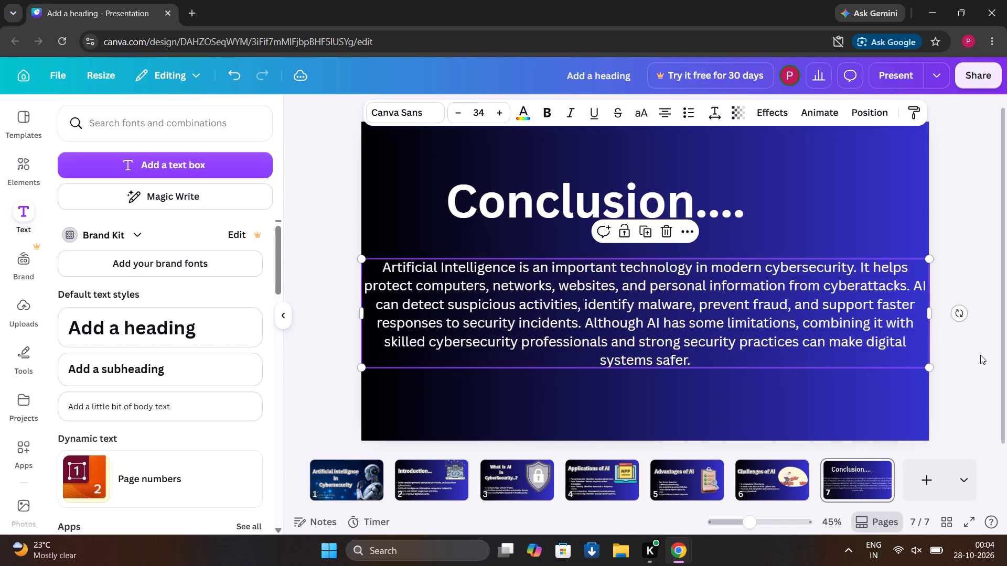
pyautogui.moveTo(926, 365); pyautogui.dragTo(858, 346)
pyautogui.moveTo(813, 347); pyautogui.dragTo(858, 367)
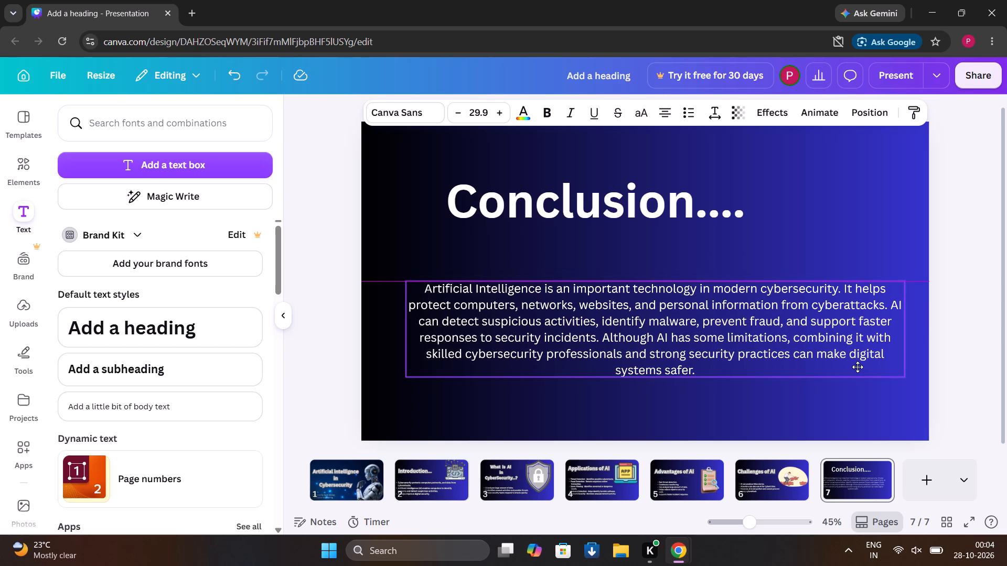
pyautogui.moveTo(858, 367); pyautogui.dragTo(856, 369)
# Move the "Conclusion...." heading slightly lower on the slide, closer to the paragraph.
pyautogui.click(646, 245)
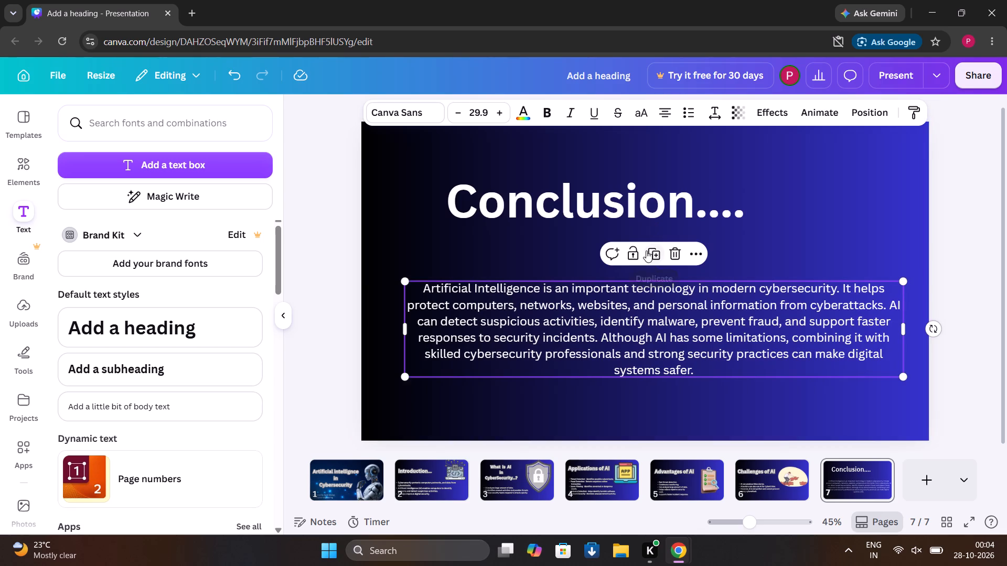
pyautogui.moveTo(650, 206); pyautogui.dragTo(645, 225)
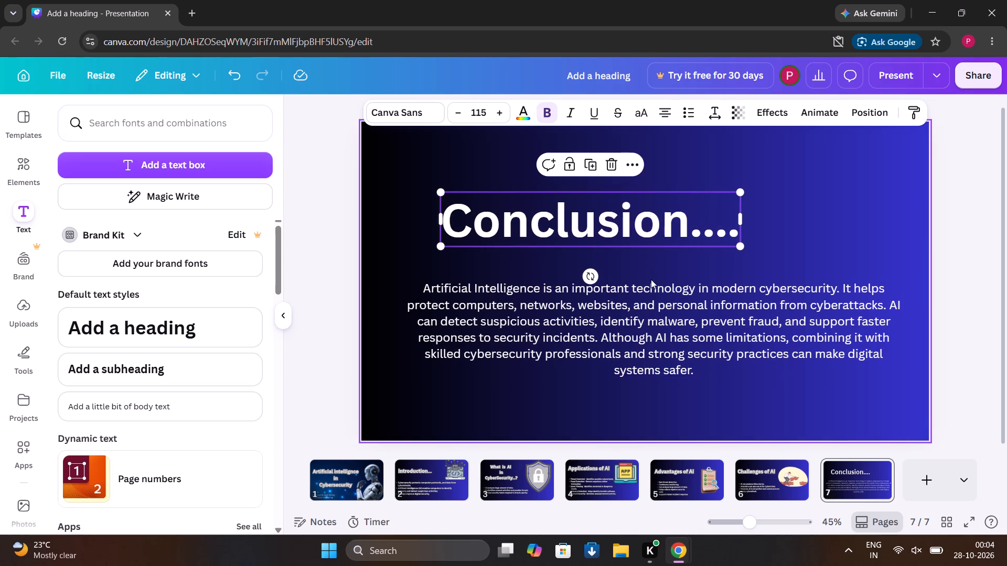
# Enlarge the conclusion paragraph to font size 30.9.
pyautogui.click(647, 315)
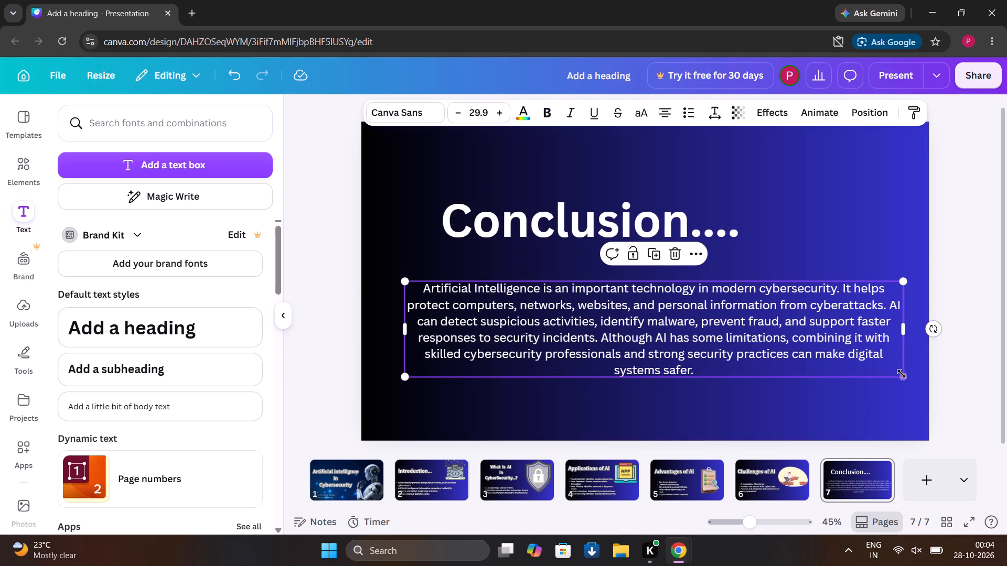
pyautogui.moveTo(902, 374); pyautogui.dragTo(913, 408)
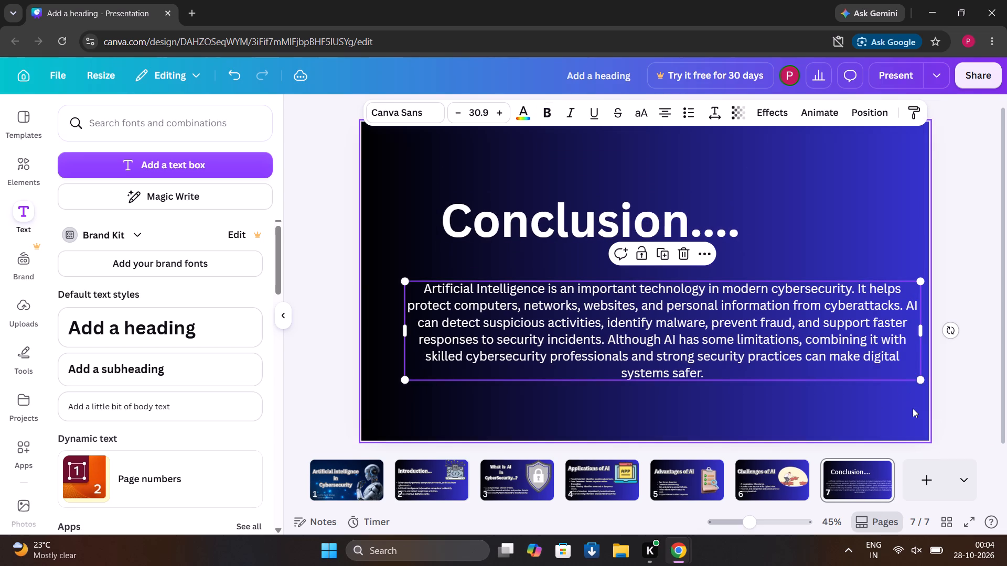
# Move the conclusion paragraph slightly lower and closer to the slide's horizontal centre.
pyautogui.moveTo(870, 373); pyautogui.dragTo(849, 384)
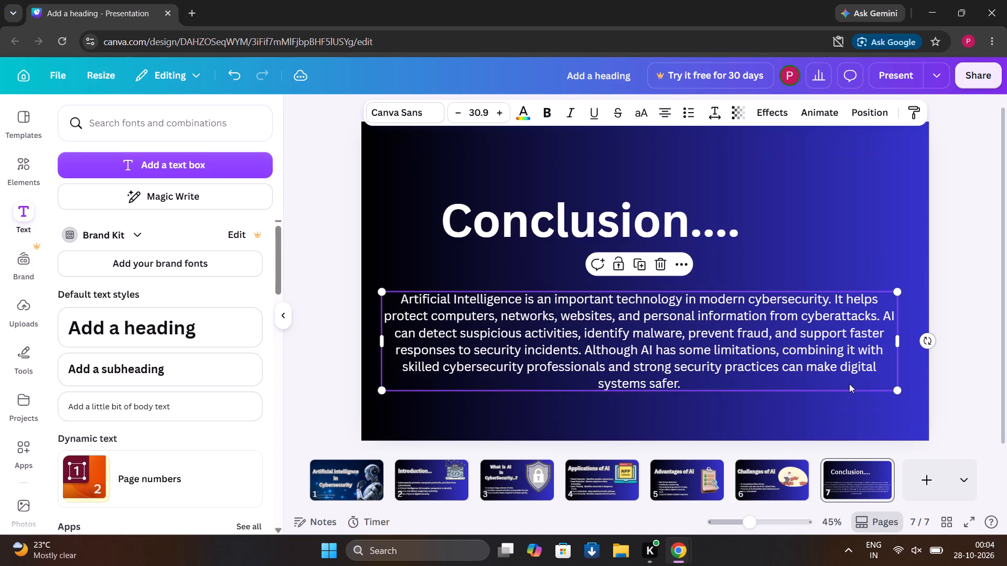
# Apply the Outline text effect with thickness 102 to the conclusion paragraph.
pyautogui.click(771, 112)
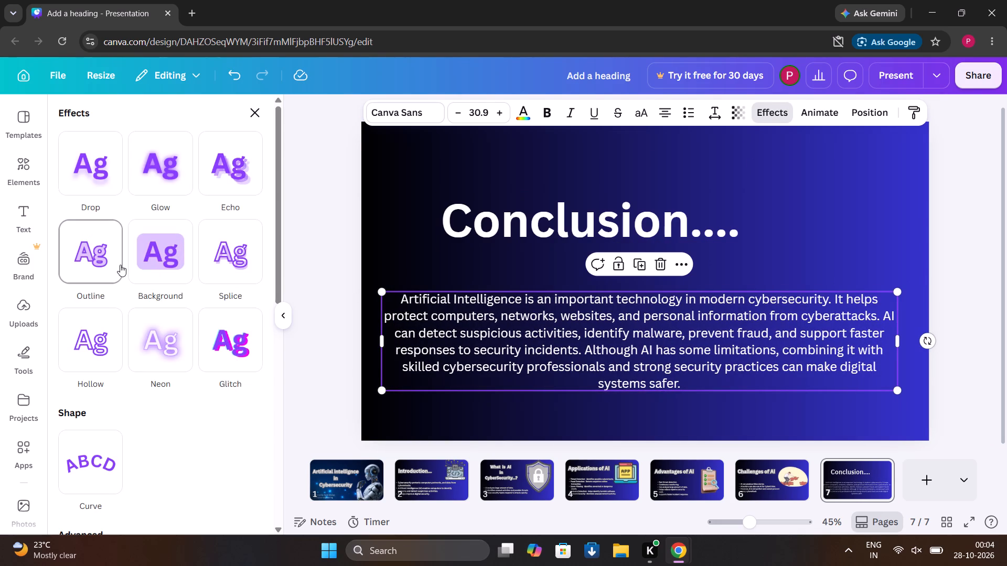
pyautogui.click(120, 265)
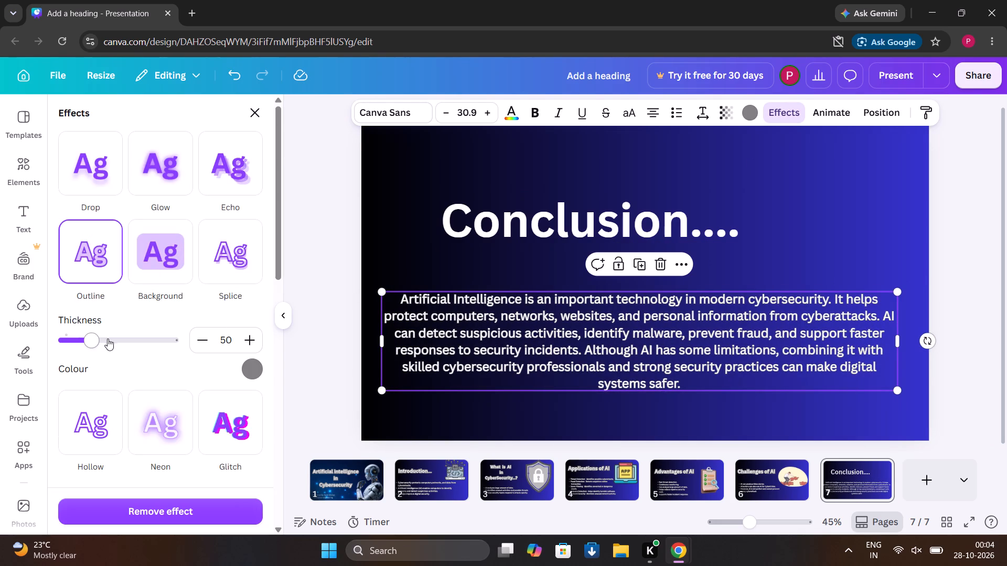
pyautogui.click(120, 340)
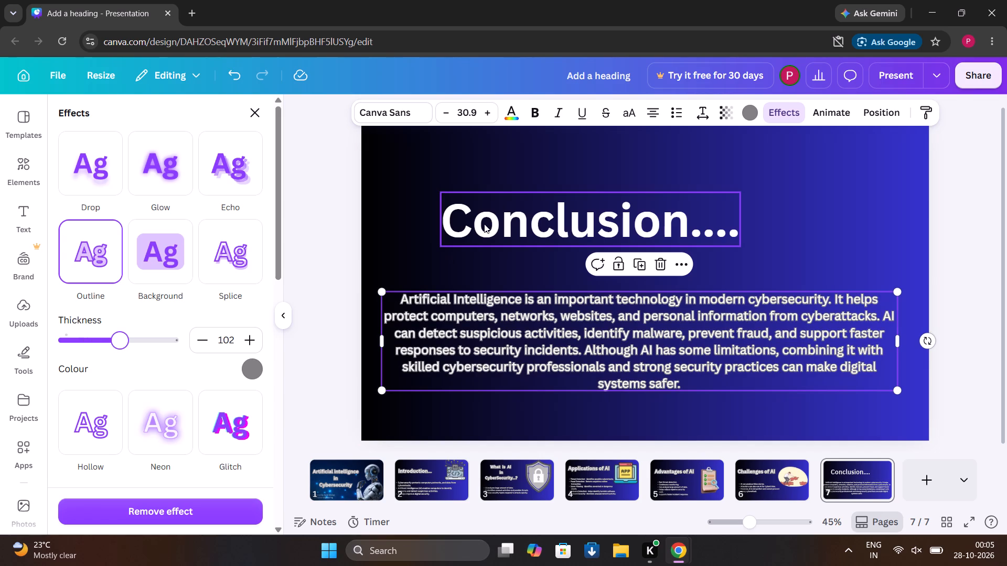
# Apply the Outline text effect with thickness 200 to the "Conclusion...." heading.
pyautogui.click(508, 199)
pyautogui.click(102, 293)
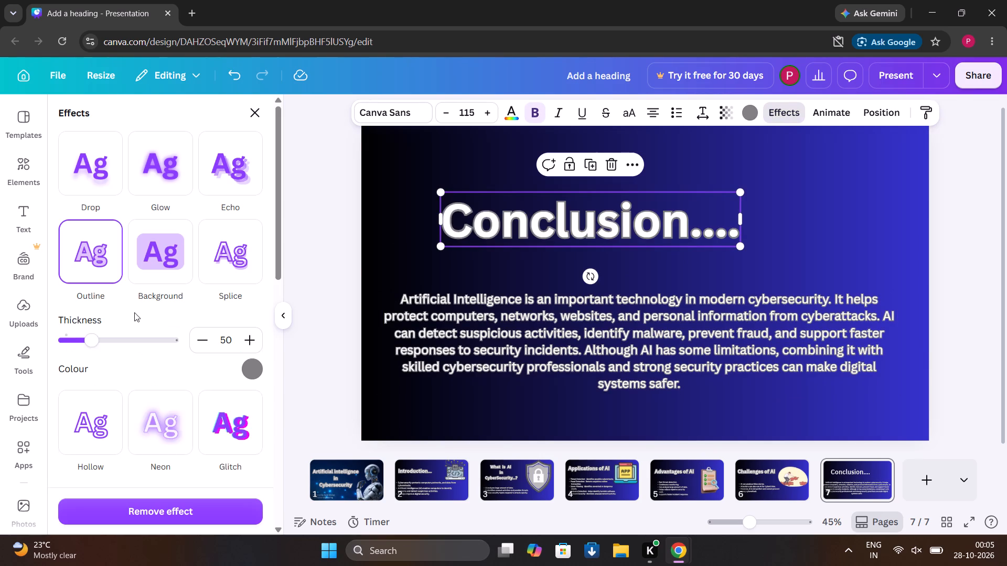
pyautogui.click(178, 338)
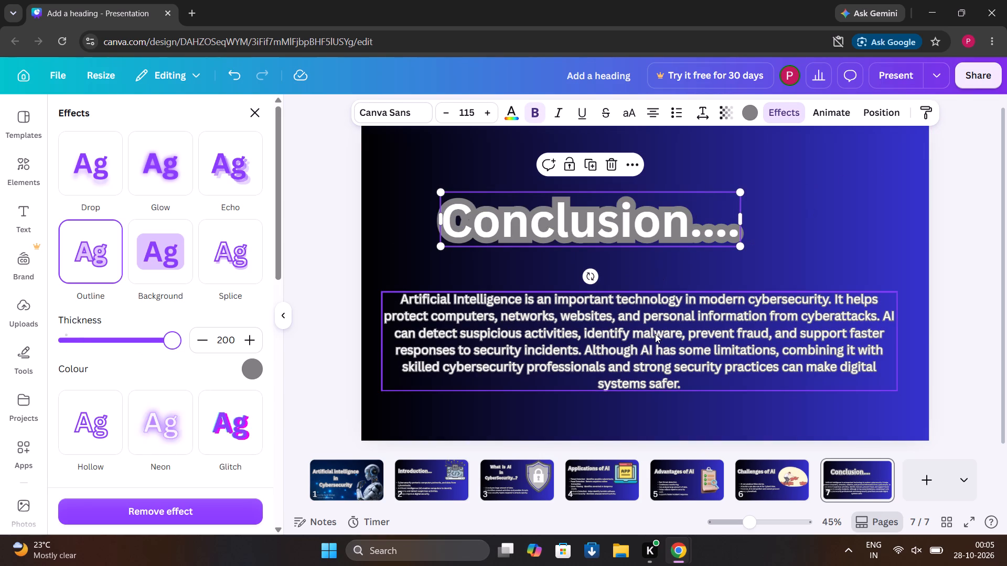
# Move the conclusion paragraph slightly up and centre it horizontally on the slide below the heading.
pyautogui.moveTo(655, 334); pyautogui.dragTo(656, 313)
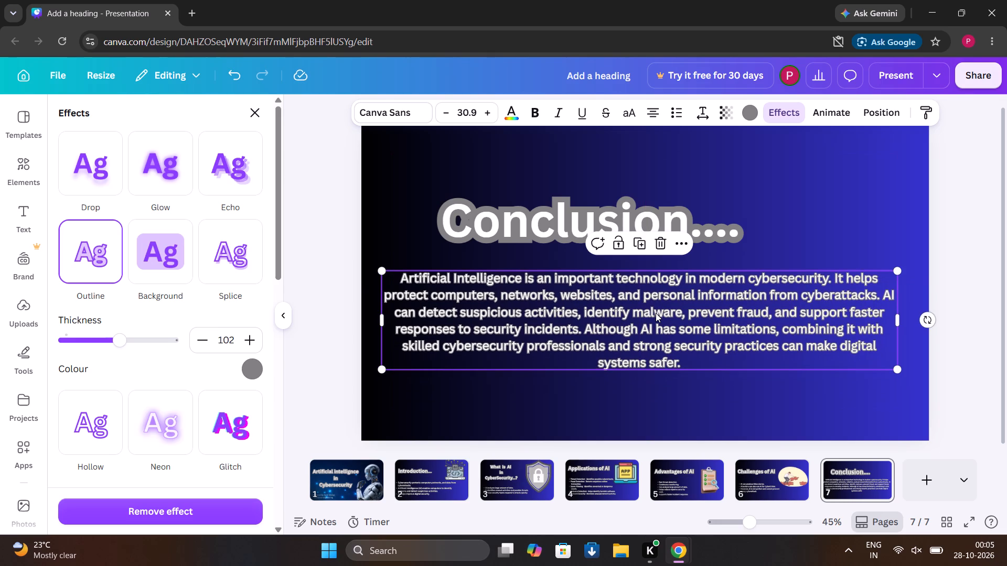
pyautogui.moveTo(656, 313); pyautogui.dragTo(664, 323)
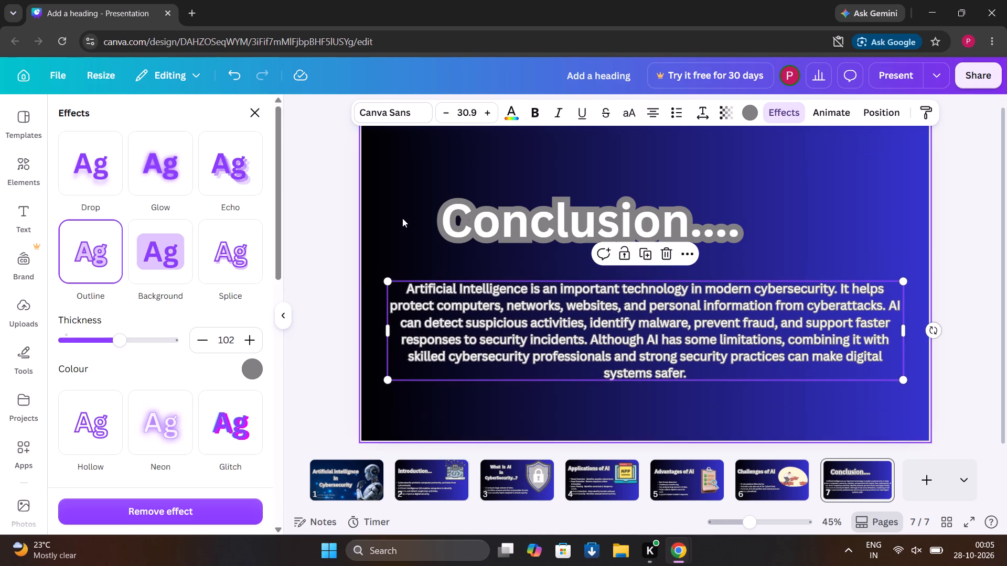
# Search the elements for "ai conclusion" and look through the graphics for a suitable illustration for the conclusion slide.
pyautogui.click(40, 180)
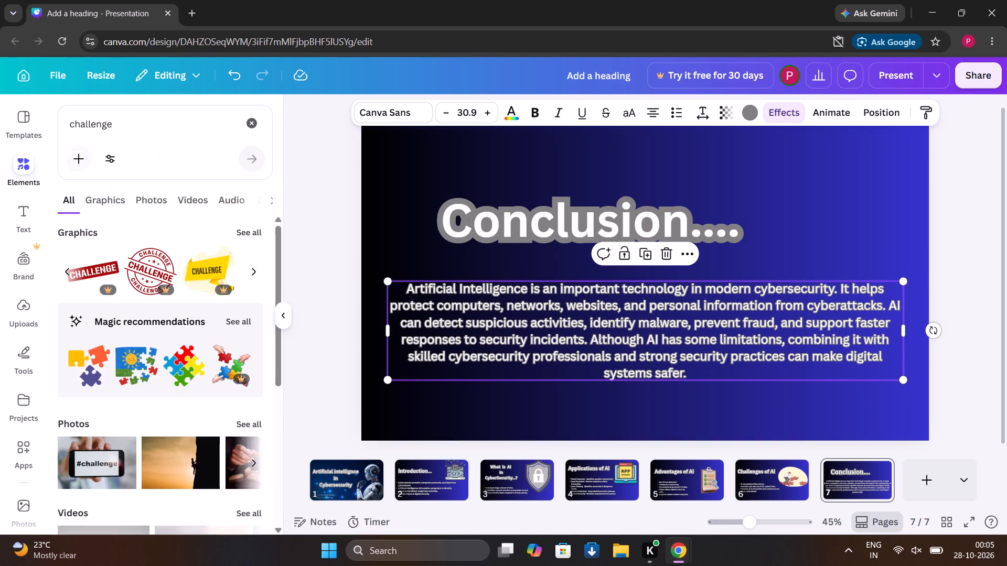
pyautogui.click(264, 127)
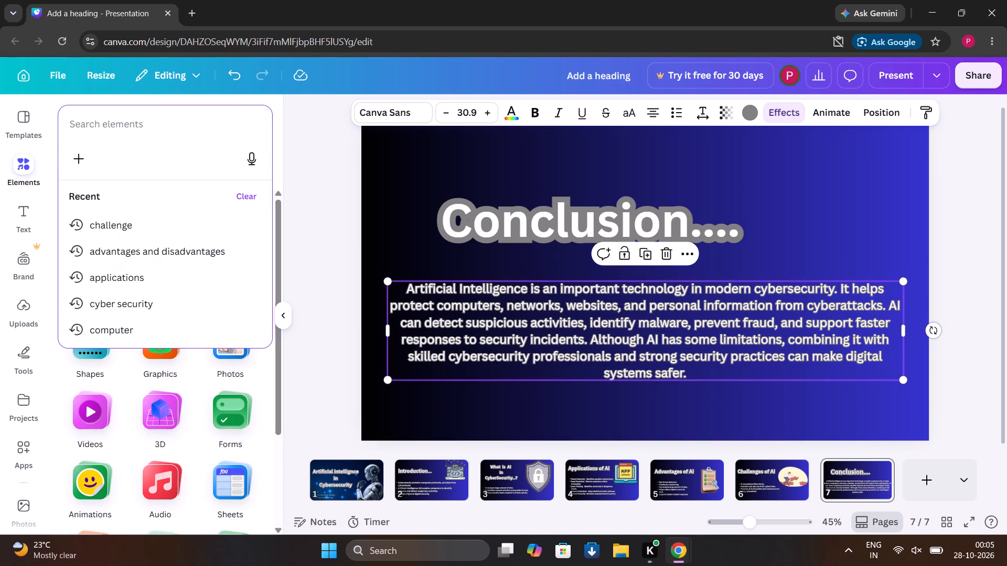
pyautogui.write('ai conclusion')
pyautogui.press('Return')
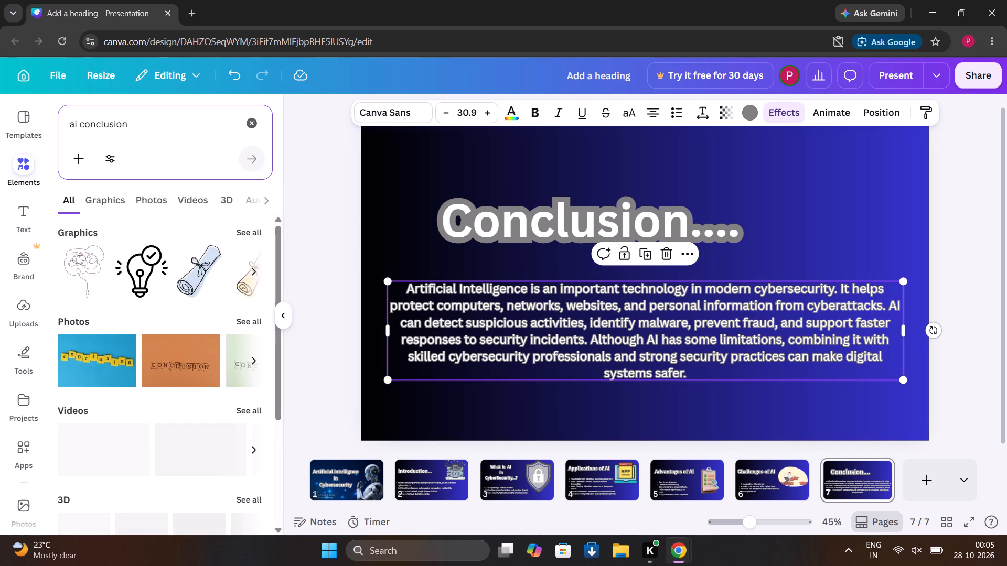
pyautogui.click(253, 273)
pyautogui.click(253, 274)
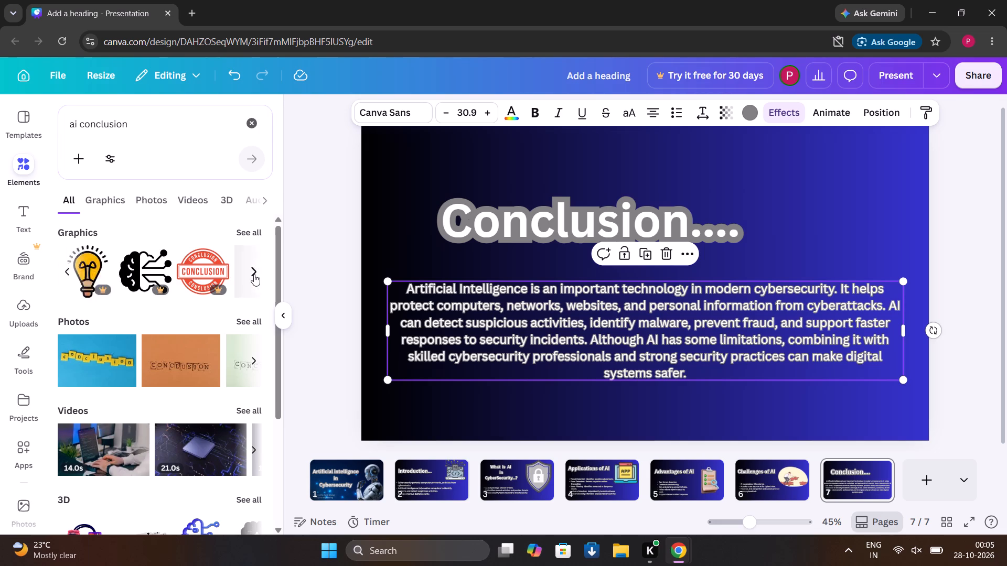
pyautogui.click(254, 274)
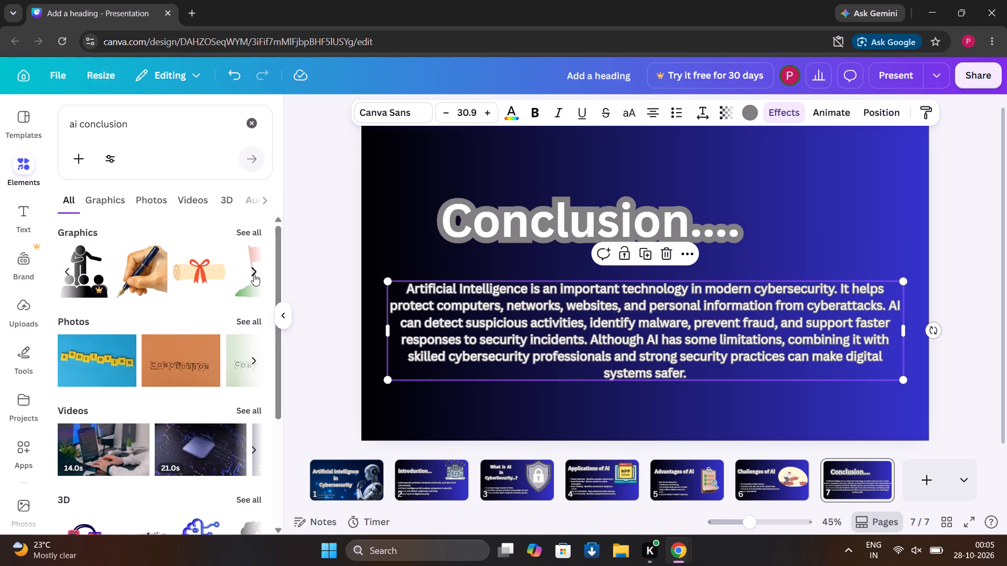
pyautogui.click(254, 274)
pyautogui.click(254, 274)
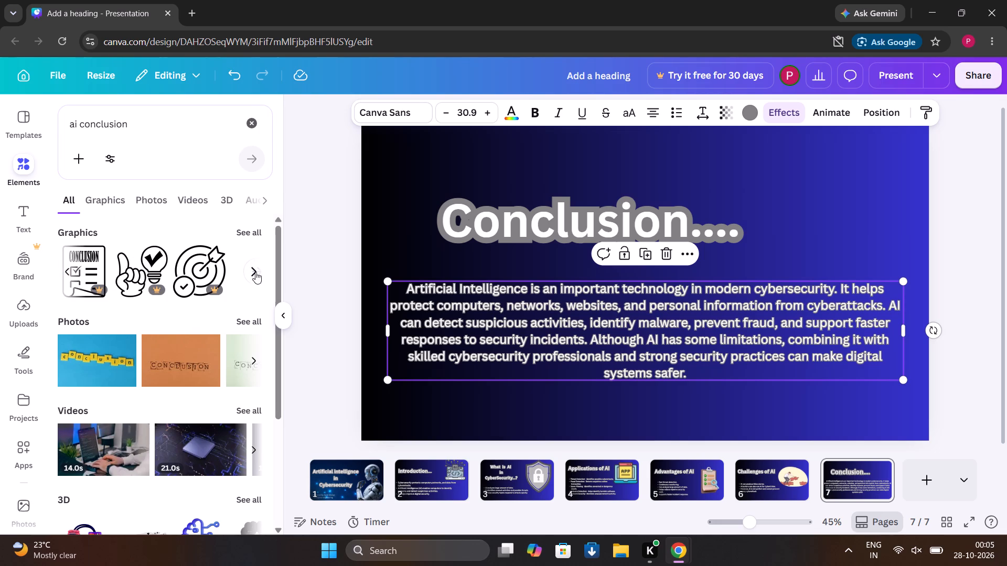
pyautogui.click(255, 272)
pyautogui.click(255, 272)
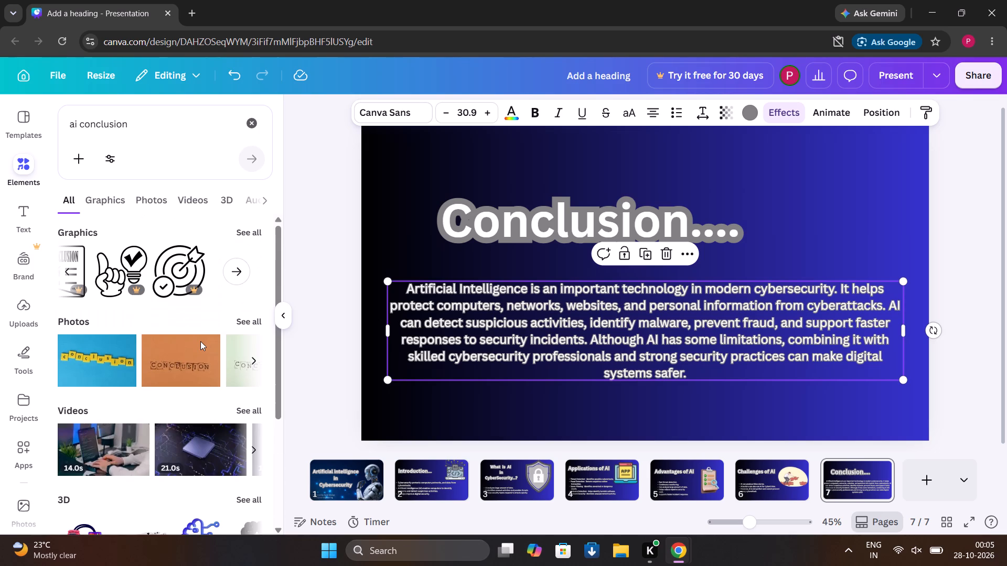
pyautogui.hscroll(-1, 203, 335)
pyautogui.tripleClick(65, 273)
pyautogui.tripleClick(65, 273)
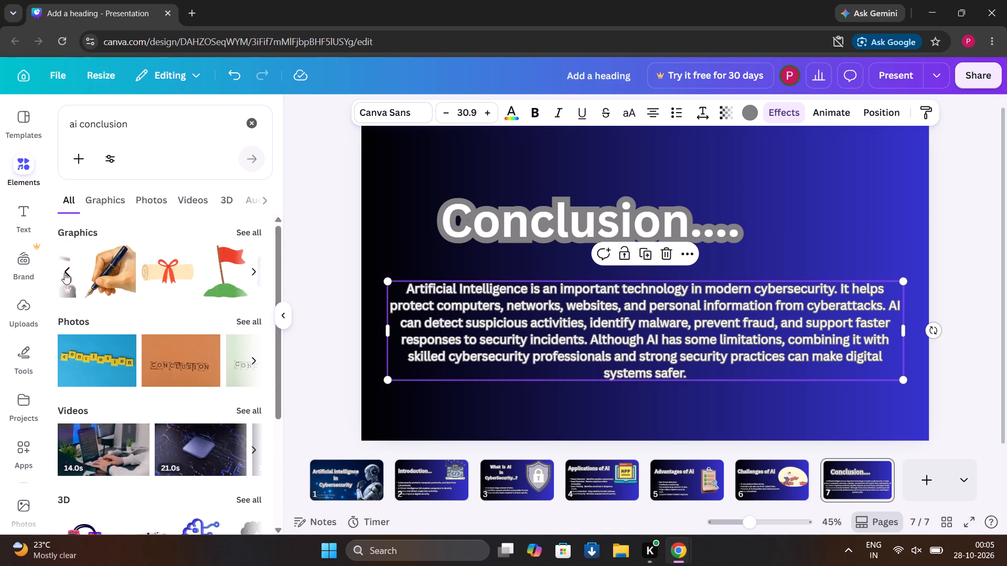
pyautogui.tripleClick(65, 273)
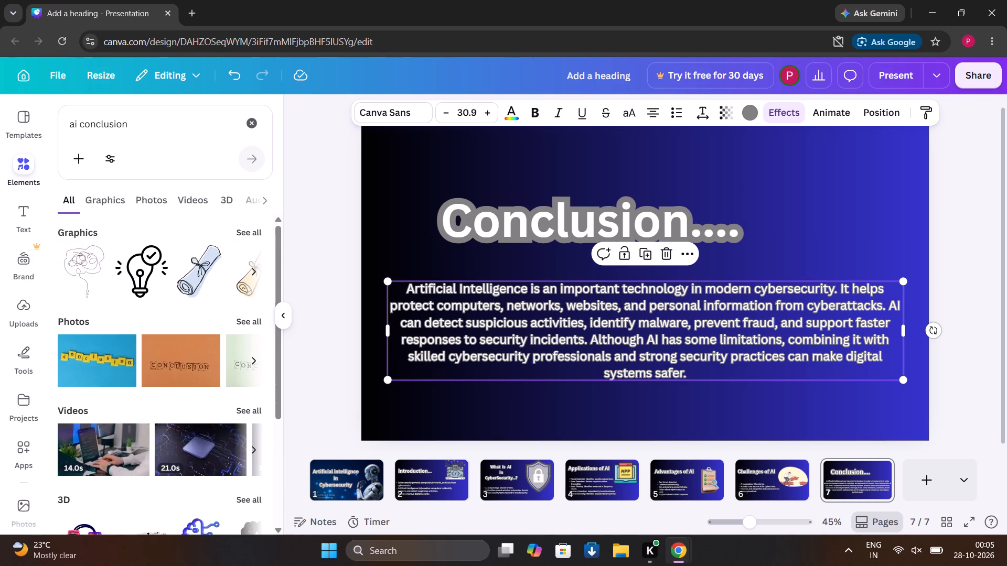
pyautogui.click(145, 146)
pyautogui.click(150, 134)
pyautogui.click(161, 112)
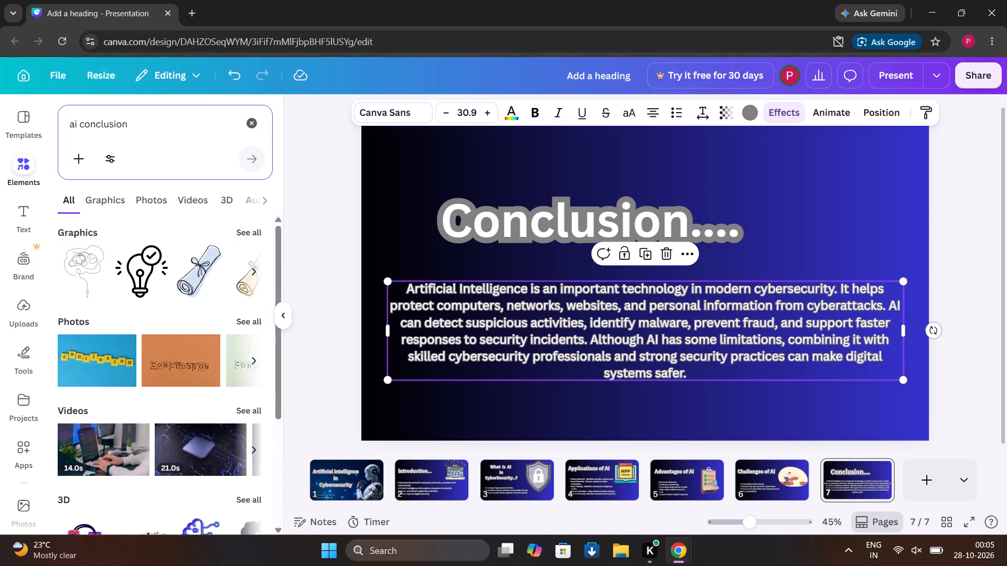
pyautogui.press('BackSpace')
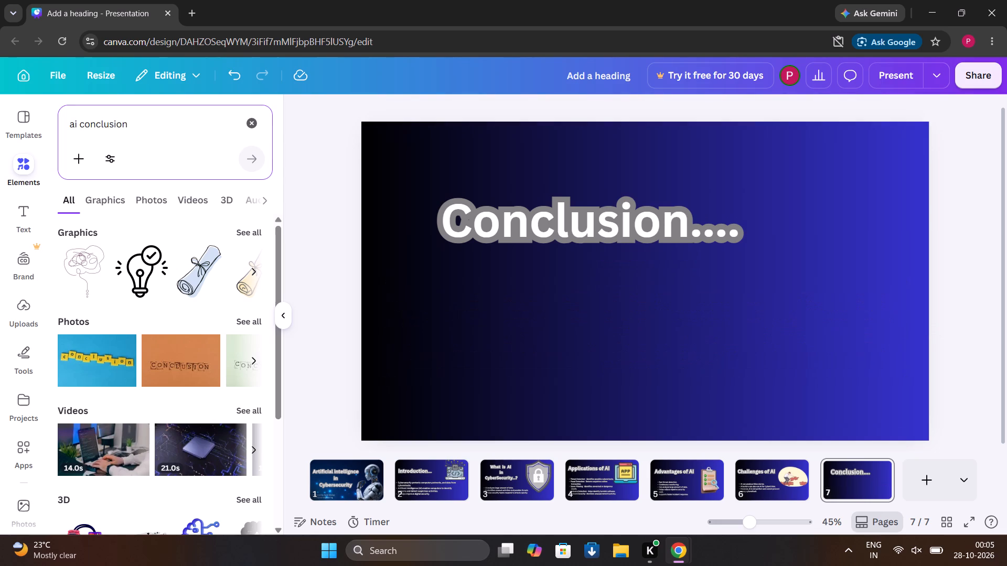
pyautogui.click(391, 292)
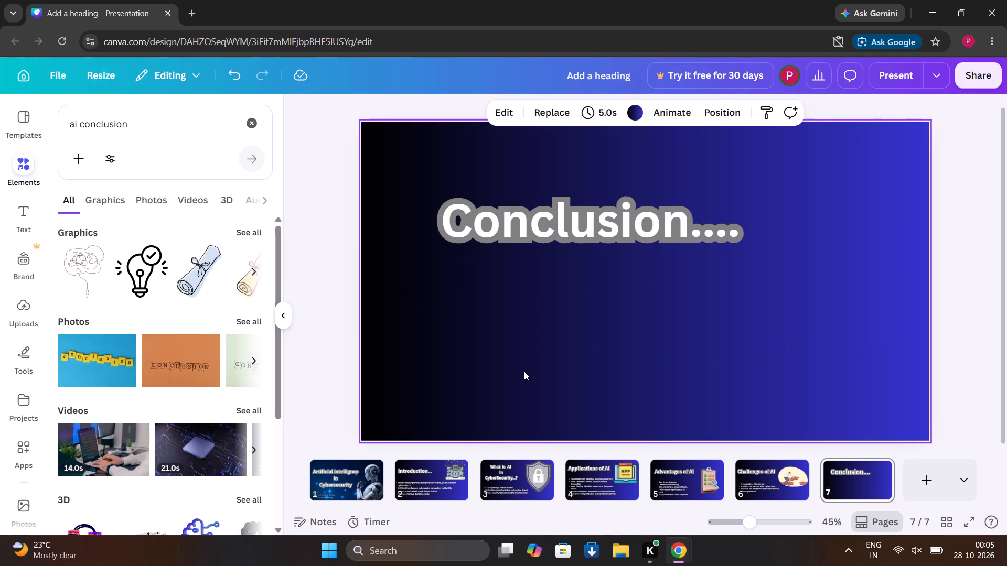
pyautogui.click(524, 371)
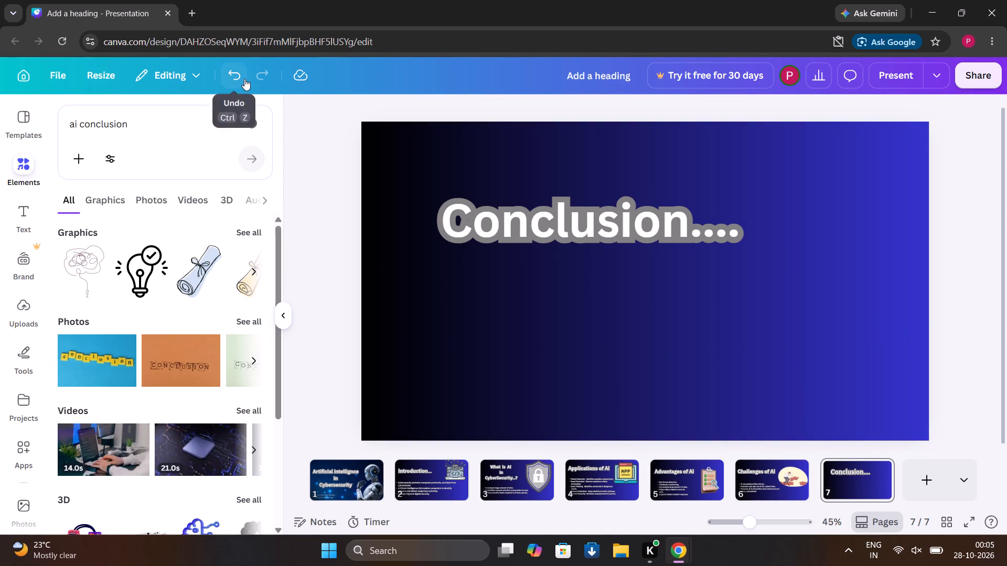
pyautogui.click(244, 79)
# Search the elements for "ai" and add the cross-legged robot graphic to the conclusion slide.
pyautogui.click(144, 121)
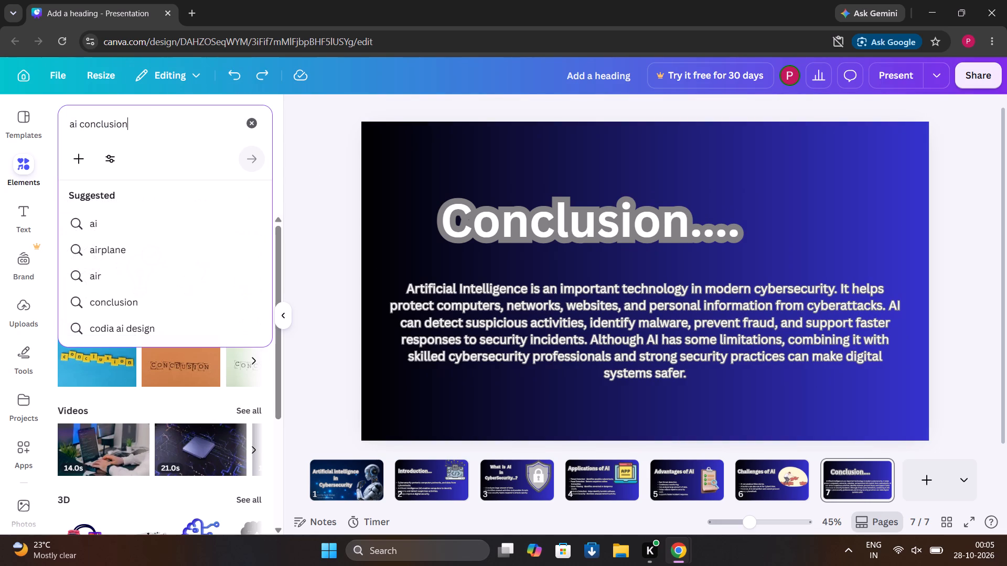
pyautogui.press('BackSpace')
pyautogui.press('BackSpace')
pyautogui.press('BackSpace')
pyautogui.press('BackSpace')
pyautogui.press('BackSpace')
pyautogui.press('BackSpace')
pyautogui.press('BackSpace')
pyautogui.press('BackSpace')
pyautogui.press('BackSpace')
pyautogui.press('BackSpace')
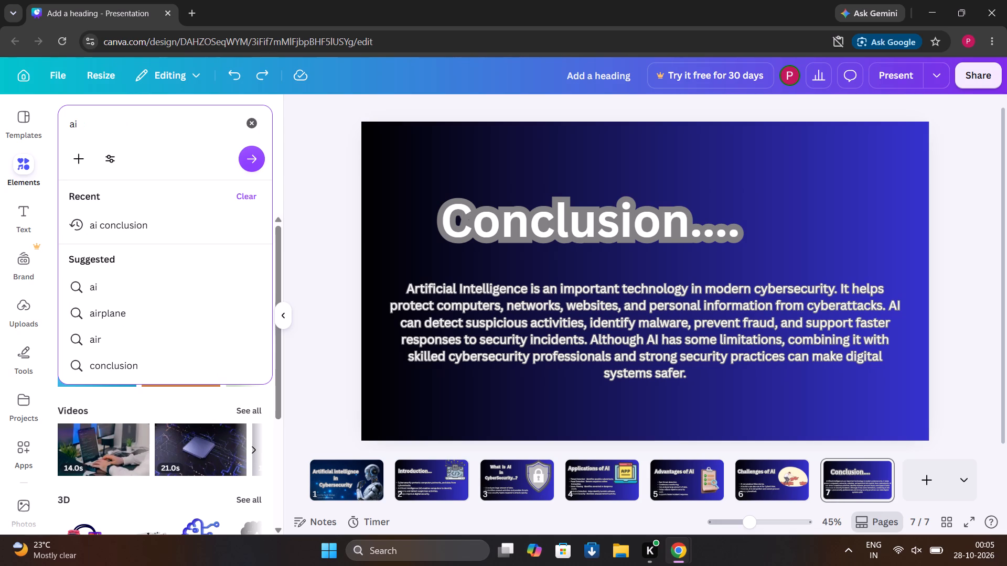
pyautogui.press('Return')
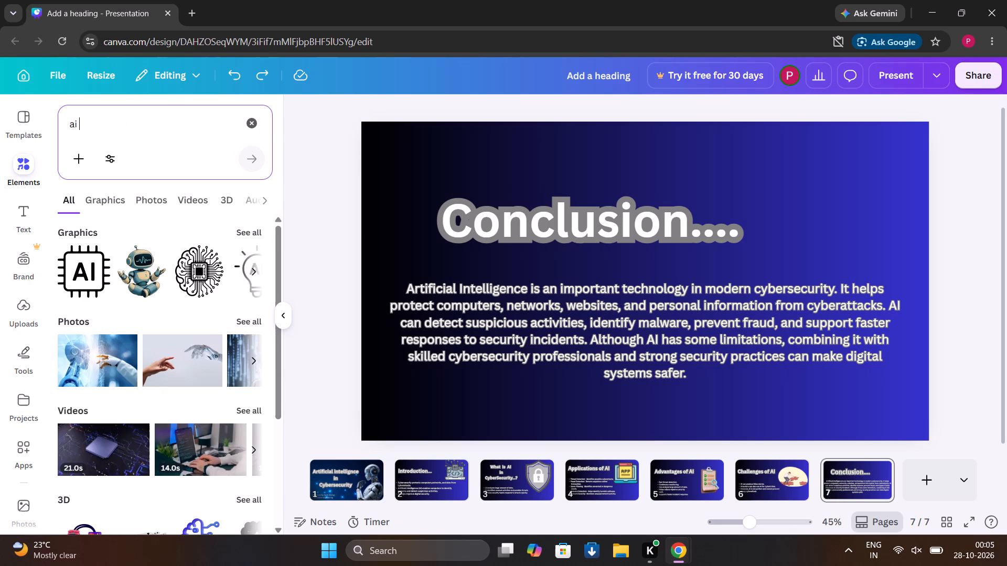
pyautogui.click(141, 284)
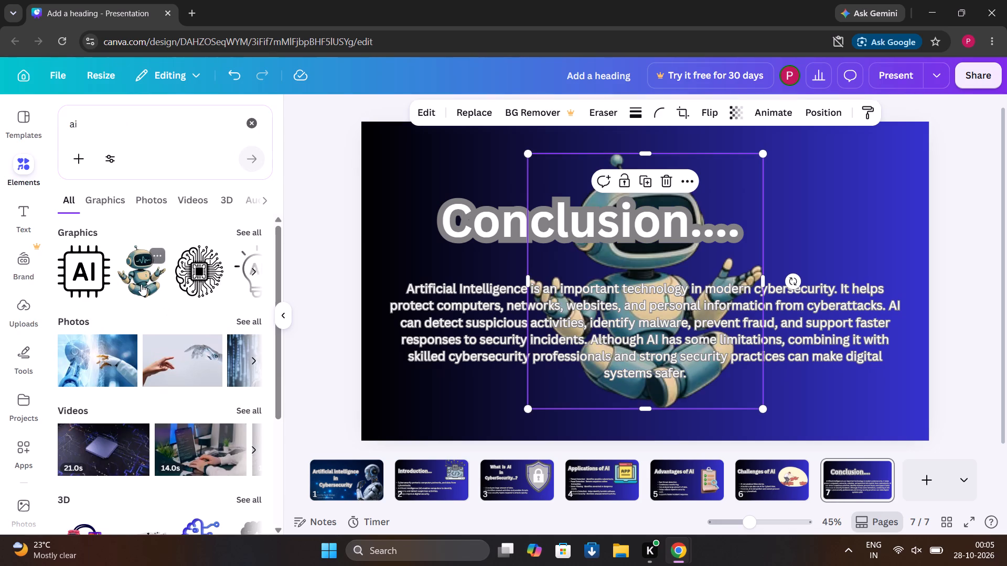
# Shrink the robot graphic and place it in the slide's upper-right corner, beside the heading and above the paragraph.
pyautogui.moveTo(527, 407); pyautogui.dragTo(647, 245)
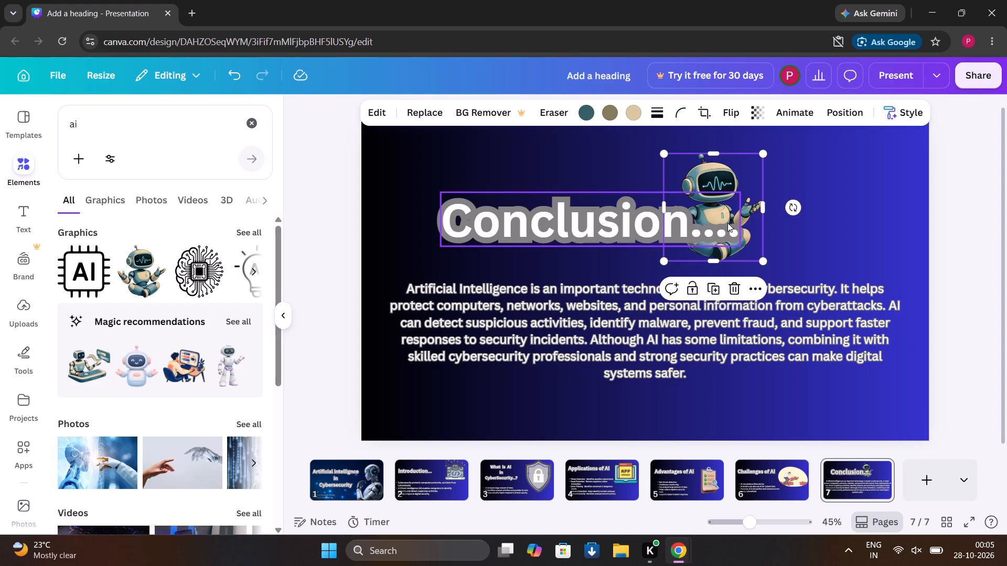
pyautogui.moveTo(756, 243); pyautogui.dragTo(892, 248)
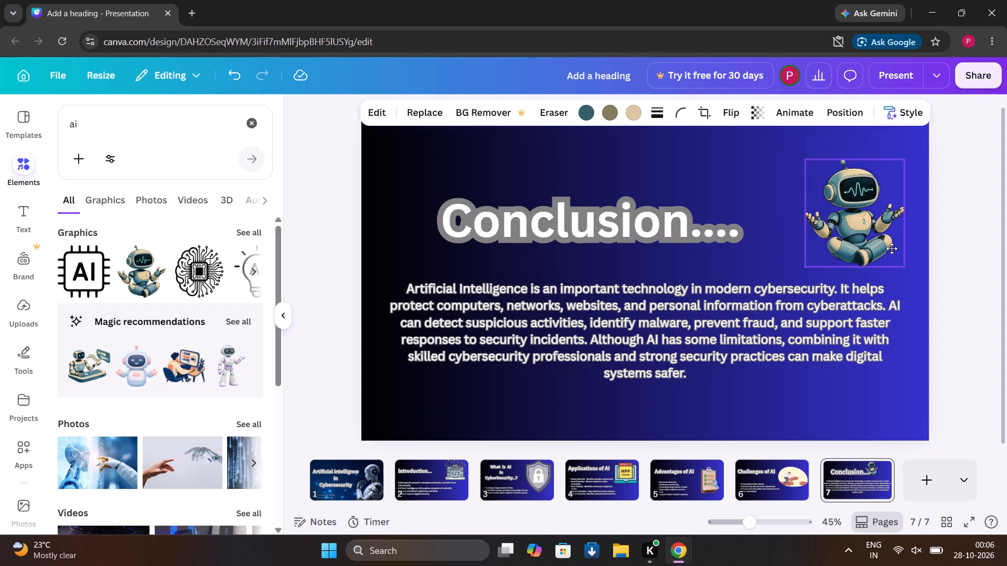
pyautogui.moveTo(892, 248); pyautogui.dragTo(890, 235)
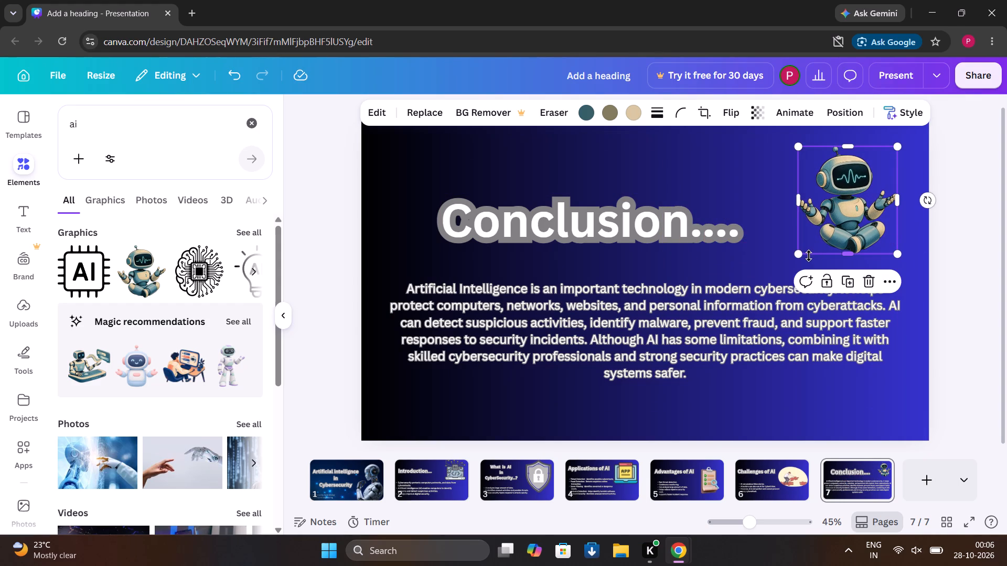
pyautogui.moveTo(809, 256); pyautogui.dragTo(781, 266)
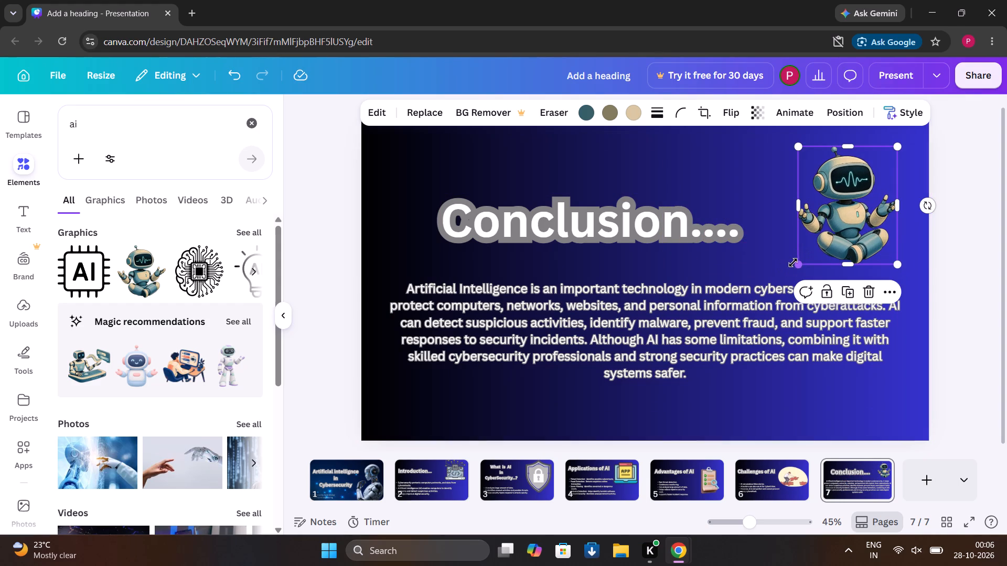
pyautogui.moveTo(795, 261); pyautogui.dragTo(743, 259)
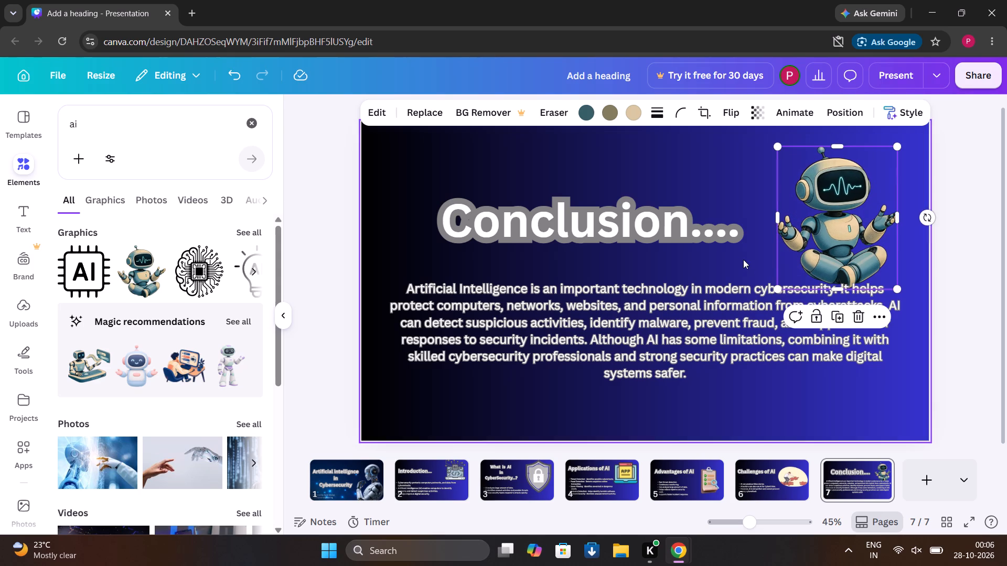
pyautogui.moveTo(830, 246); pyautogui.dragTo(828, 230)
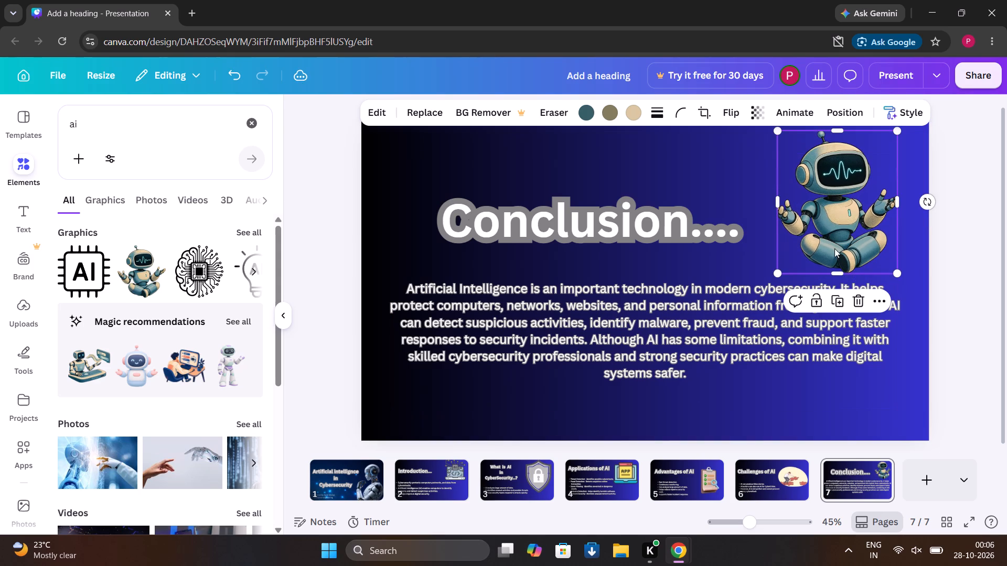
pyautogui.click(752, 223)
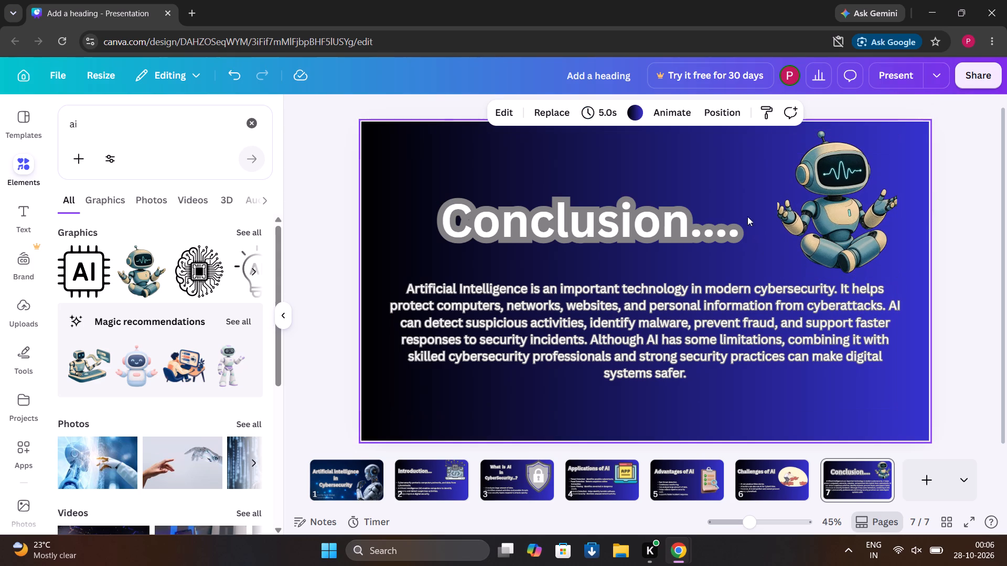
# Add a new blank slide after the conclusion slide.
pyautogui.click(926, 488)
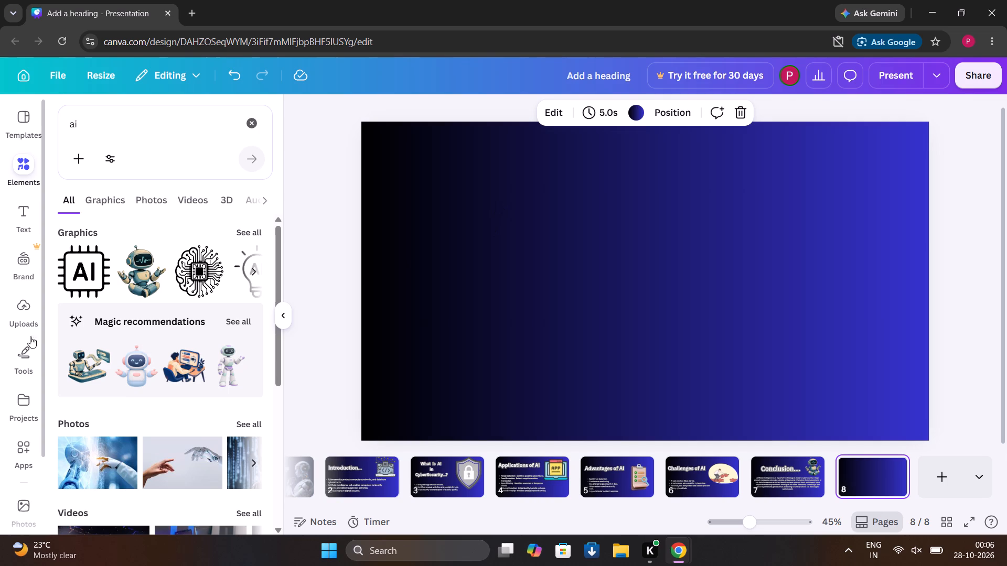
# Add a heading reading "Thank You...." to the blank eighth slide.
pyautogui.moveTo(24, 216); pyautogui.dragTo(178, 352)
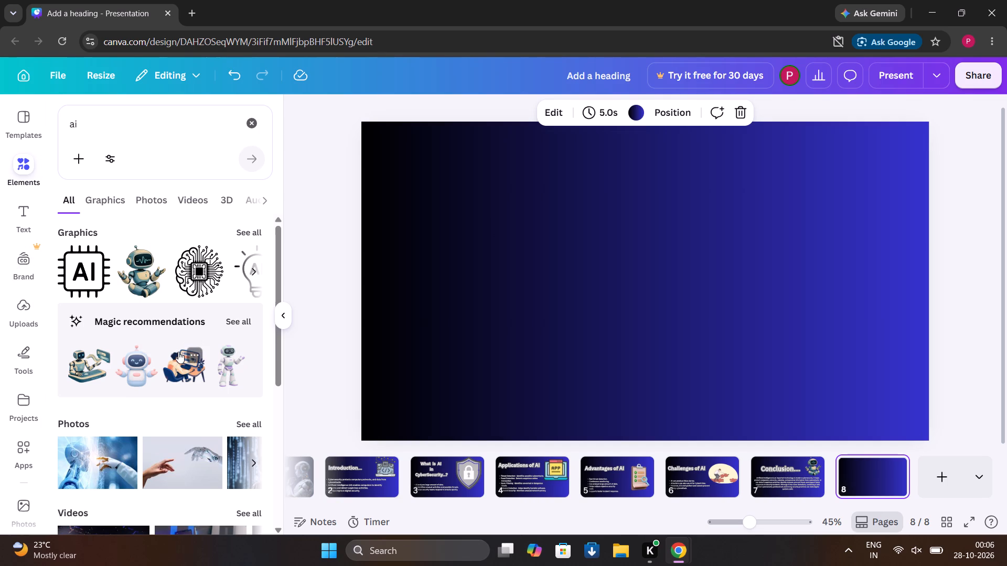
pyautogui.click(33, 224)
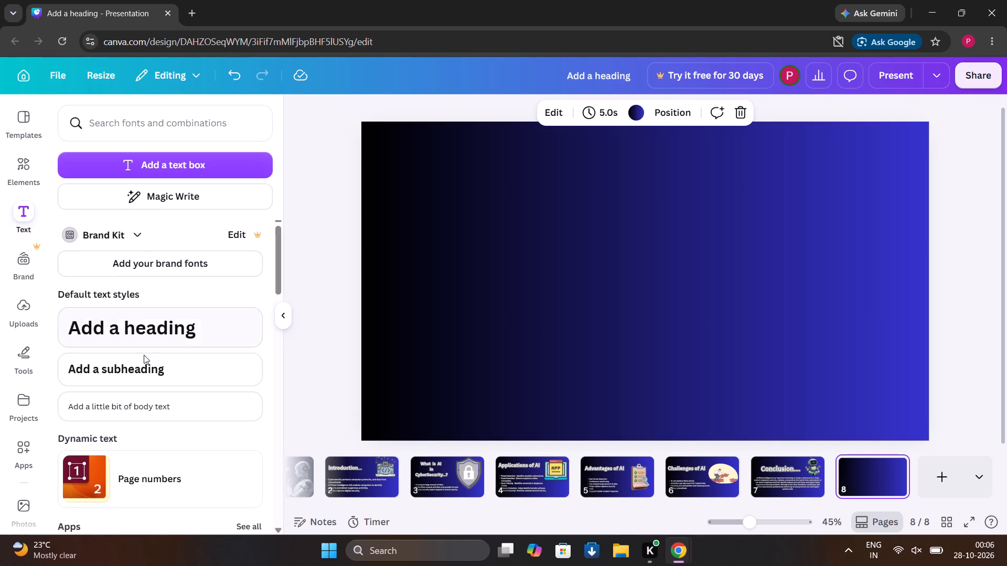
pyautogui.click(144, 336)
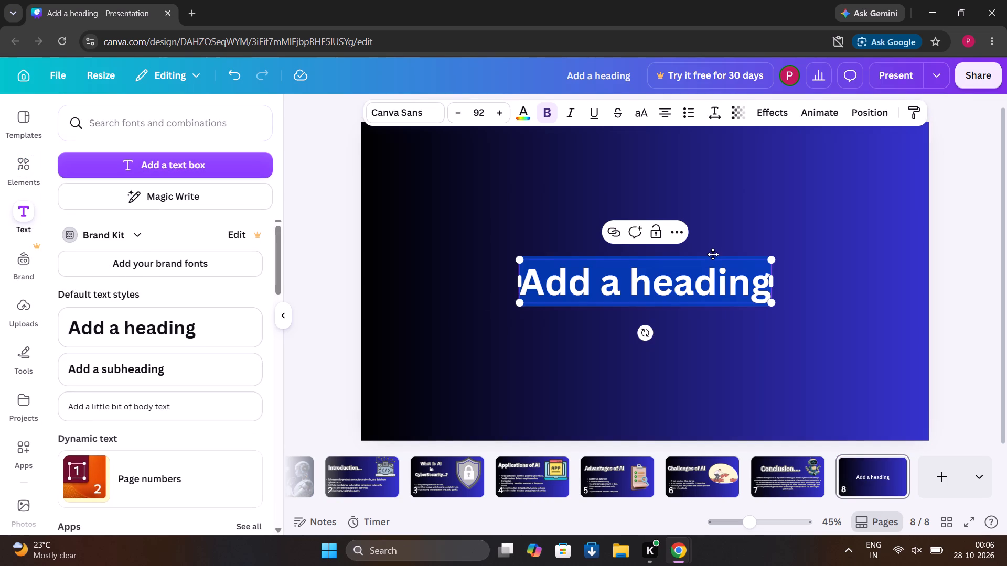
pyautogui.press('BackSpace')
pyautogui.hotkey('shift', 't')
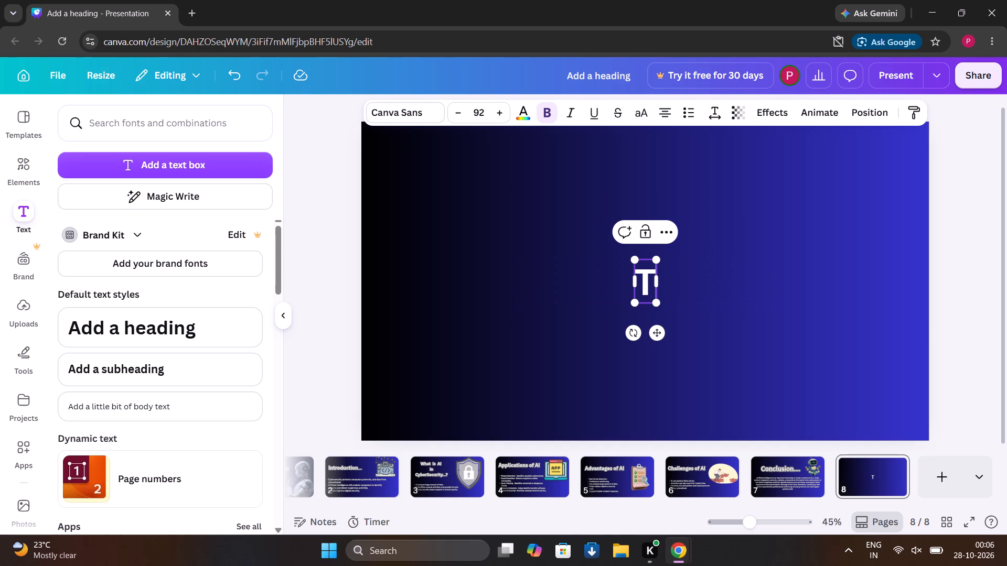
pyautogui.write('hank You')
pyautogui.write('....')
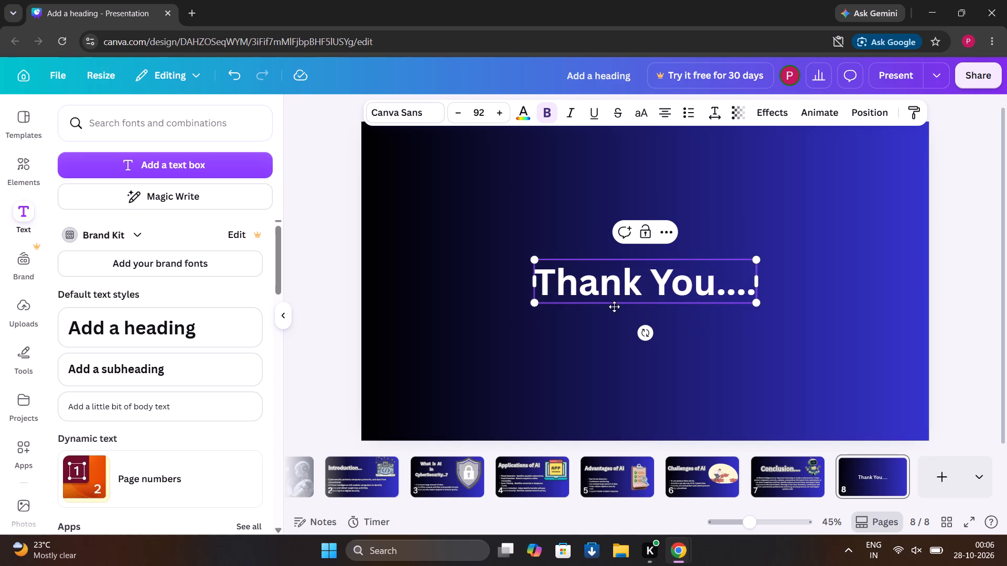
# Enlarge the "Thank You...." heading to font size 164 and place it across the middle of the slide.
pyautogui.moveTo(531, 299); pyautogui.dragTo(417, 324)
pyautogui.moveTo(689, 267); pyautogui.dragTo(727, 251)
pyautogui.click(729, 279)
pyautogui.moveTo(729, 279); pyautogui.dragTo(741, 275)
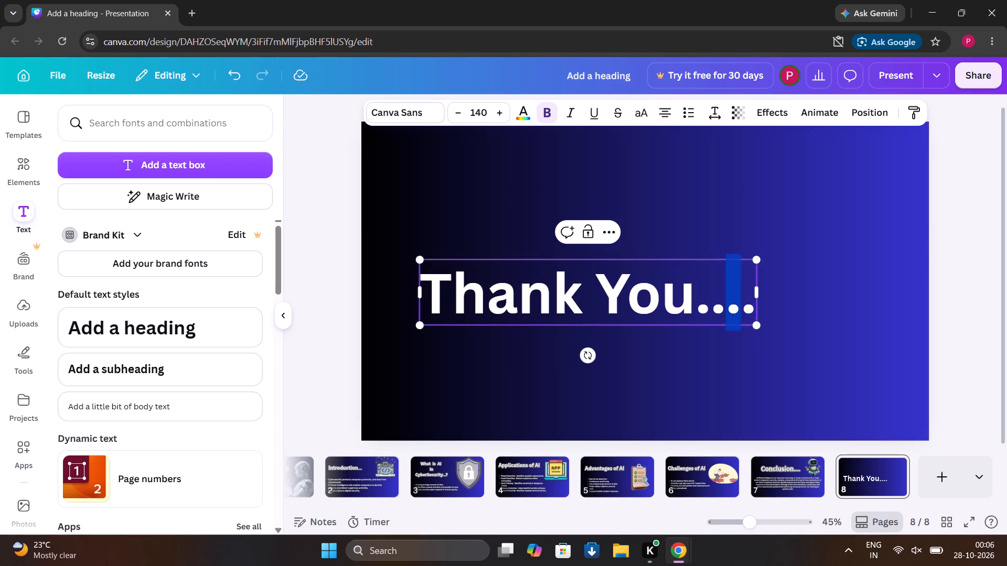
pyautogui.moveTo(741, 275); pyautogui.dragTo(748, 270)
pyautogui.click(702, 281)
pyautogui.click(830, 251)
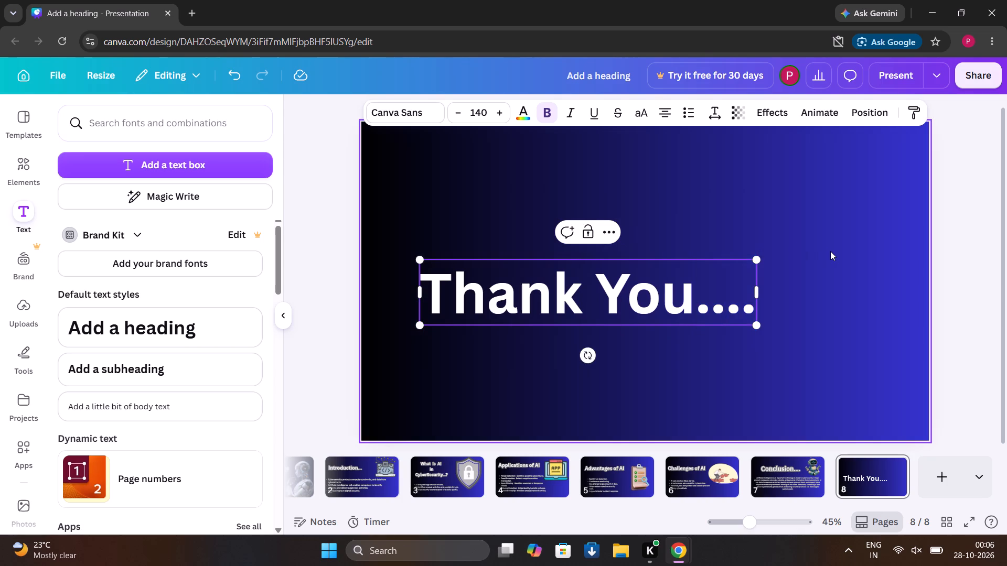
pyautogui.moveTo(718, 294); pyautogui.dragTo(754, 266)
pyautogui.moveTo(794, 293); pyautogui.dragTo(843, 328)
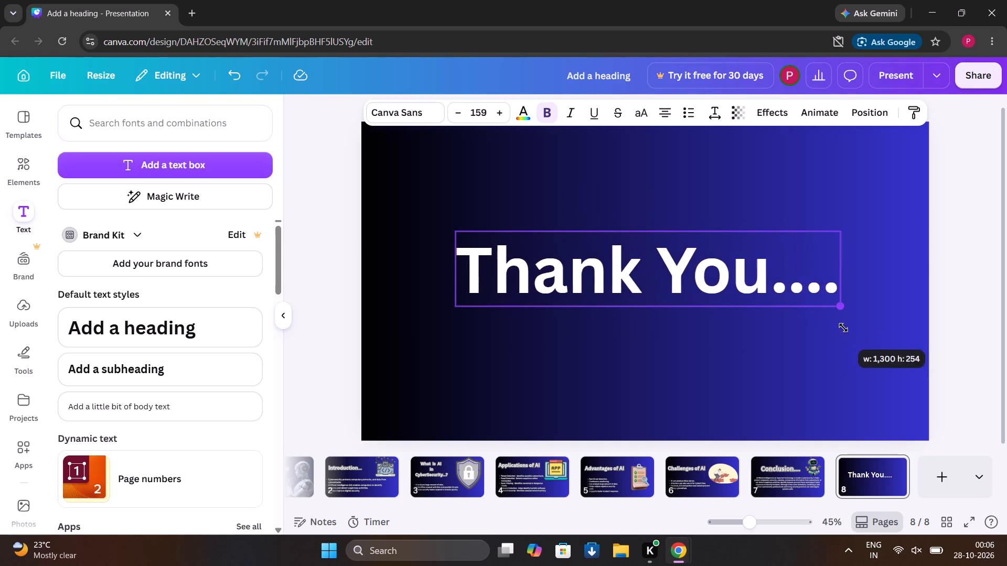
pyautogui.moveTo(843, 328); pyautogui.dragTo(849, 330)
# Apply the Outline text effect to the "Thank You...." heading with a thickness of 200.
pyautogui.click(785, 112)
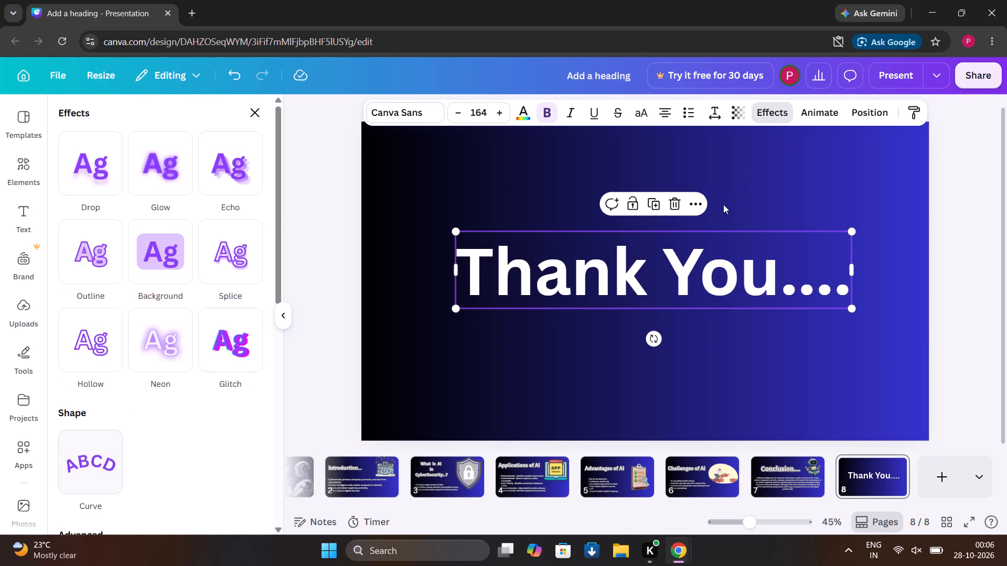
pyautogui.click(105, 278)
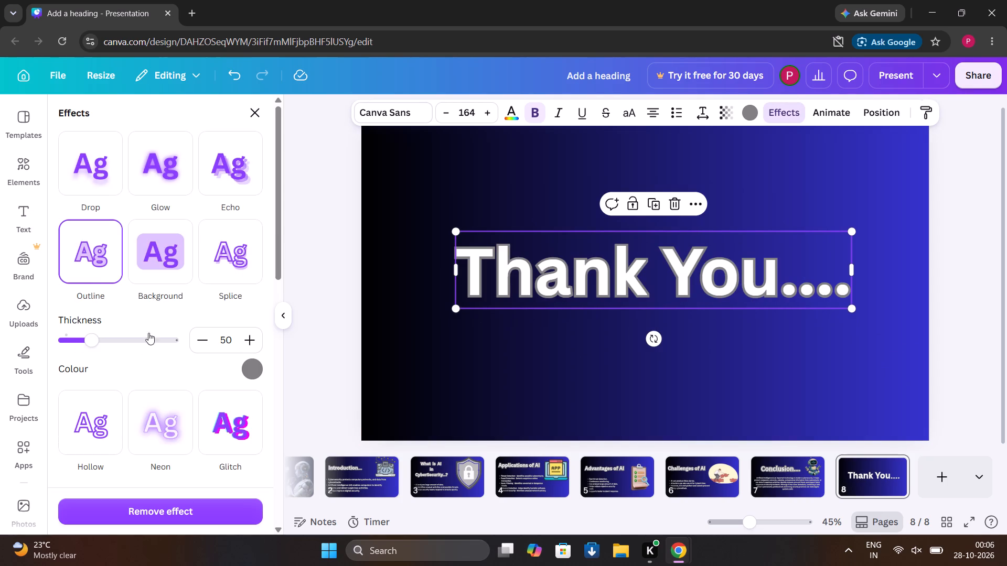
pyautogui.moveTo(96, 346); pyautogui.dragTo(252, 357)
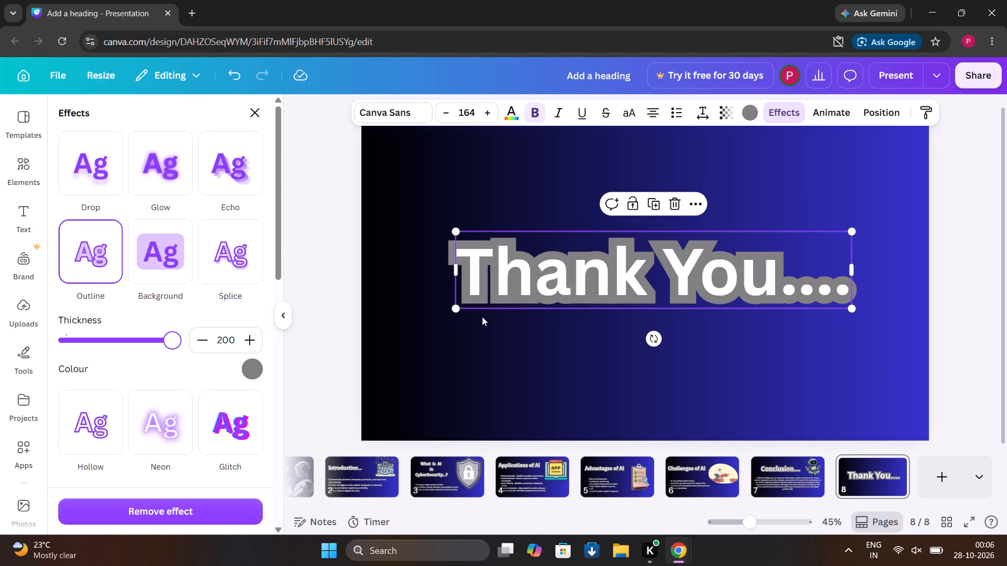
pyautogui.click(494, 315)
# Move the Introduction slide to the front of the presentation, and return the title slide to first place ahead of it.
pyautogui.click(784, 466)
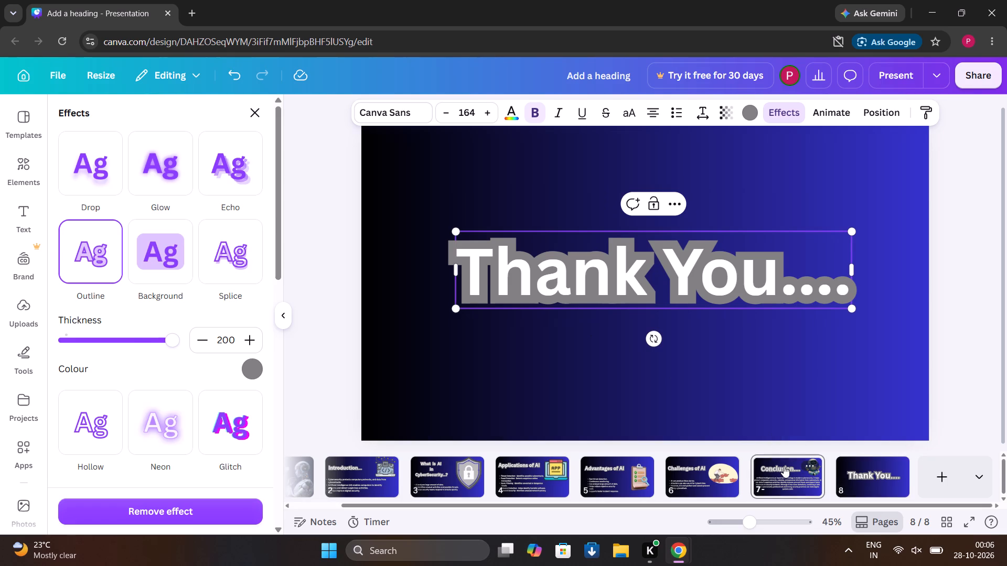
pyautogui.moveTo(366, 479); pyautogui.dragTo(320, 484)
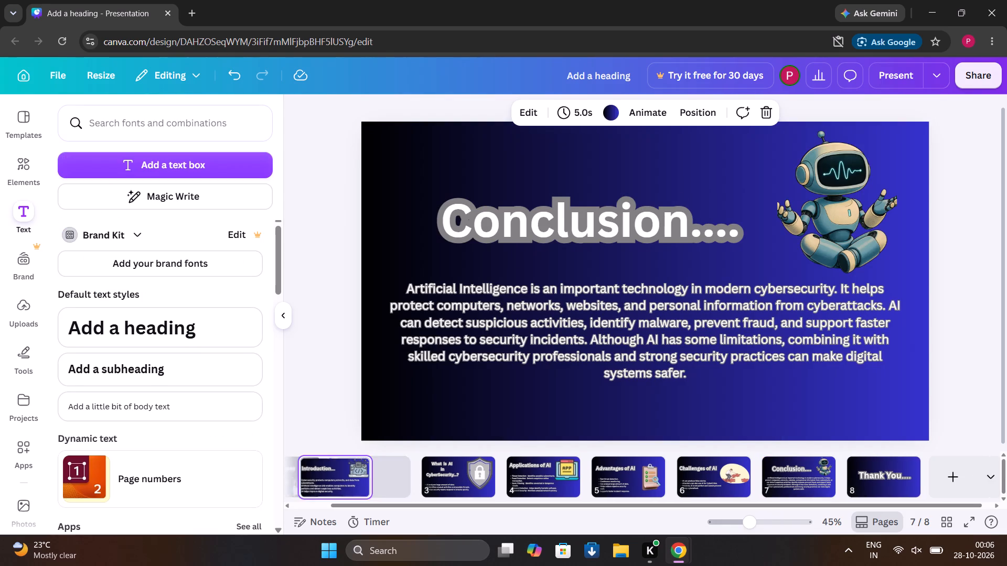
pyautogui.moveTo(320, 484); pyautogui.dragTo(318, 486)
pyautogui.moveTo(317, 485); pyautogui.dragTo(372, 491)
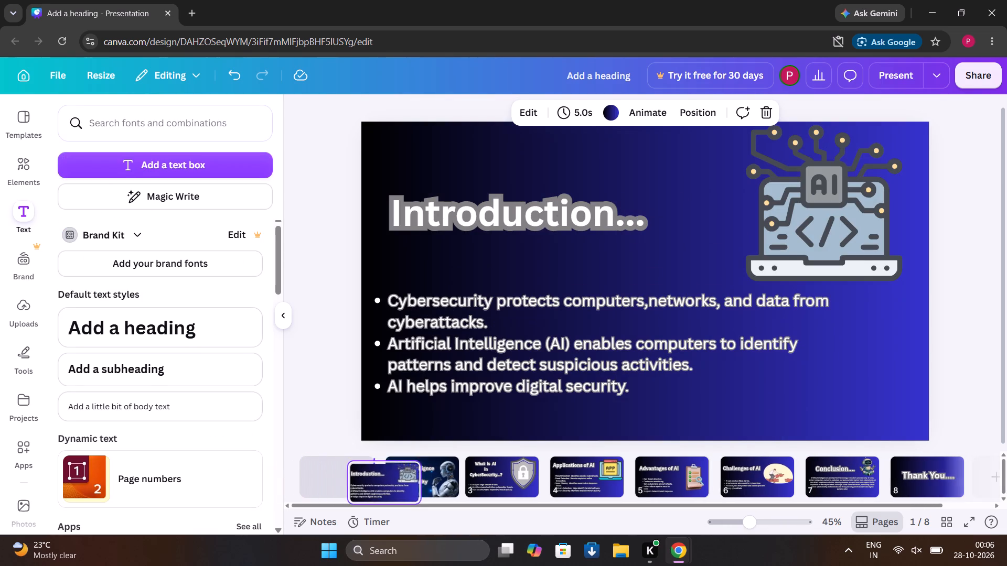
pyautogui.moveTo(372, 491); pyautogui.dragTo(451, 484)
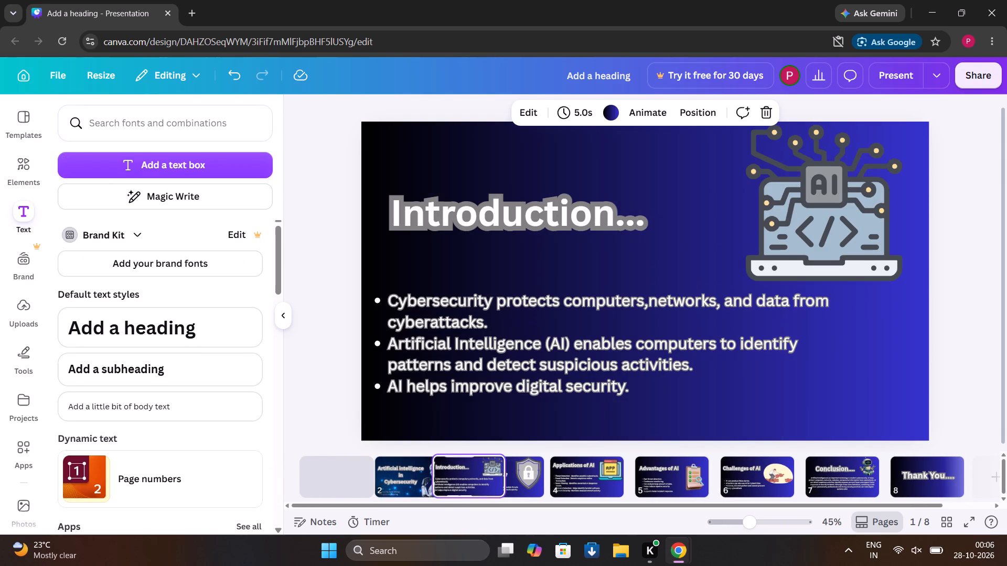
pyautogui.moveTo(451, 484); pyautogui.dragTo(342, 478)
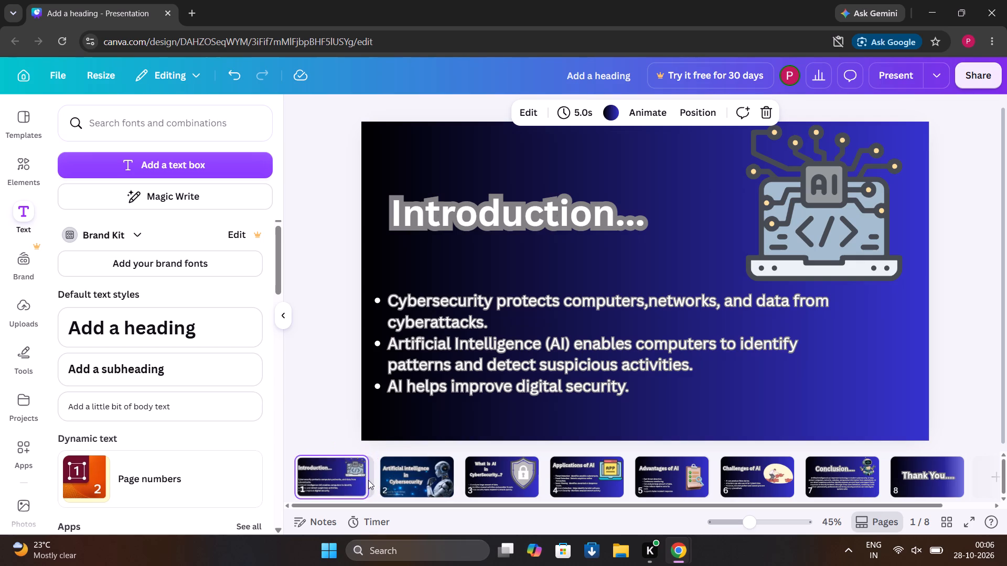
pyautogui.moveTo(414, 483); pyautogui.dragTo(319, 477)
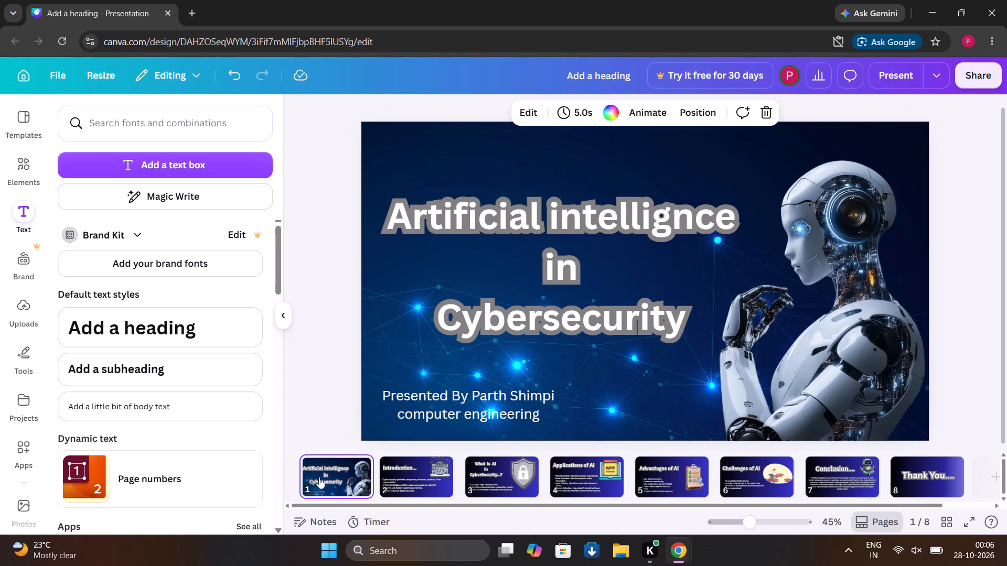
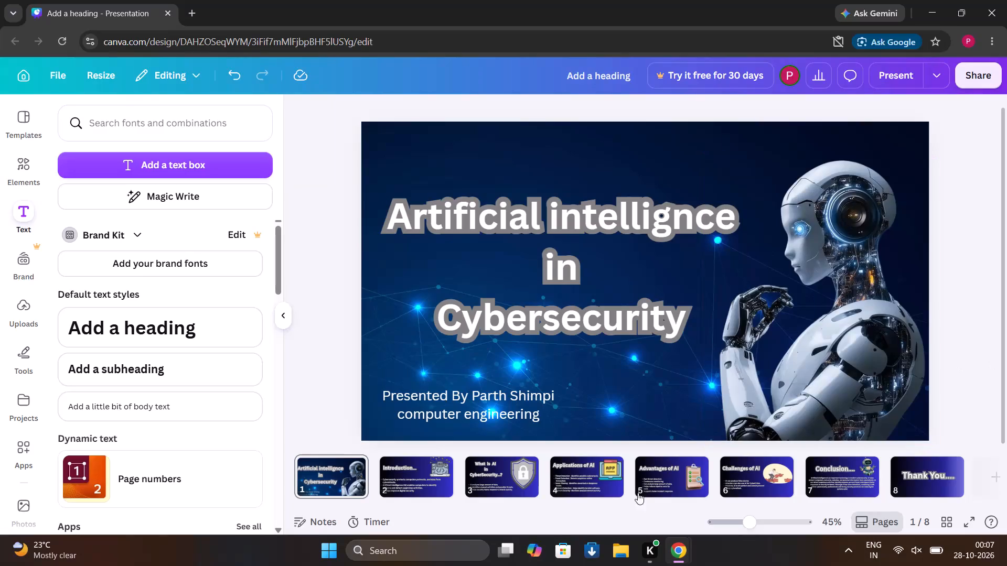
# Review the presentation's slides in order, from the title slide through Introduction, Applications, Advantages and Conclusion to the Thank You slide.
pyautogui.click(404, 486)
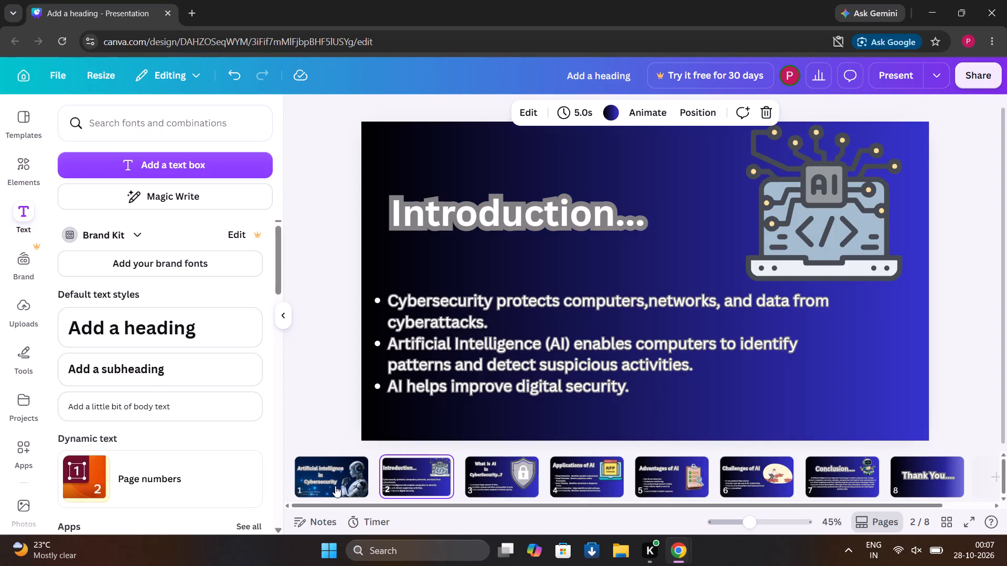
pyautogui.click(312, 486)
pyautogui.click(431, 476)
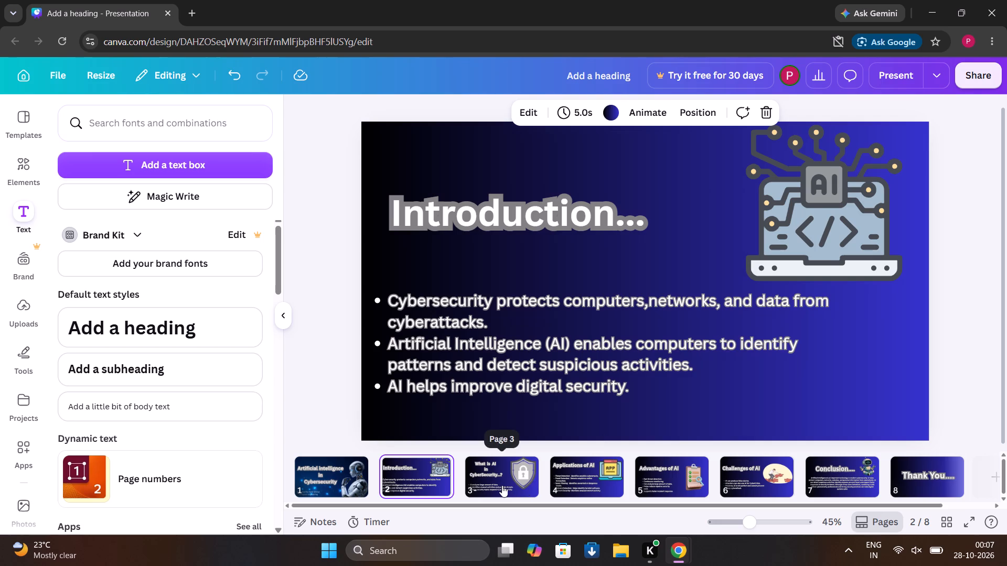
pyautogui.click(501, 485)
pyautogui.click(594, 460)
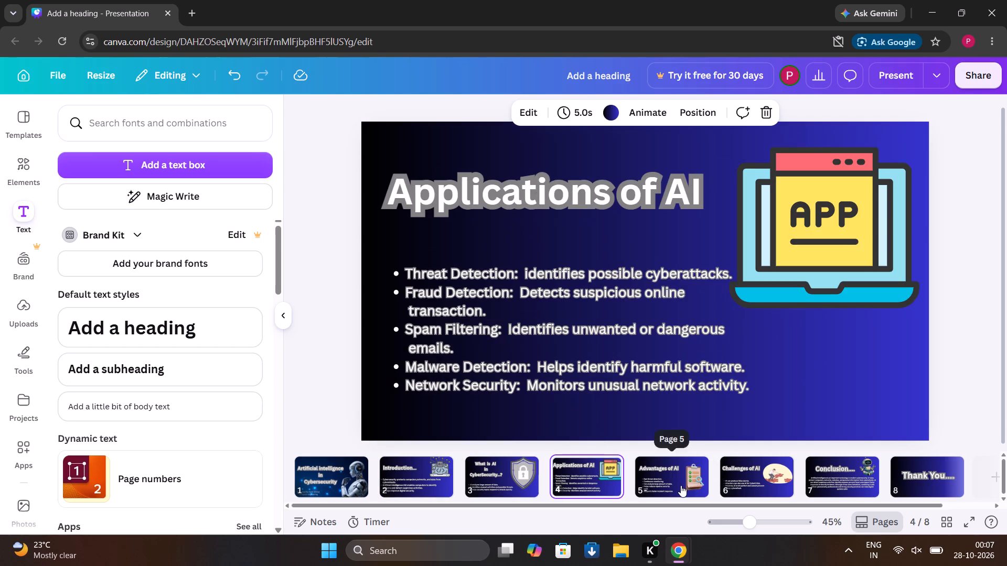
pyautogui.click(681, 485)
pyautogui.click(774, 484)
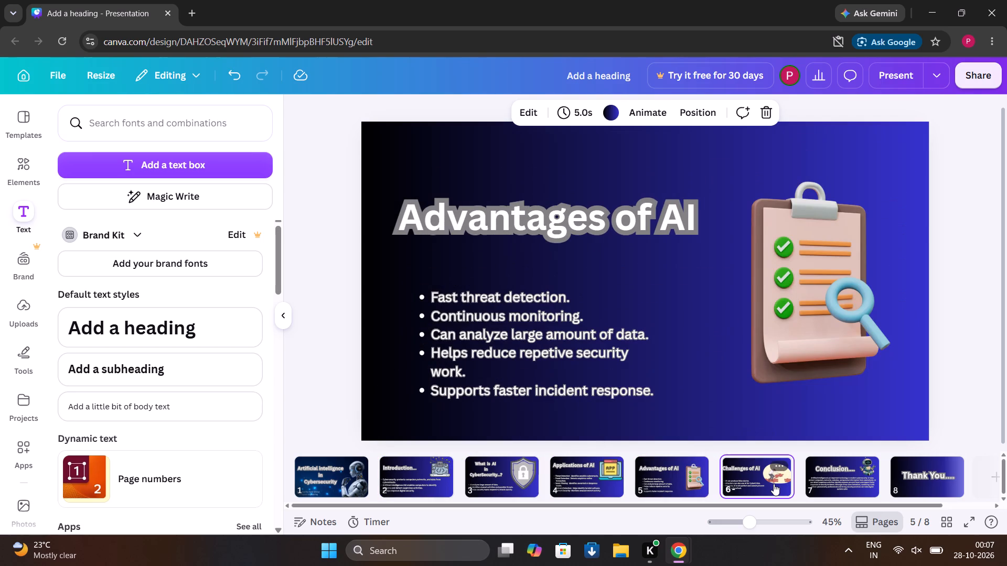
pyautogui.click(845, 474)
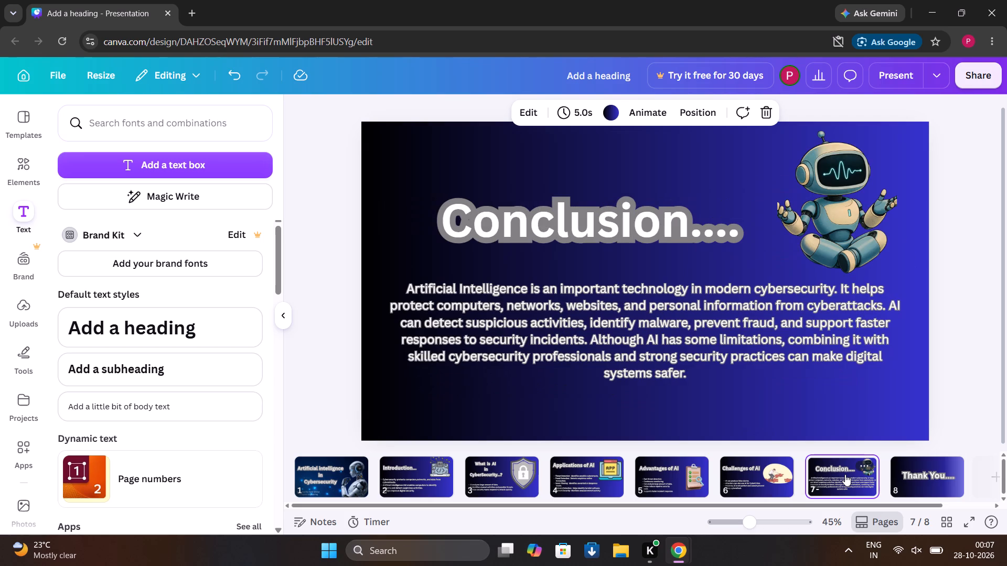
pyautogui.click(945, 463)
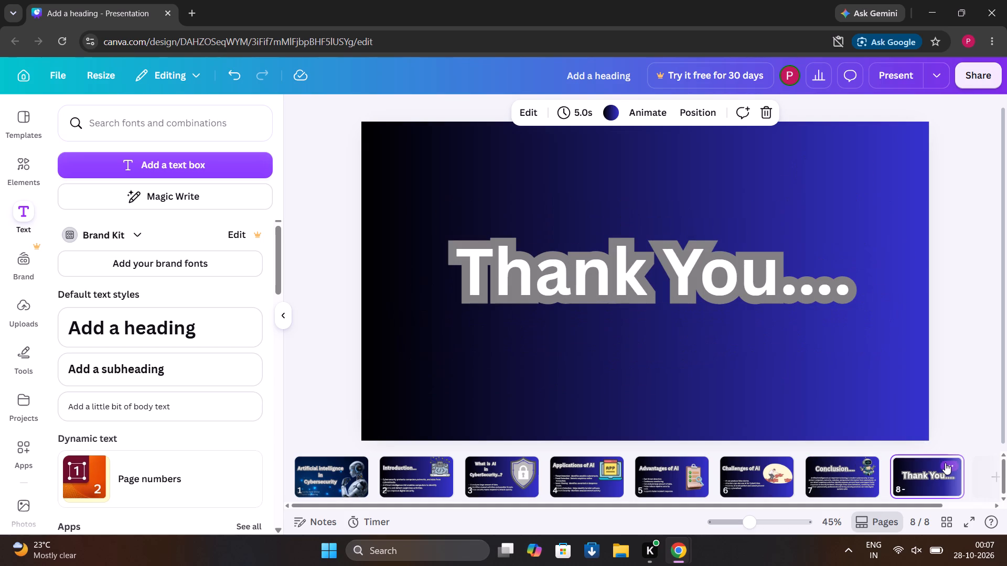